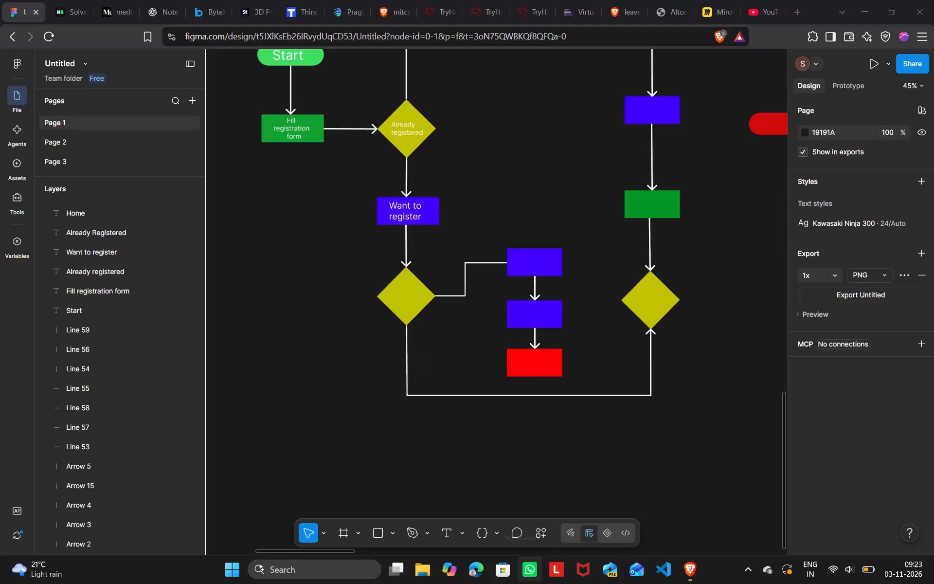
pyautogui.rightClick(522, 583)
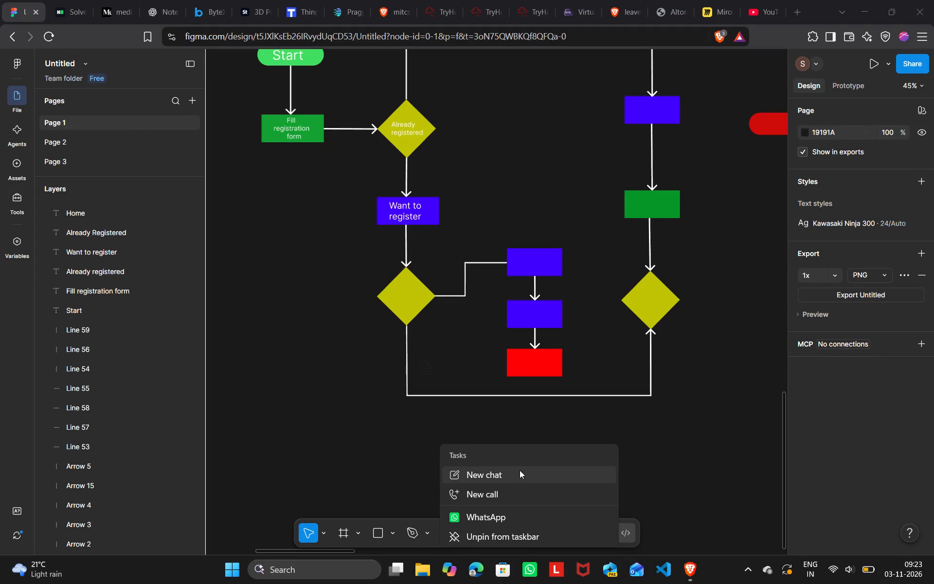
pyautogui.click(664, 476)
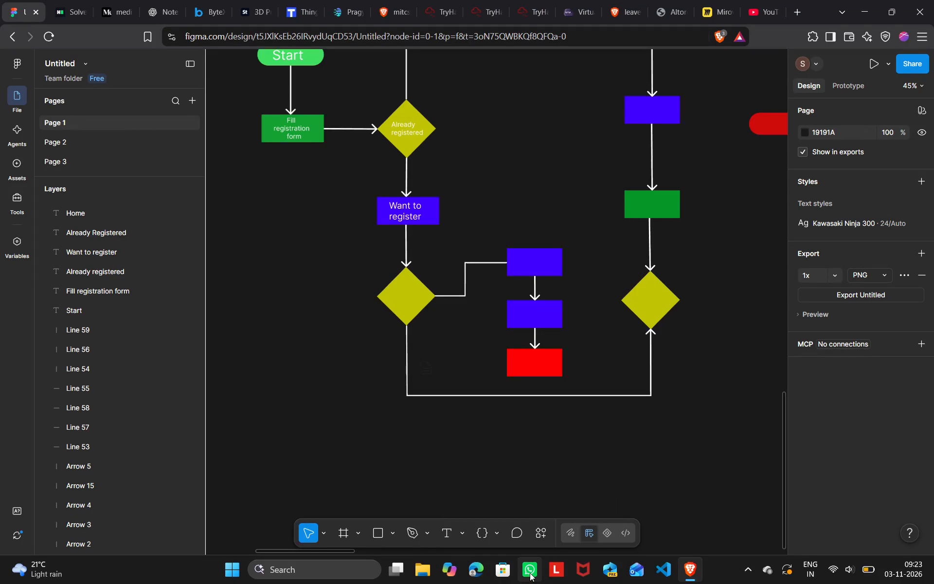
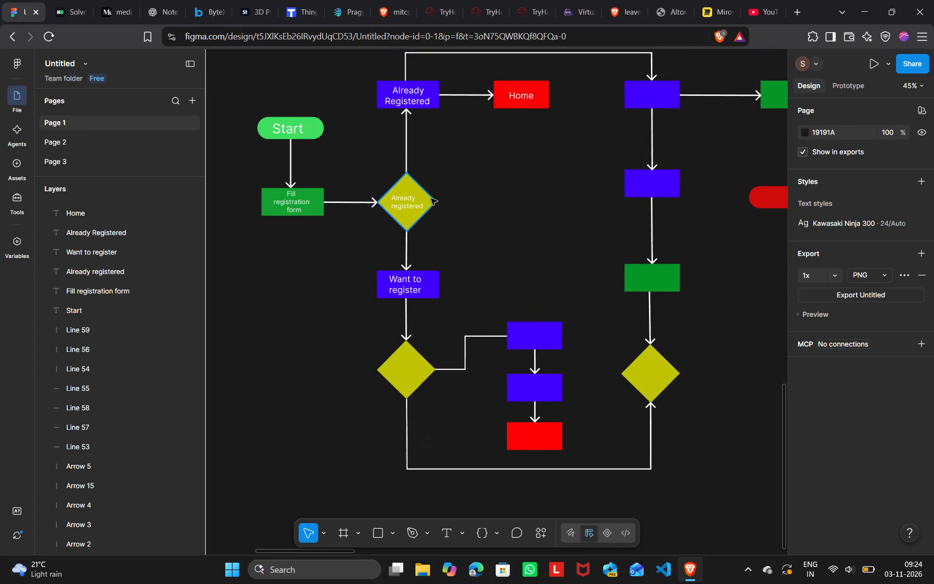
# Delete the "Already registered" text label from the upper yellow decision diamond.
pyautogui.click(409, 204)
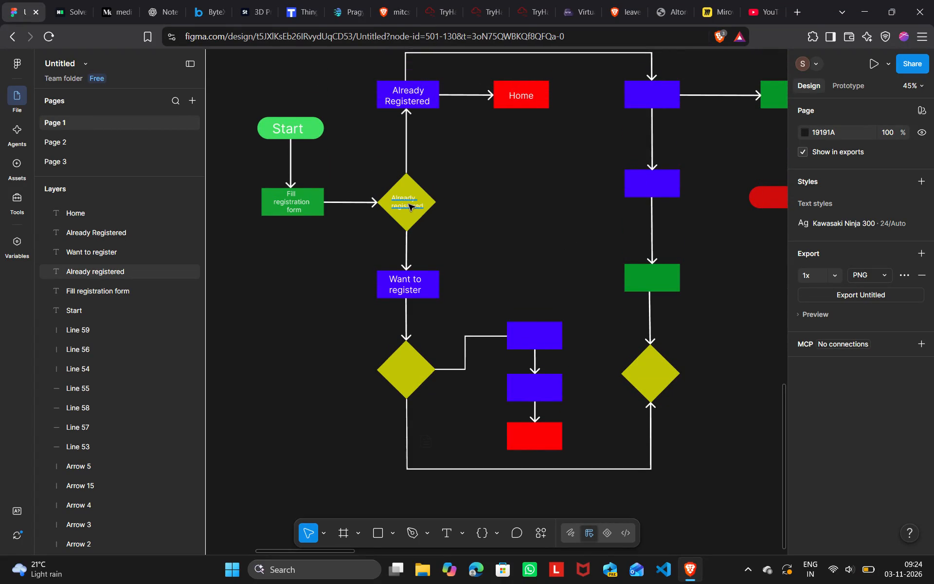
pyautogui.press('BackSpace')
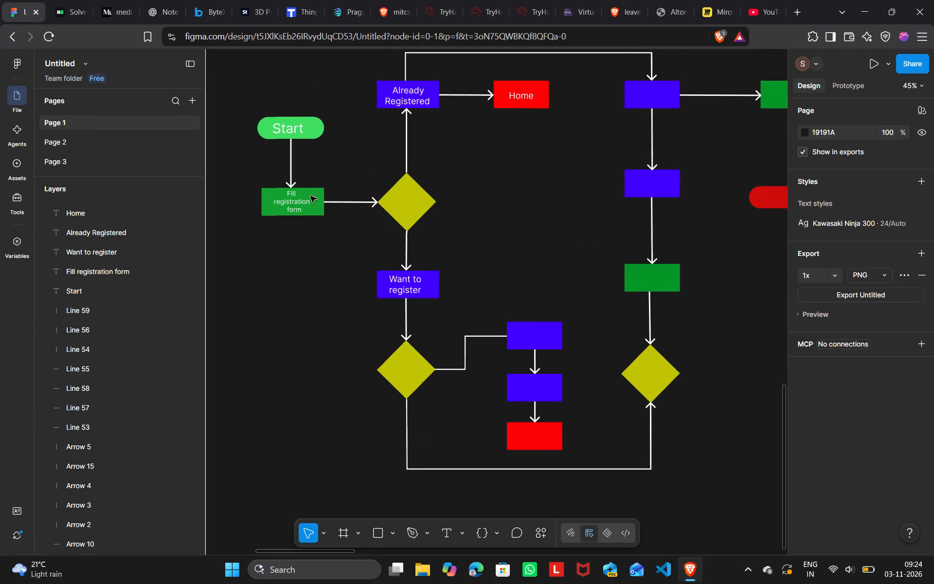
# Move the "Fill registration form" text from the green rectangle below Start onto the upper yellow decision diamond.
pyautogui.moveTo(286, 204); pyautogui.dragTo(406, 205)
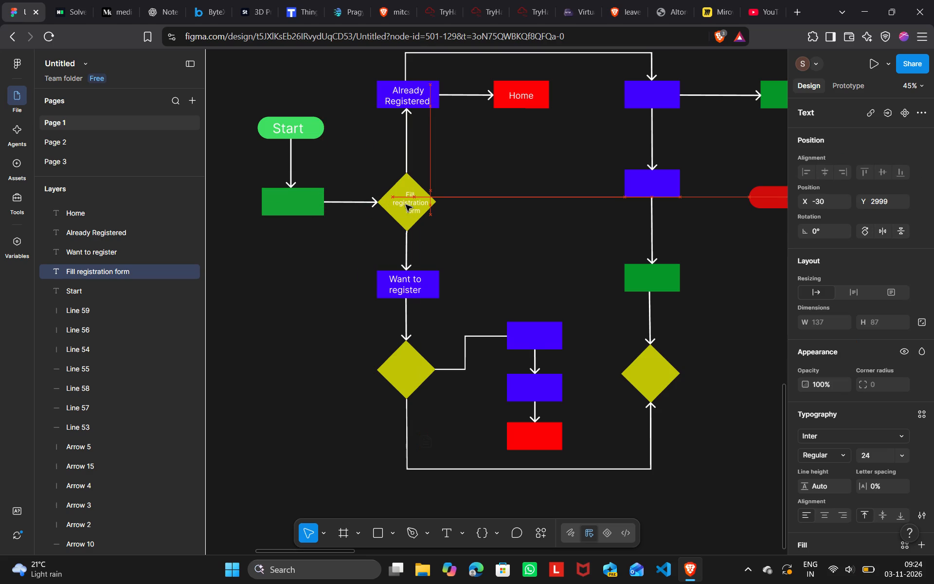
# Centre the "Fill registration form" label inside the yellow diamond, at about X -44, Y 2995.
pyautogui.moveTo(406, 205); pyautogui.dragTo(401, 204)
pyautogui.click(324, 279)
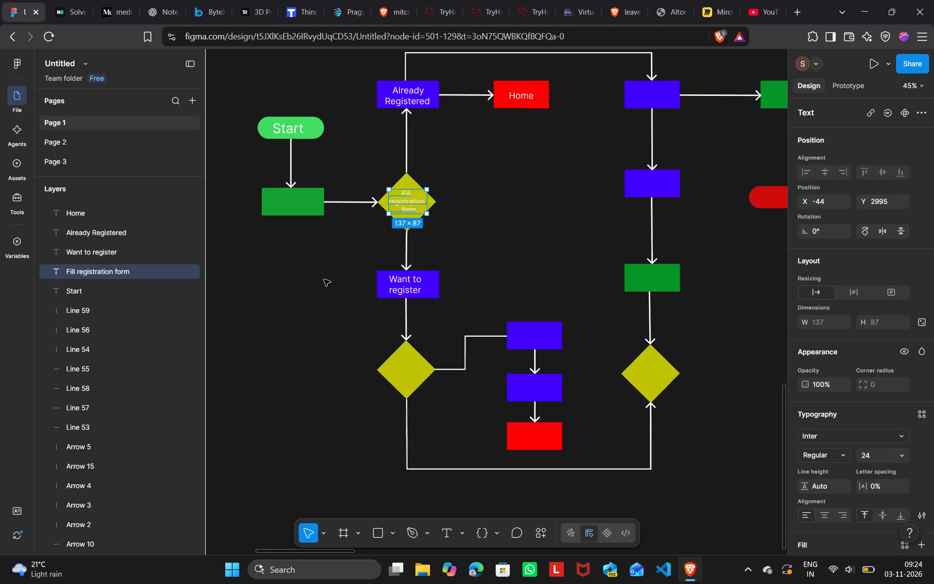
# Add a text label reading "App open" inside the green rectangle below Start.
pyautogui.hscroll(1, 324, 279)
pyautogui.scroll(1, 324, 279)
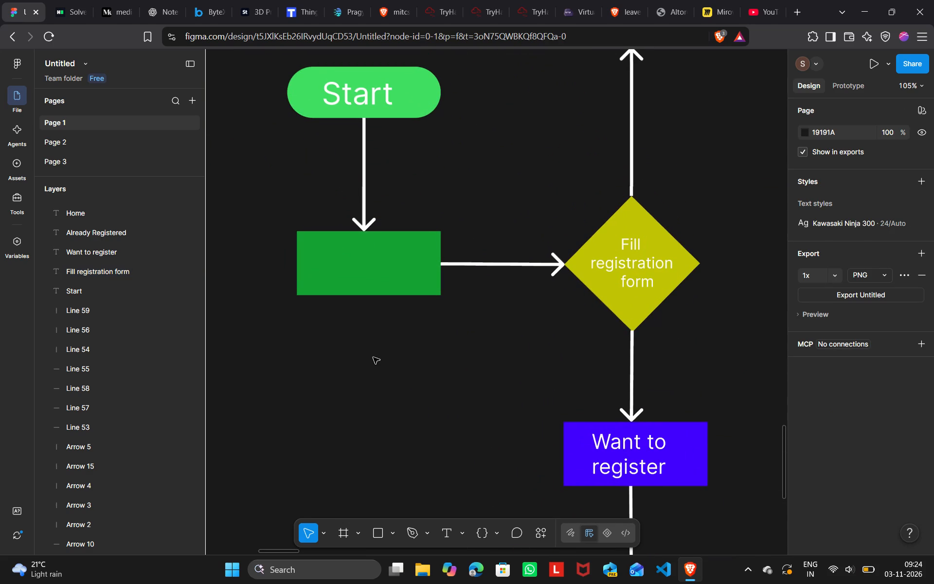
pyautogui.click(467, 542)
pyautogui.click(464, 529)
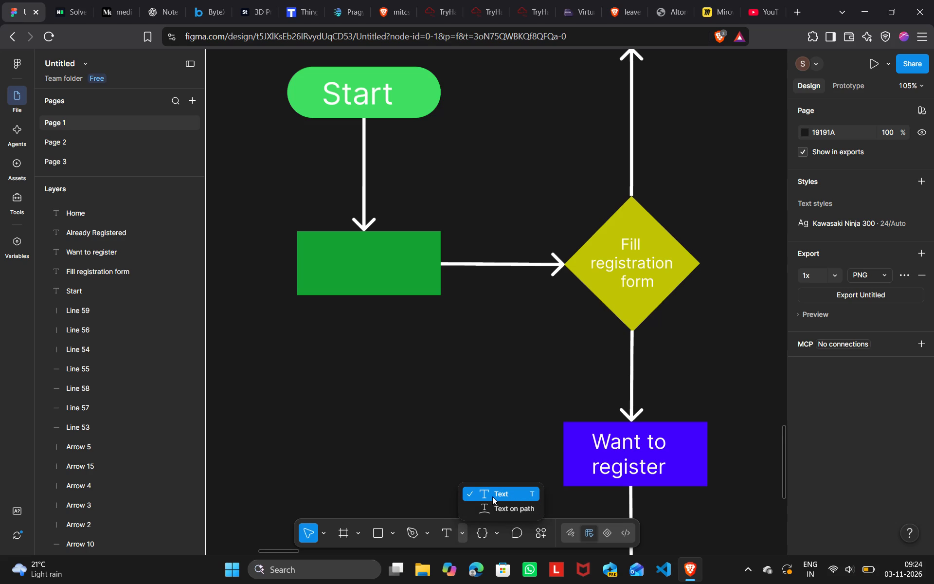
pyautogui.click(494, 496)
pyautogui.click(328, 253)
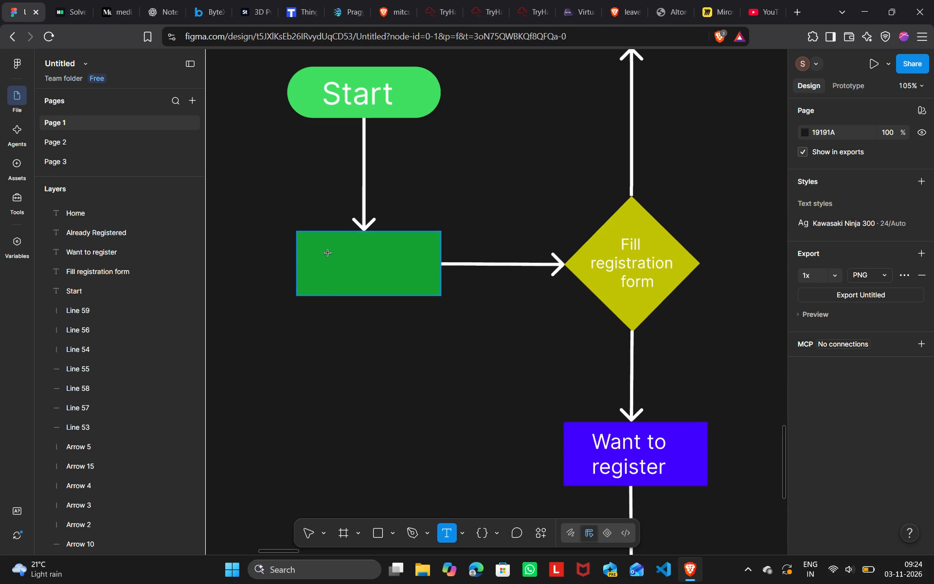
pyautogui.hotkey('shift', 'a')
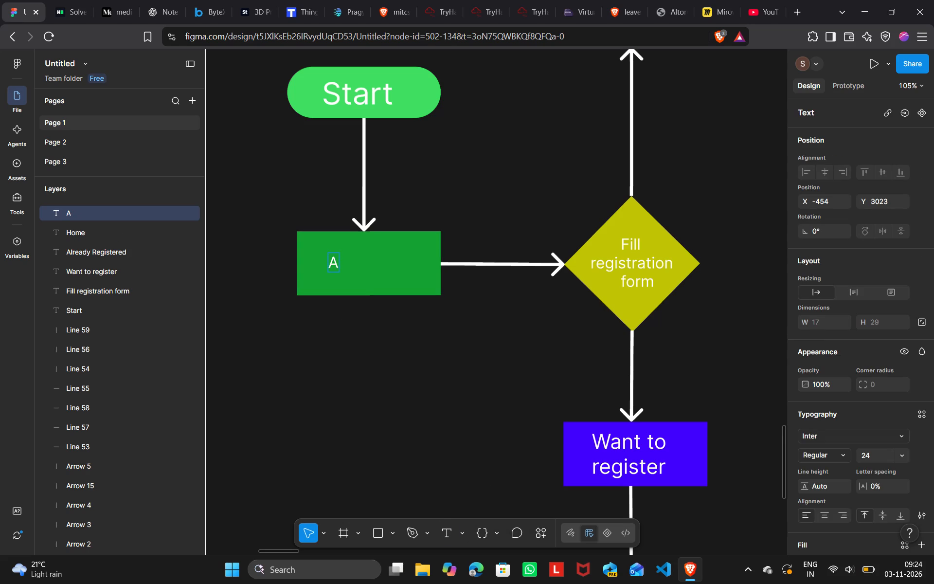
pyautogui.write('pp open')
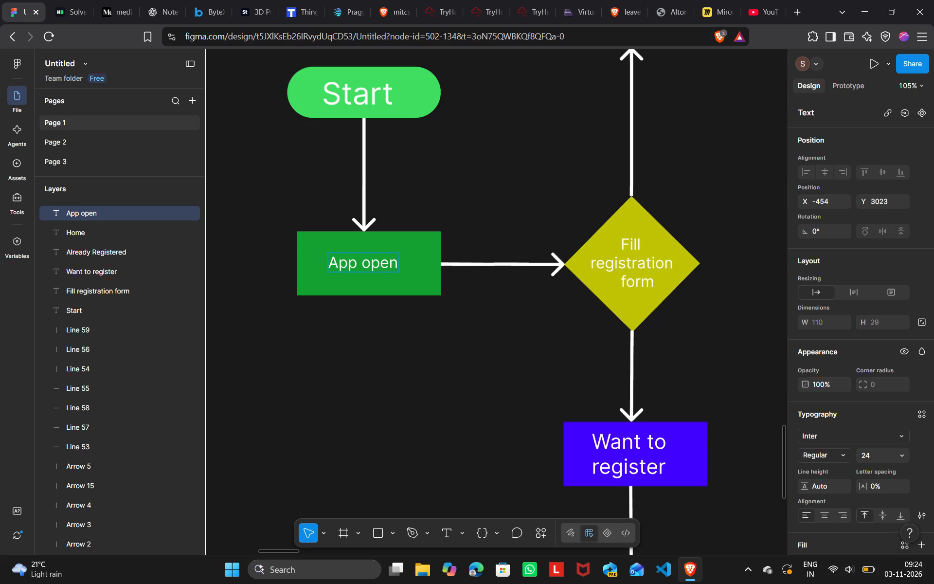
# Set the font size of the "App open" label to 40.
pyautogui.moveTo(331, 263); pyautogui.dragTo(433, 263)
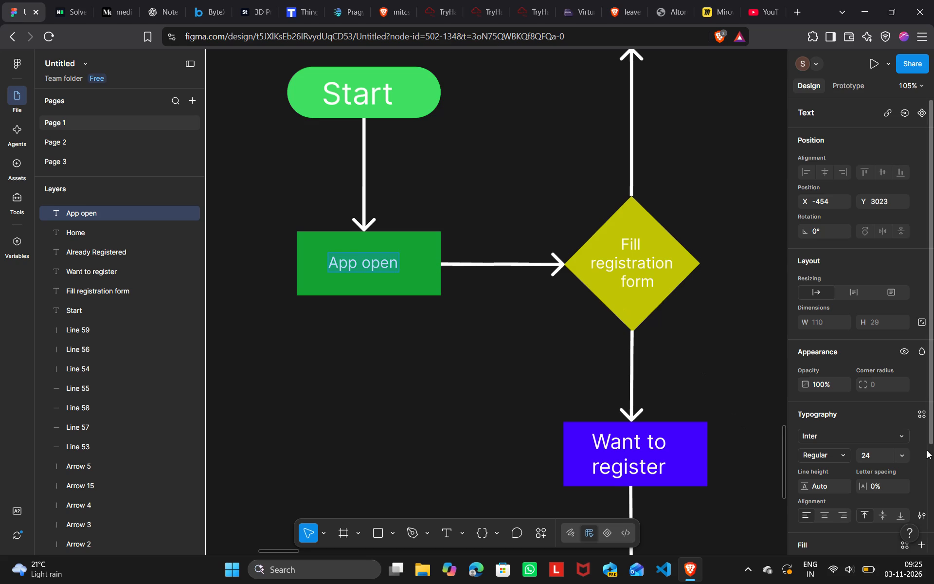
pyautogui.moveTo(905, 463); pyautogui.dragTo(905, 458)
pyautogui.click(905, 458)
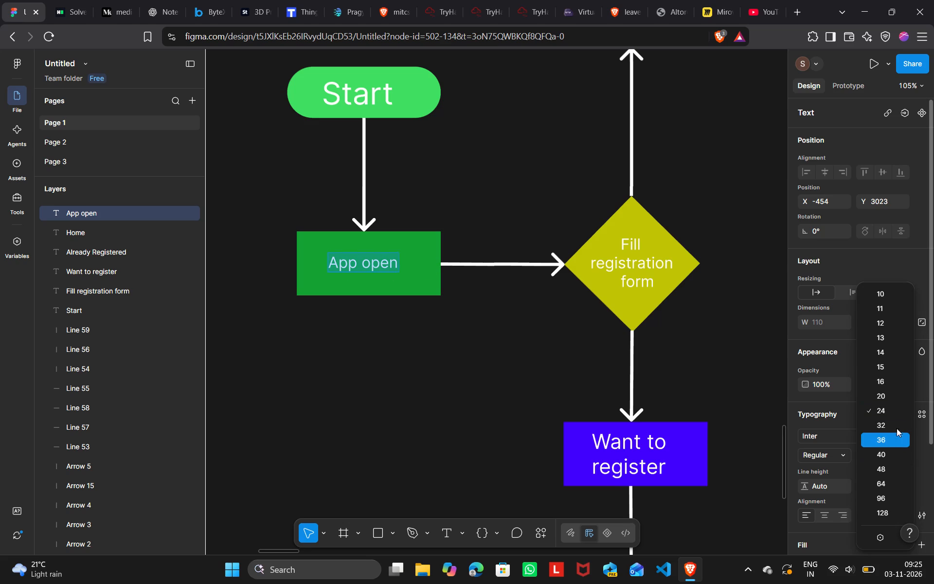
pyautogui.click(893, 420)
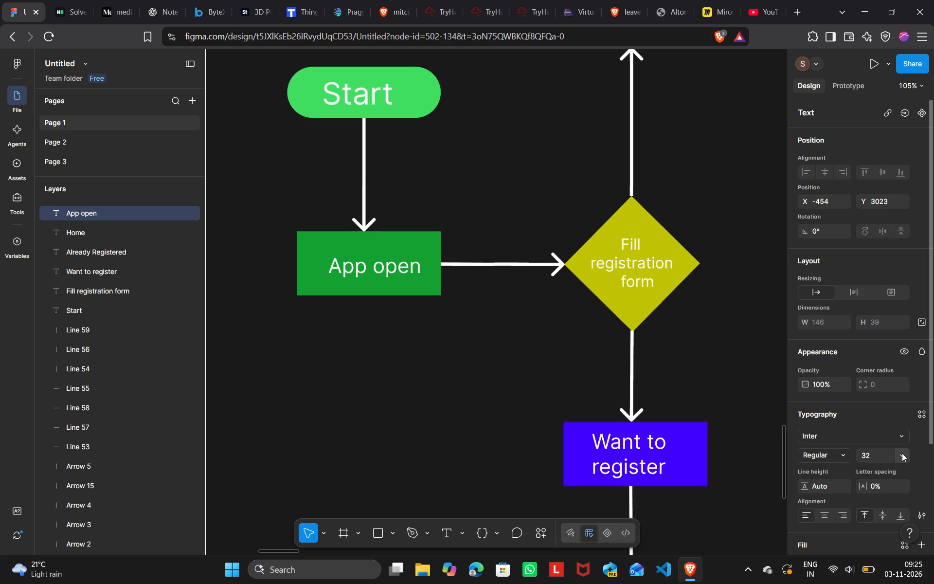
pyautogui.click(902, 453)
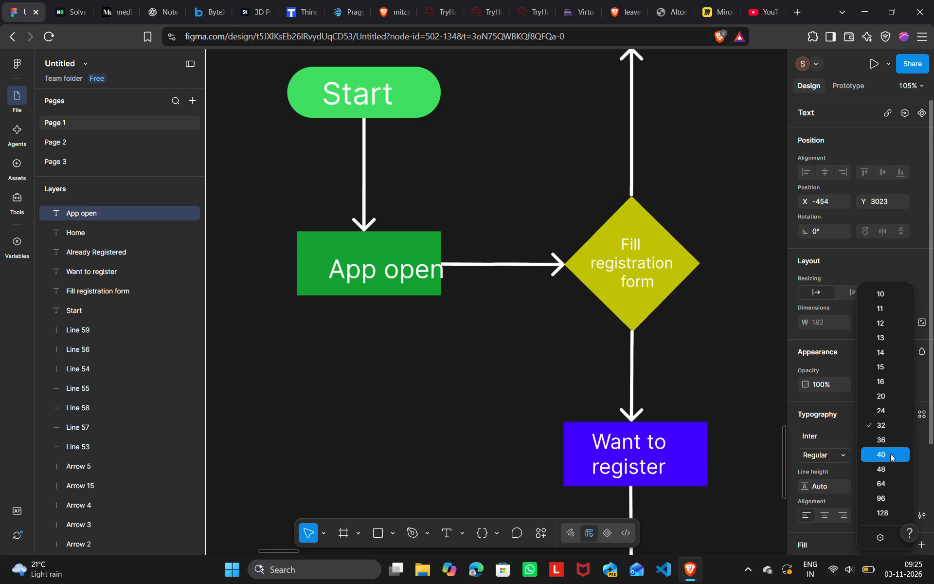
pyautogui.click(890, 454)
pyautogui.click(470, 386)
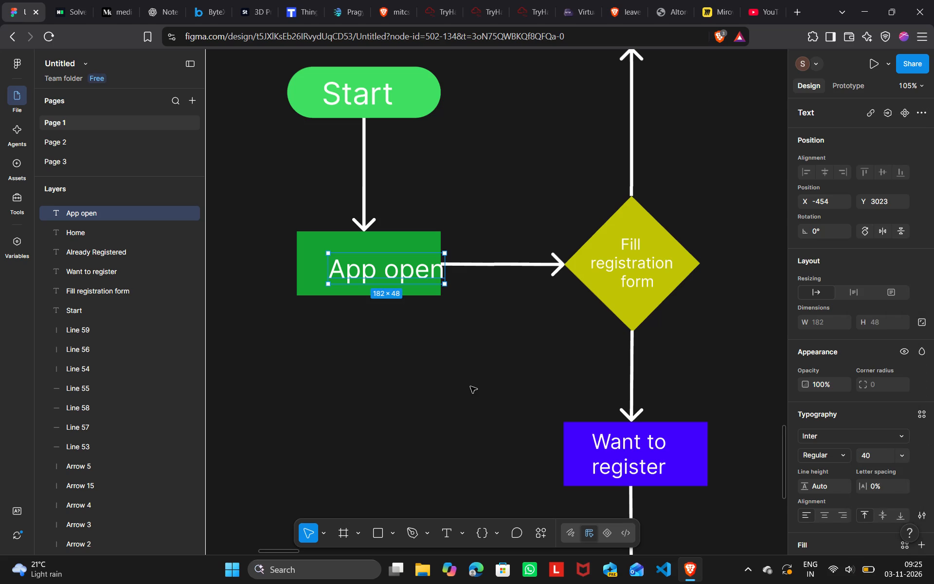
pyautogui.click(470, 386)
# Move the "App open" label so it sits centred within its green rectangle.
pyautogui.moveTo(403, 274); pyautogui.dragTo(382, 270)
pyautogui.press('Up')
pyautogui.press('Up')
pyautogui.press('Down')
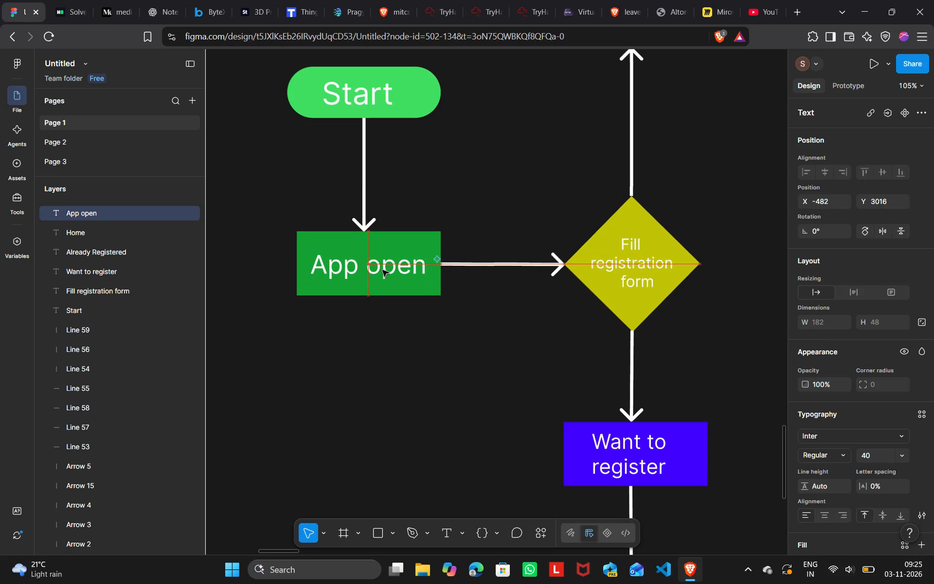
pyautogui.press('Left')
pyautogui.press('Left')
pyautogui.press('Left')
pyautogui.press('Left')
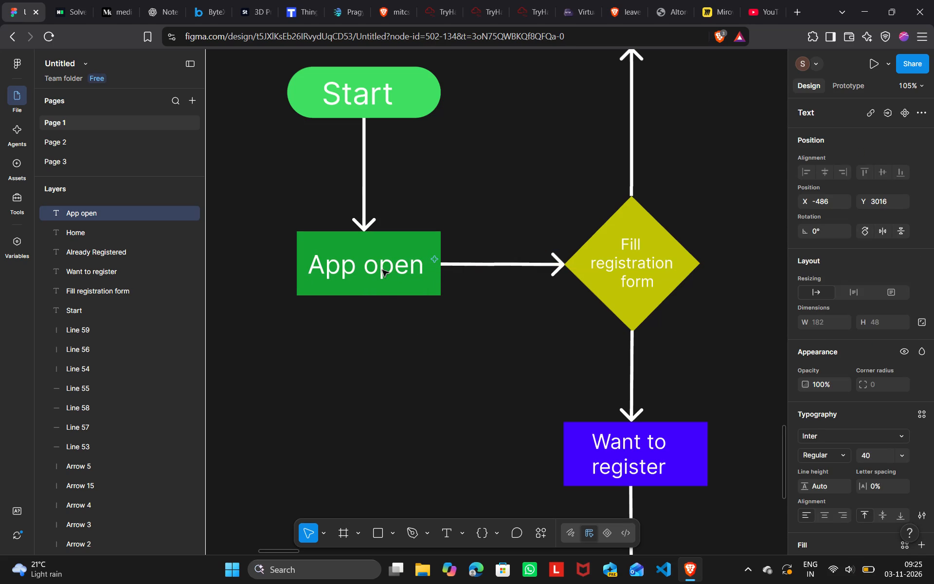
pyautogui.press('Right')
pyautogui.press('Right')
pyautogui.press('Left')
pyautogui.press('Right')
pyautogui.press('Right')
pyautogui.press('Left')
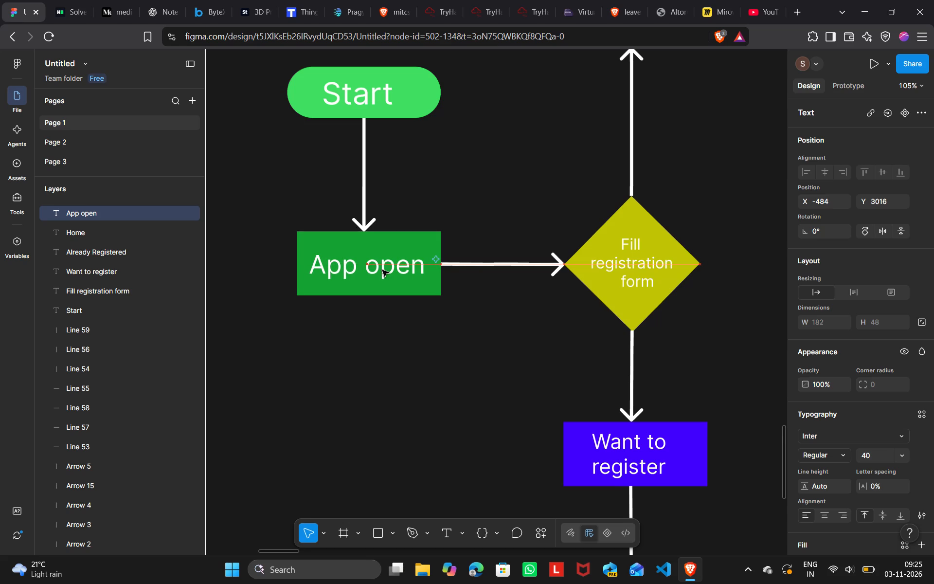
pyautogui.press('Right')
pyautogui.press('Right')
pyautogui.press('Left')
pyautogui.click(406, 343)
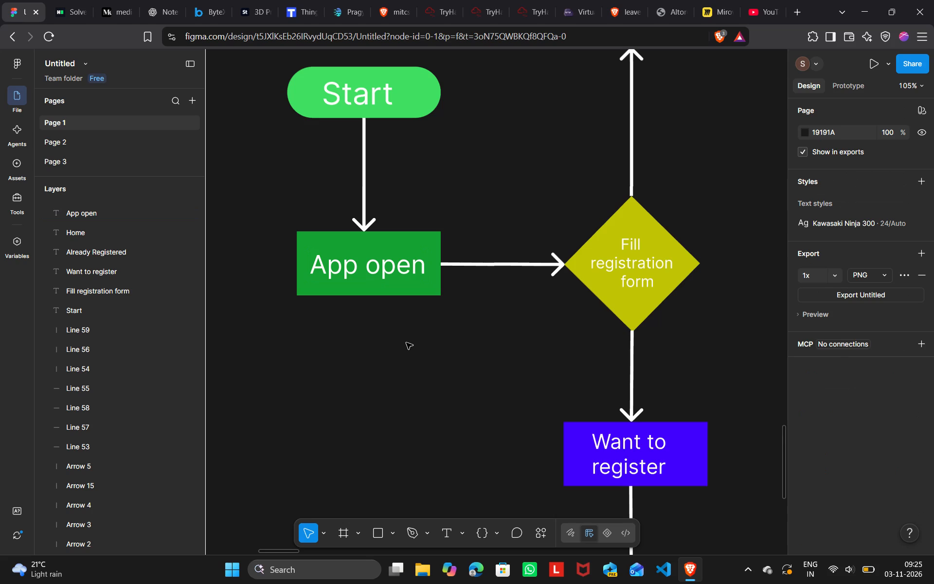
# Delete the "Home" label from the red rectangle beside Already Registered.
pyautogui.hscroll(-1, 406, 343)
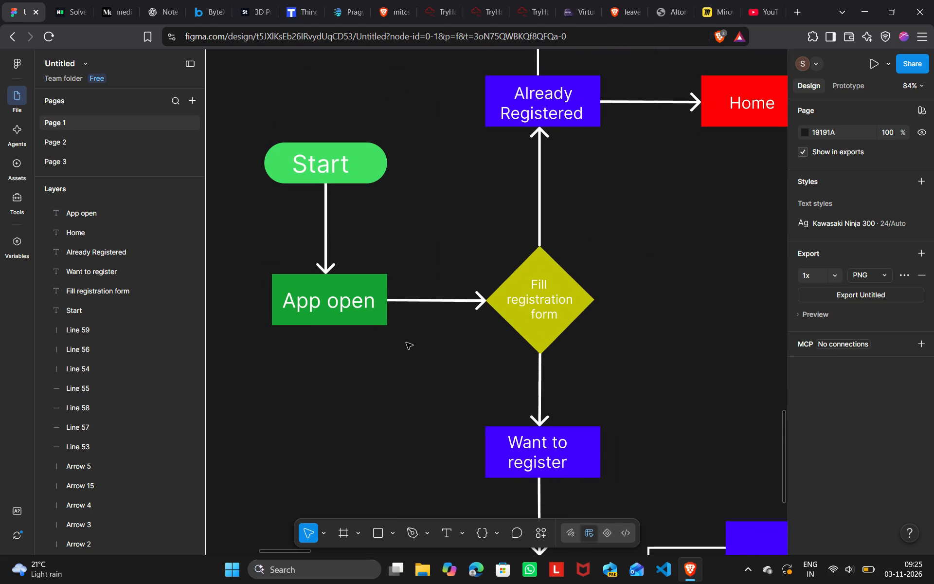
pyautogui.scroll(1, 406, 343)
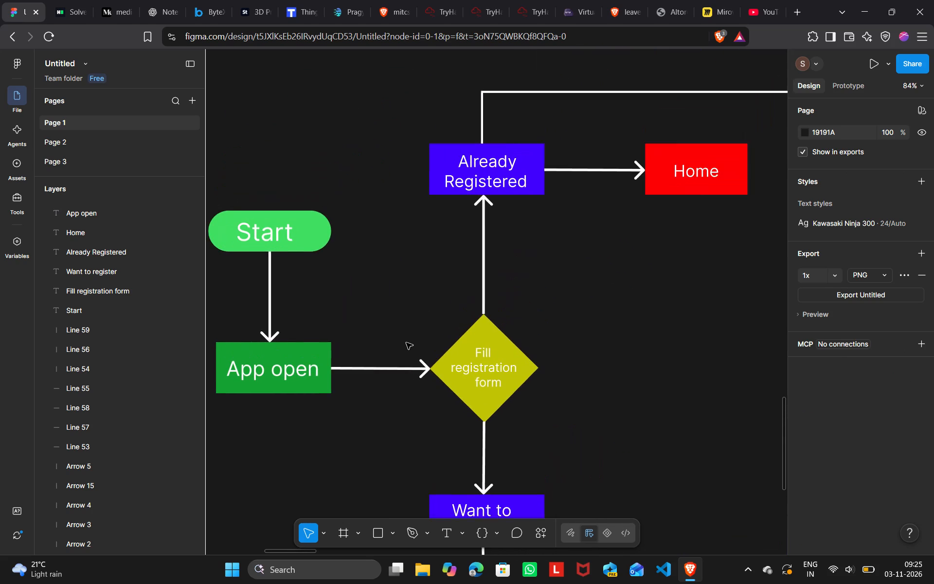
pyautogui.scroll(-1, 406, 343)
pyautogui.scroll(2, 406, 343)
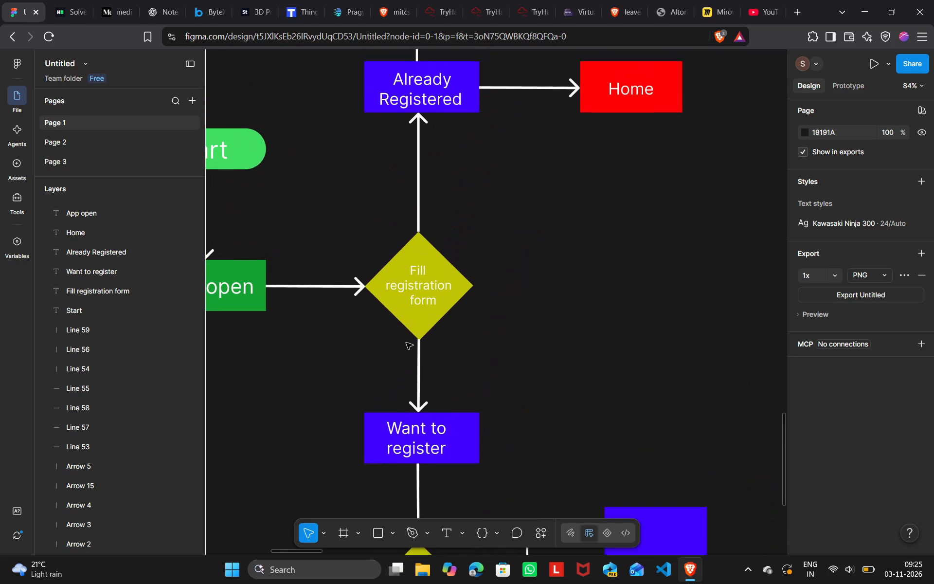
pyautogui.scroll(2, 406, 343)
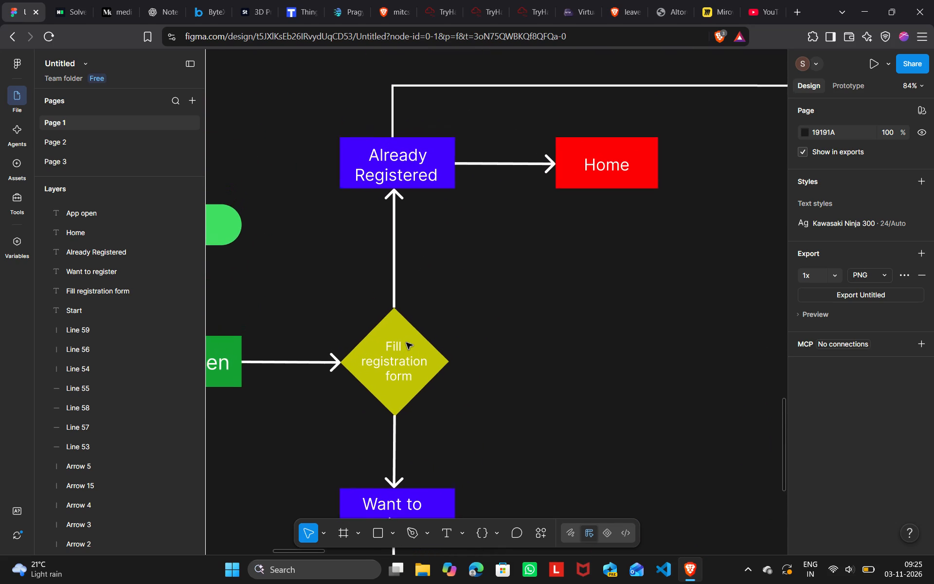
pyautogui.scroll(1, 406, 343)
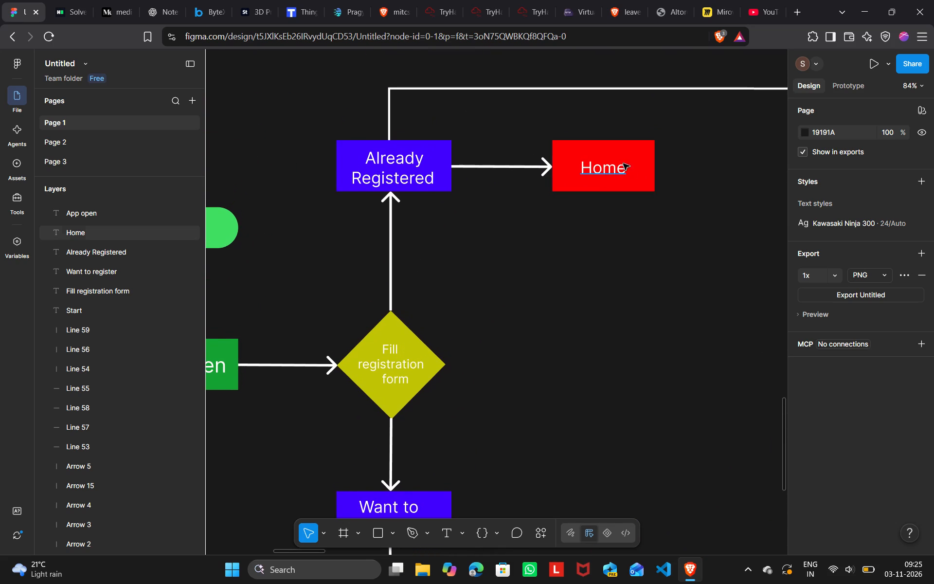
pyautogui.click(603, 170)
pyautogui.press('BackSpace')
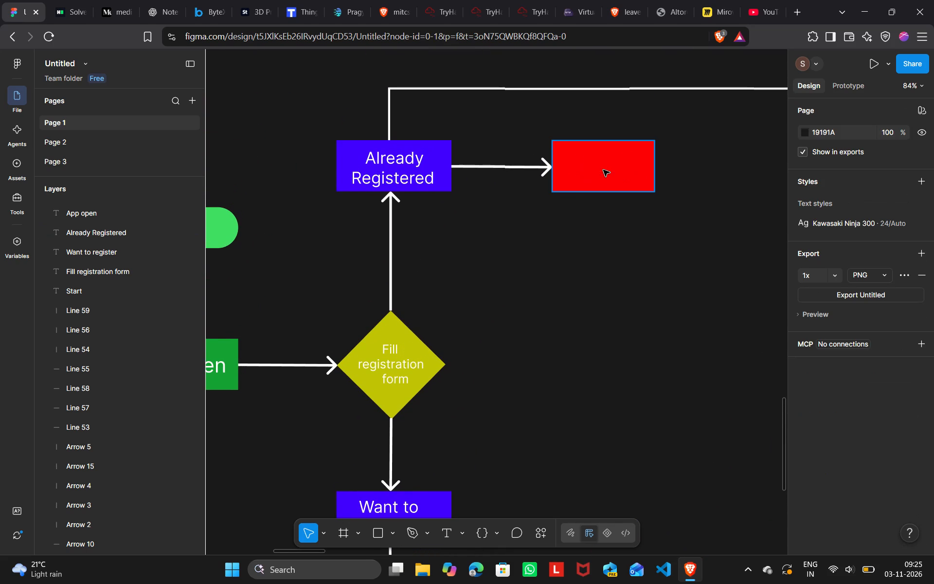
pyautogui.click(645, 324)
# Move the "Already Registered" label from its blue rectangle into the adjacent empty red rectangle.
pyautogui.hscroll(-1, 645, 324)
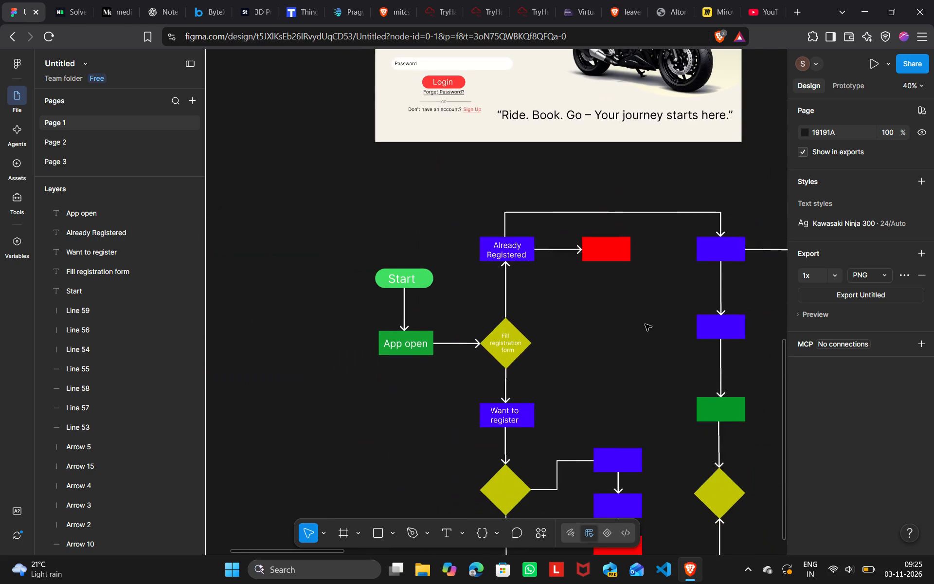
pyautogui.scroll(-2, 645, 324)
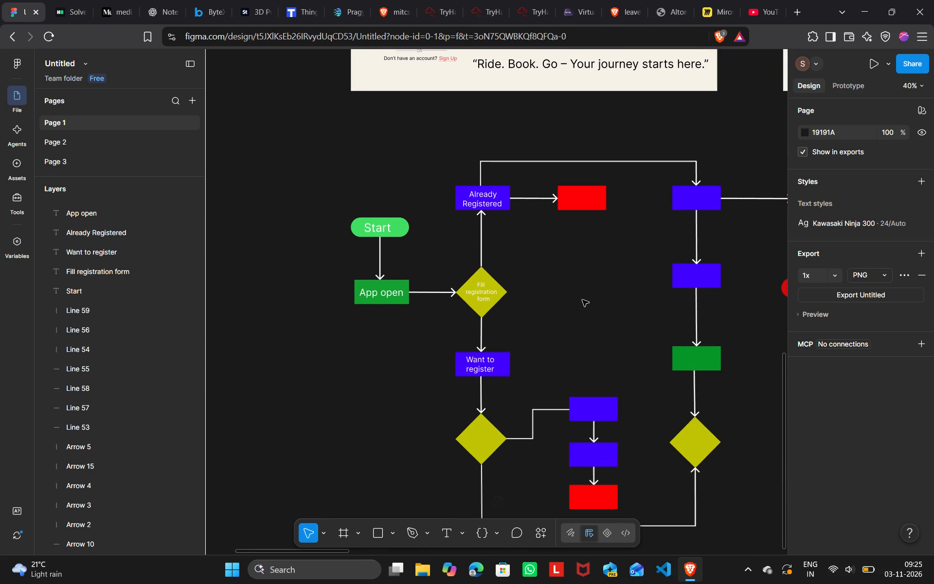
pyautogui.moveTo(485, 201); pyautogui.dragTo(583, 201)
pyautogui.click(536, 267)
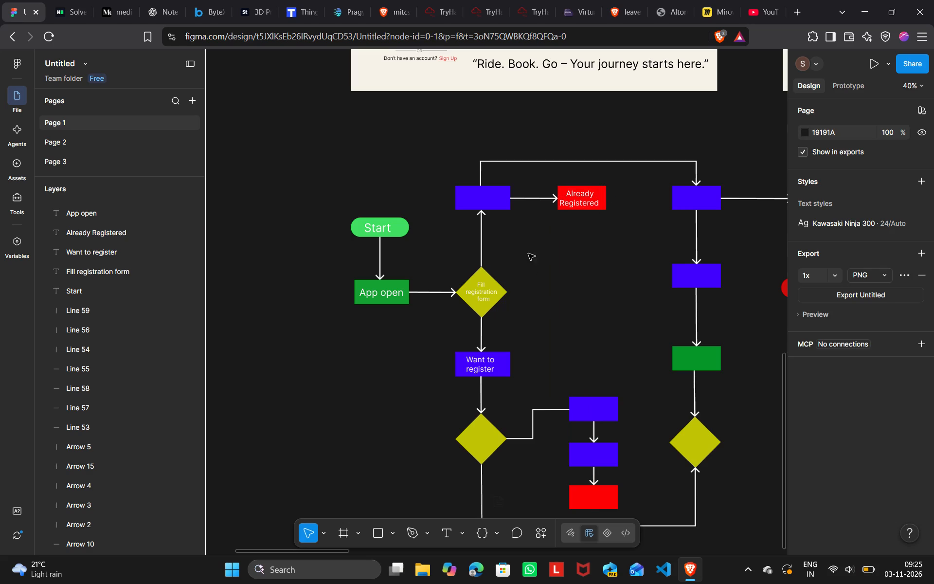
# Add a "Login" text label centred in the empty blue rectangle above the Fill registration form diamond.
pyautogui.click(467, 529)
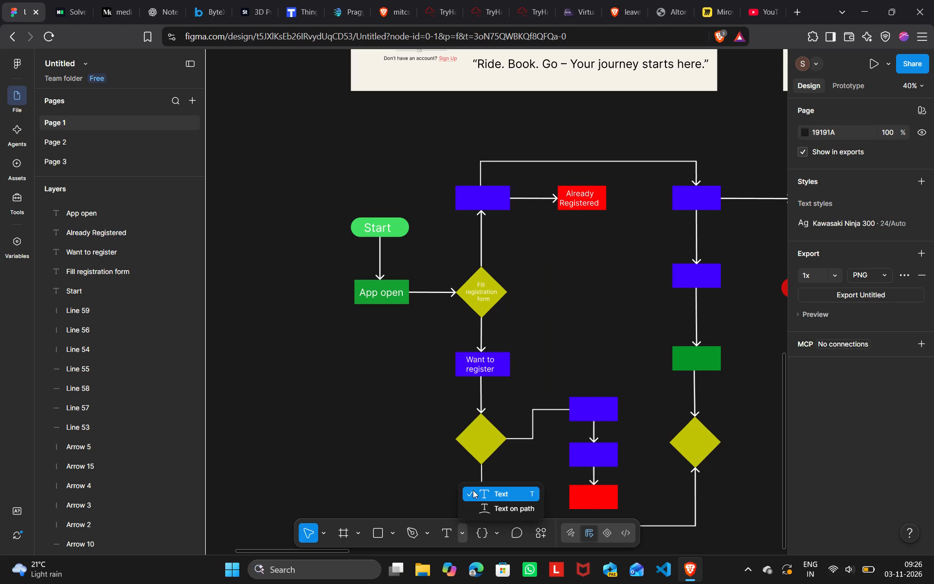
pyautogui.click(493, 489)
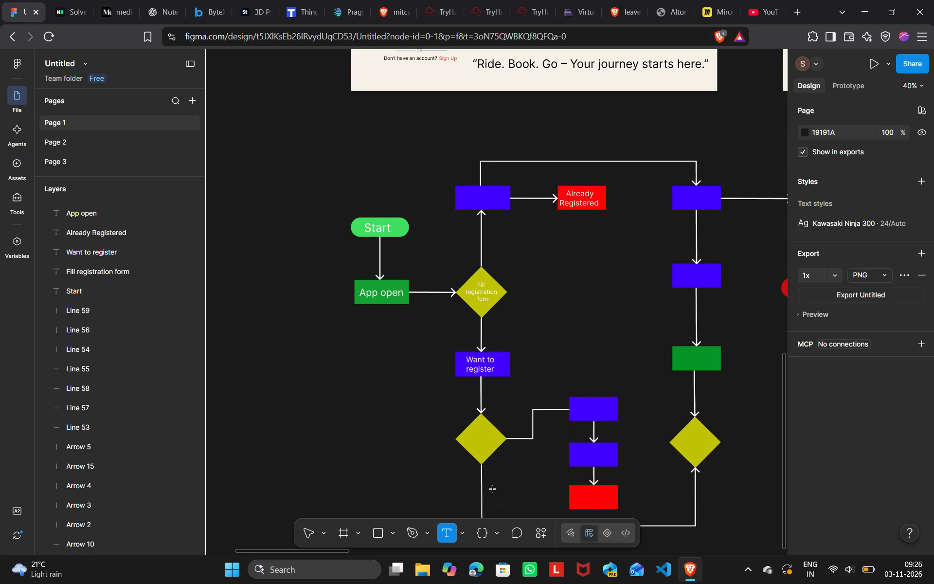
pyautogui.click(471, 199)
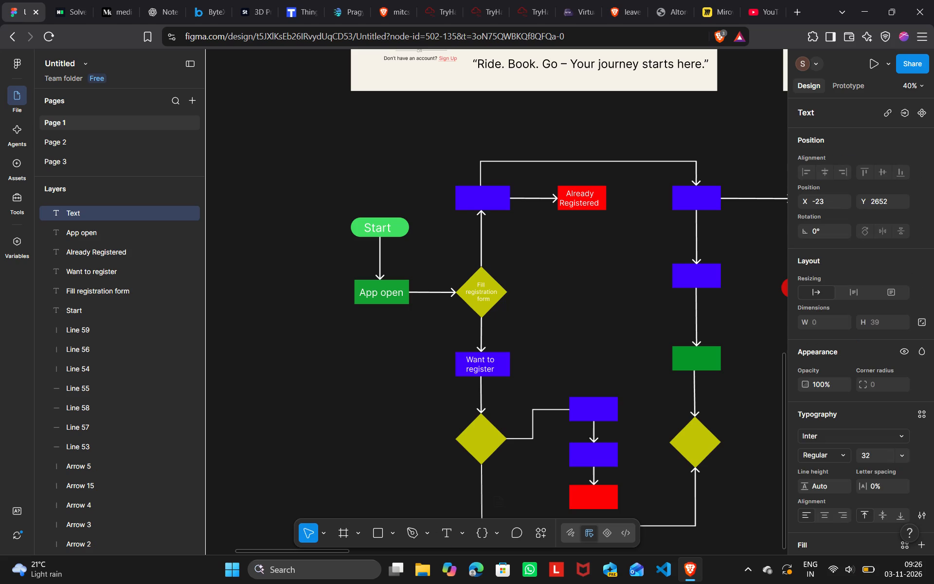
pyautogui.write('Login')
pyautogui.click(505, 214)
pyautogui.click(505, 214)
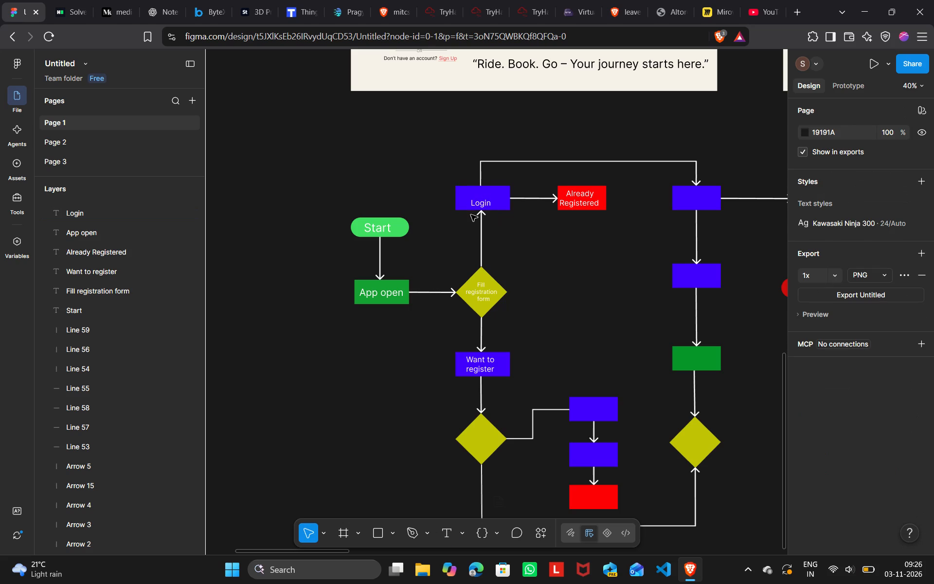
pyautogui.hscroll(-1, 449, 218)
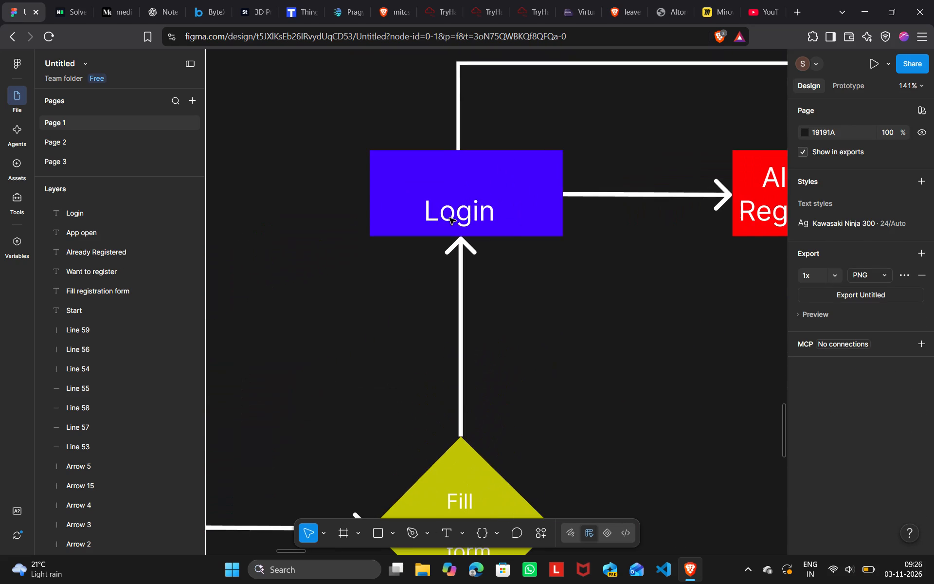
pyautogui.moveTo(466, 215); pyautogui.dragTo(461, 196)
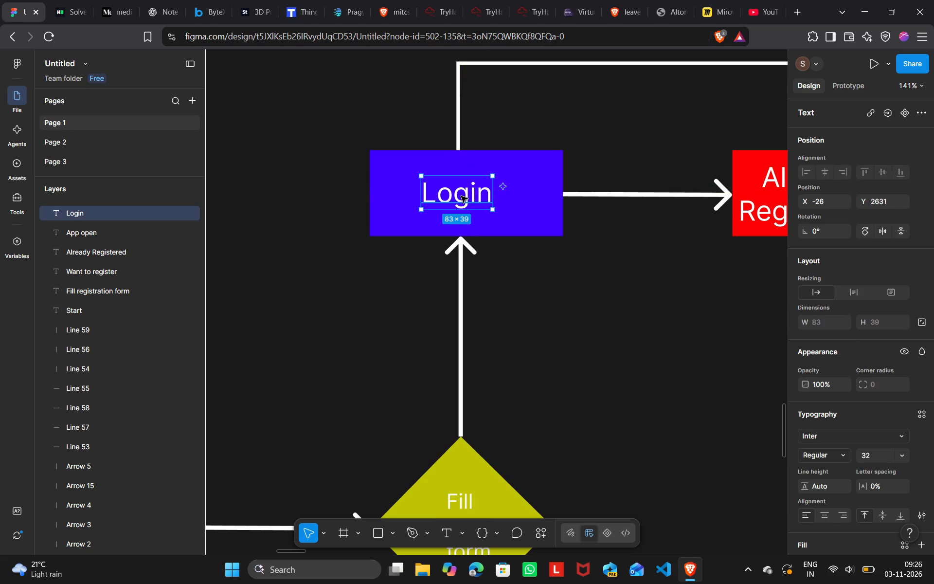
# Set the font size of the "Login" label to 40.
pyautogui.doubleClick(461, 196)
pyautogui.click(901, 455)
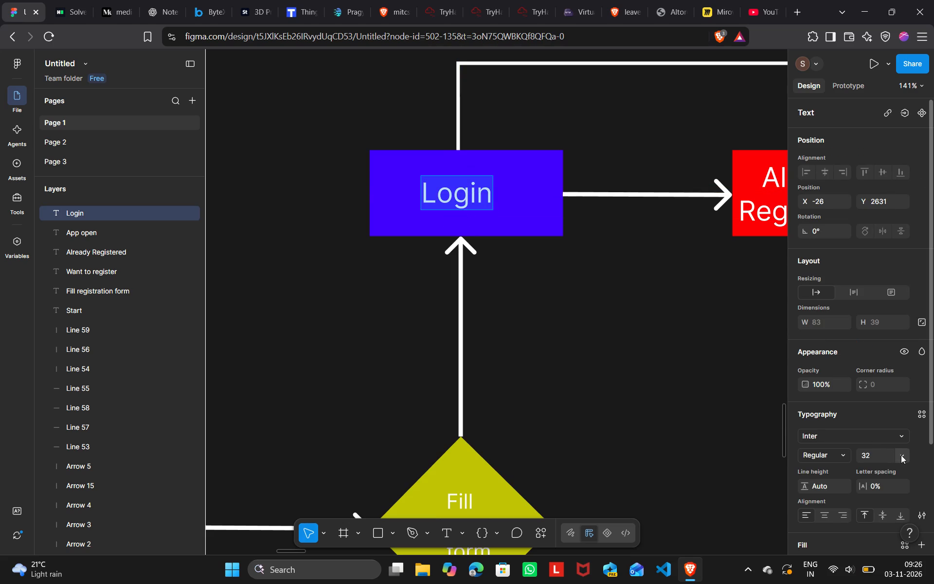
pyautogui.click(893, 453)
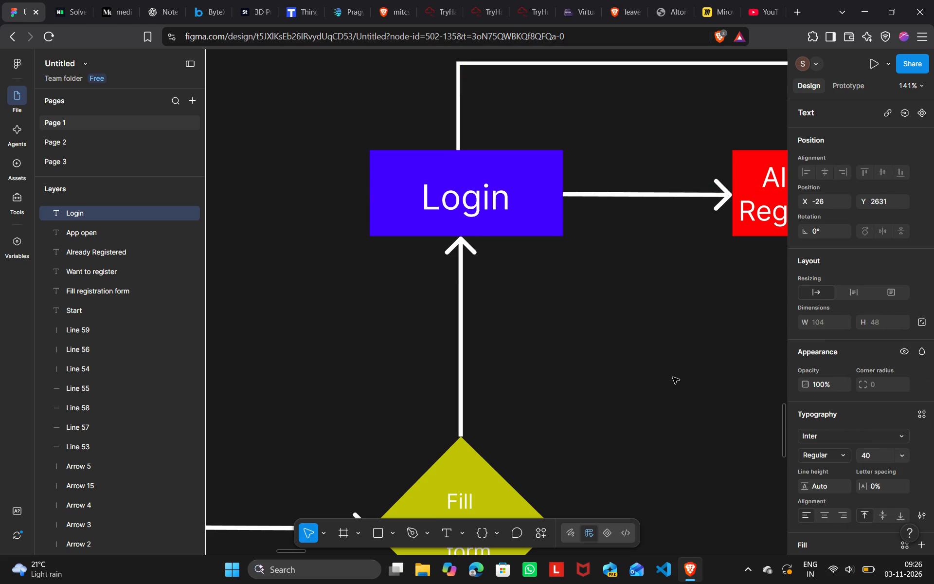
pyautogui.click(673, 377)
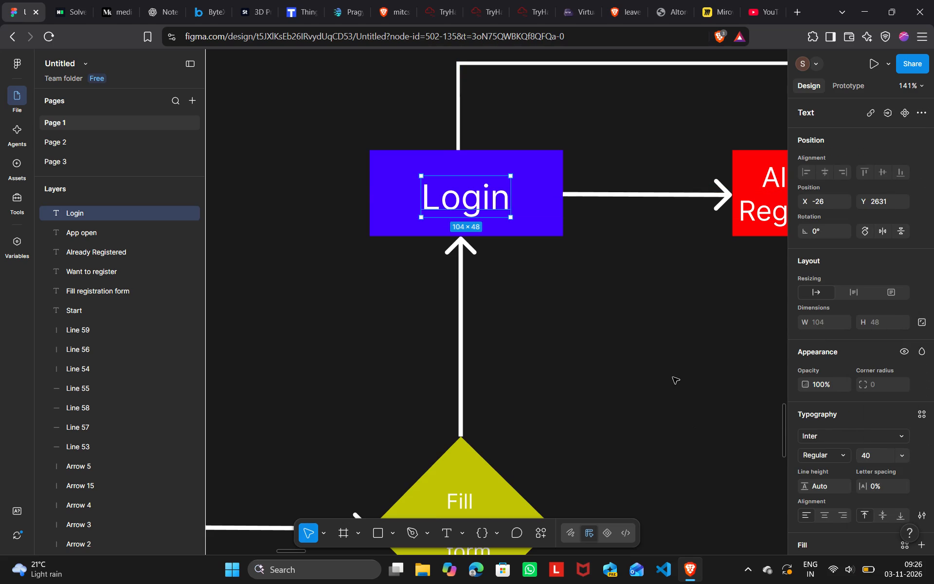
# Look over the flow chart's branches for shapes that still need labels.
pyautogui.click(642, 365)
pyautogui.hscroll(-1, 642, 365)
pyautogui.scroll(-1, 642, 365)
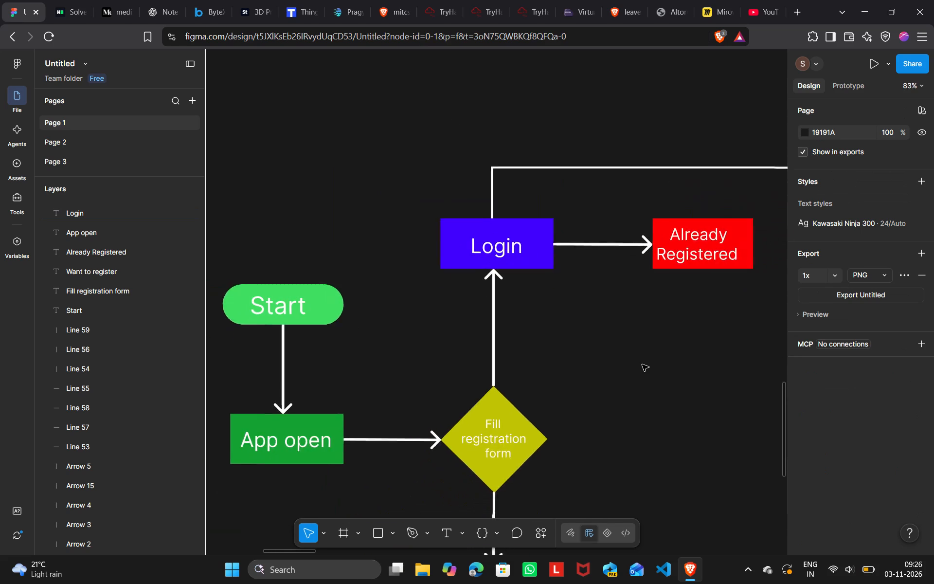
pyautogui.scroll(-1, 642, 365)
pyautogui.hscroll(-2, 642, 365)
pyautogui.hscroll(1, 642, 365)
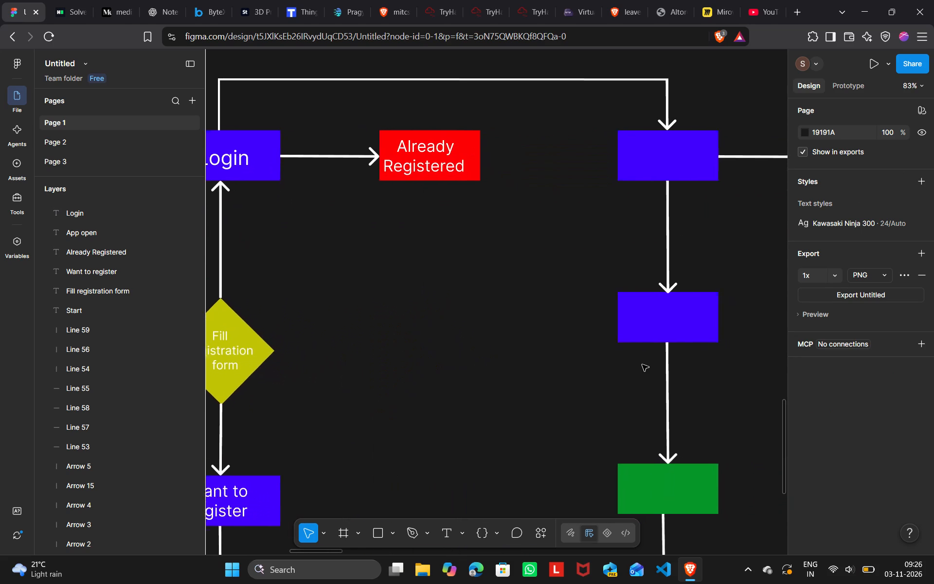
pyautogui.hscroll(1, 642, 365)
pyautogui.scroll(-2, 642, 365)
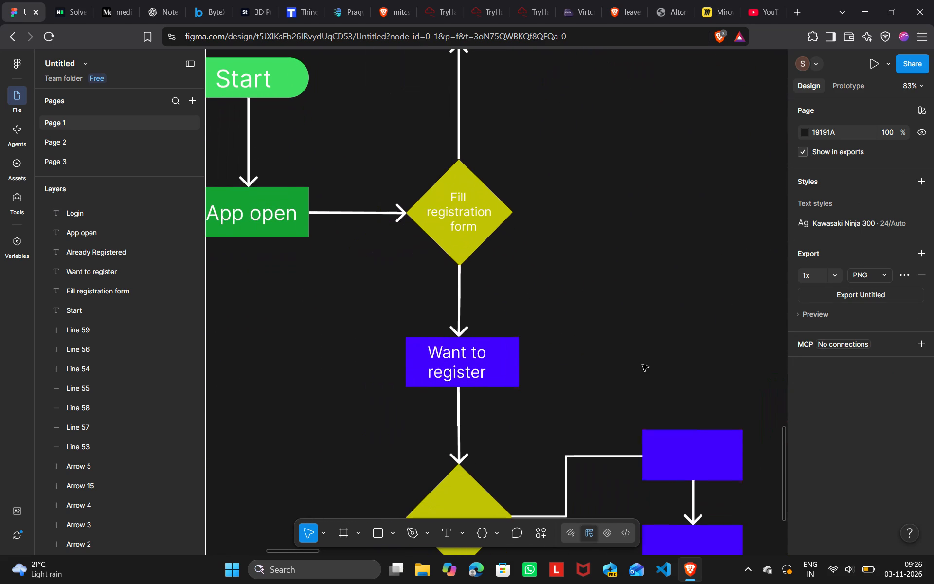
pyautogui.scroll(-1, 642, 365)
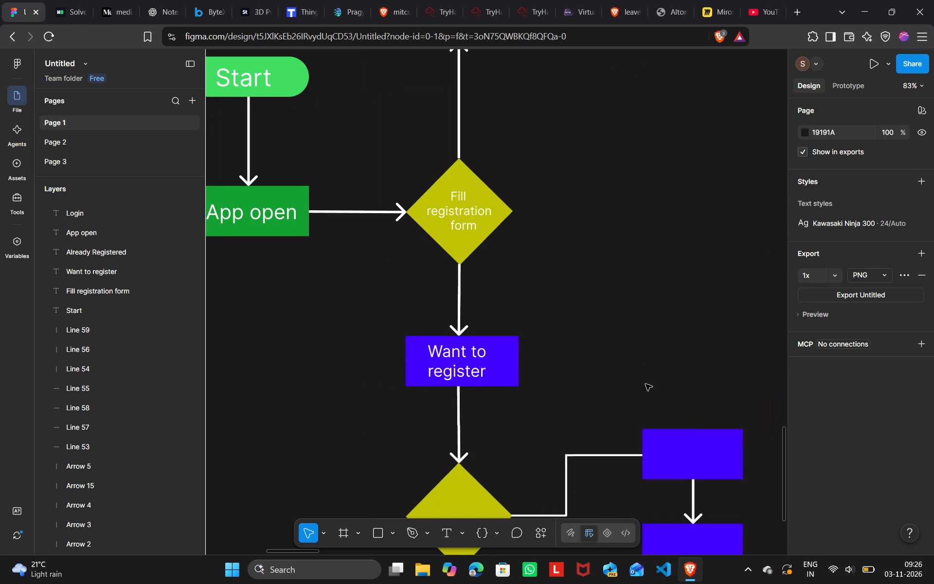
pyautogui.scroll(-3, 646, 384)
pyautogui.click(572, 407)
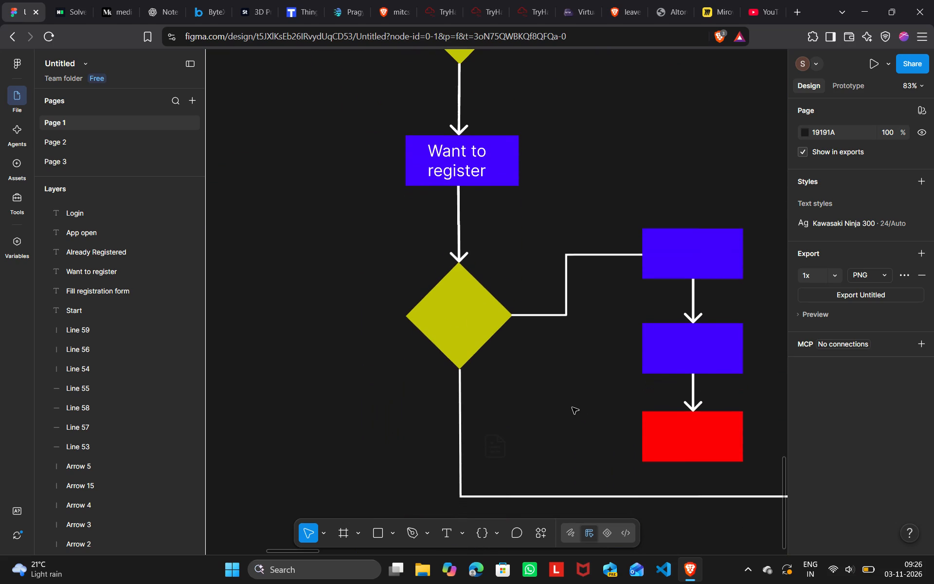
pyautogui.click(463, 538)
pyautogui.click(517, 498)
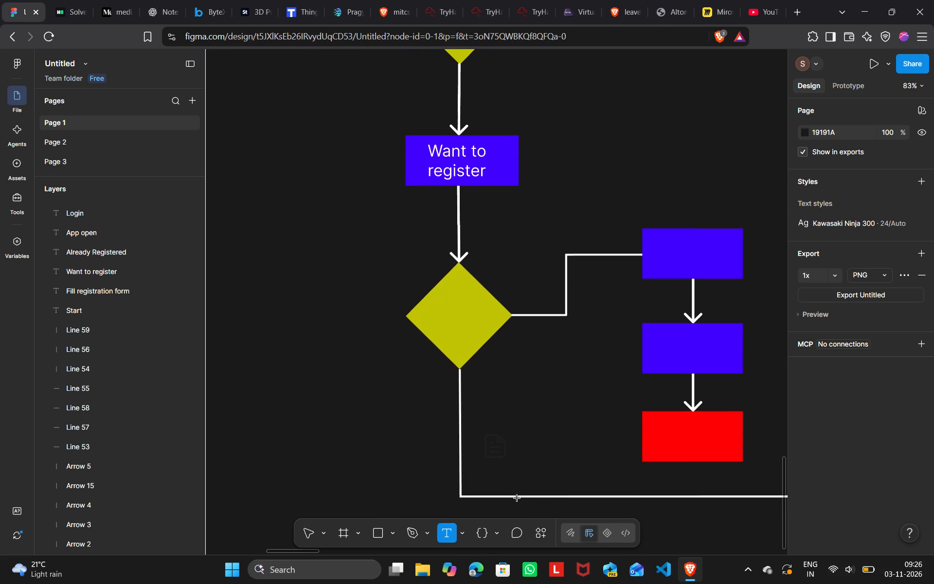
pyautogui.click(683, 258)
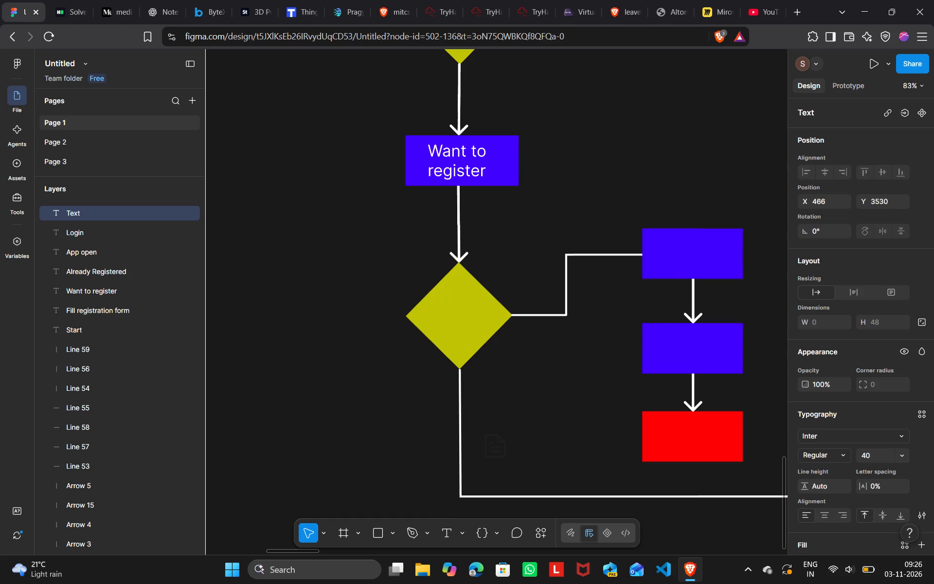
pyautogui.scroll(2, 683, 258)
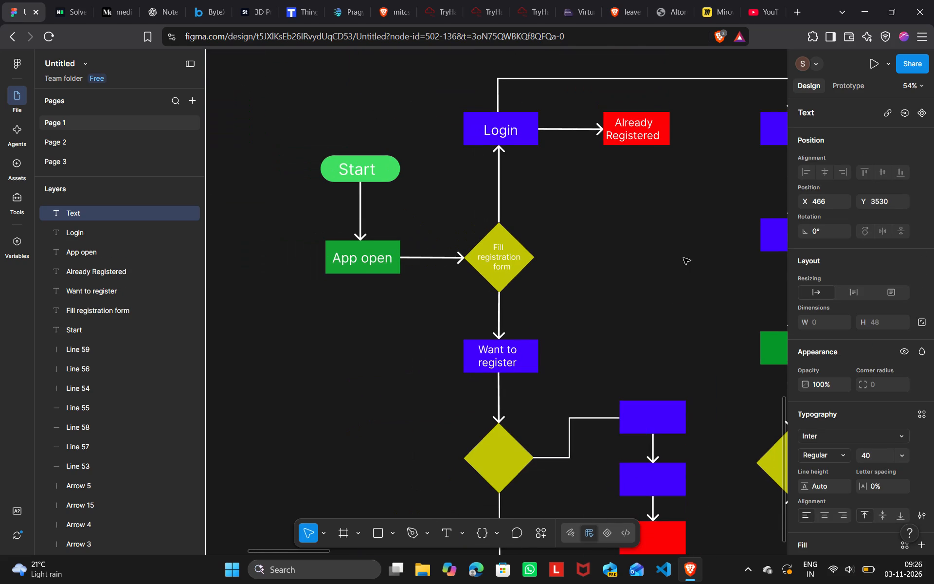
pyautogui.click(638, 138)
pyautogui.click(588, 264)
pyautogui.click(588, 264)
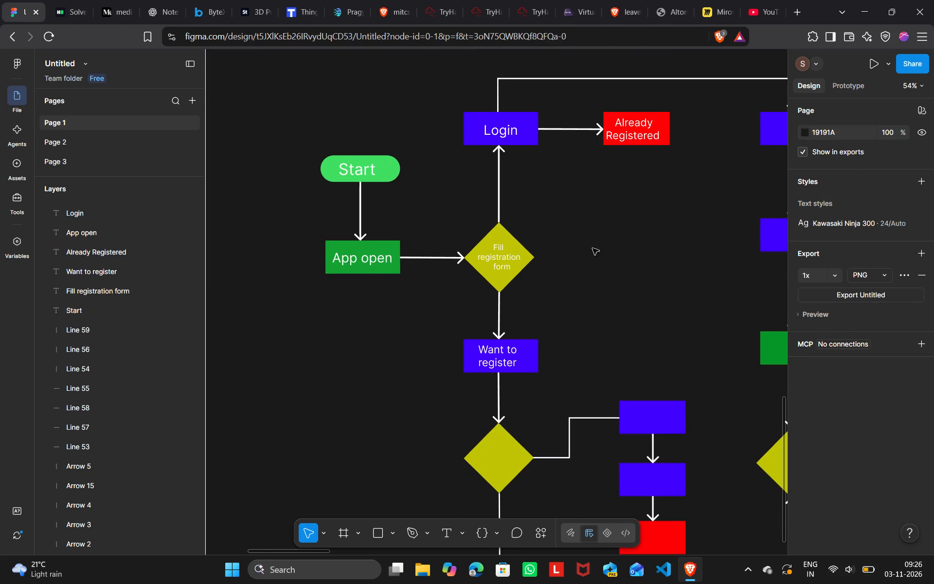
# Move the "Already Registered" label from the red rectangle into the centre of the empty yellow diamond below Want to register.
pyautogui.moveTo(637, 129); pyautogui.dragTo(629, 147)
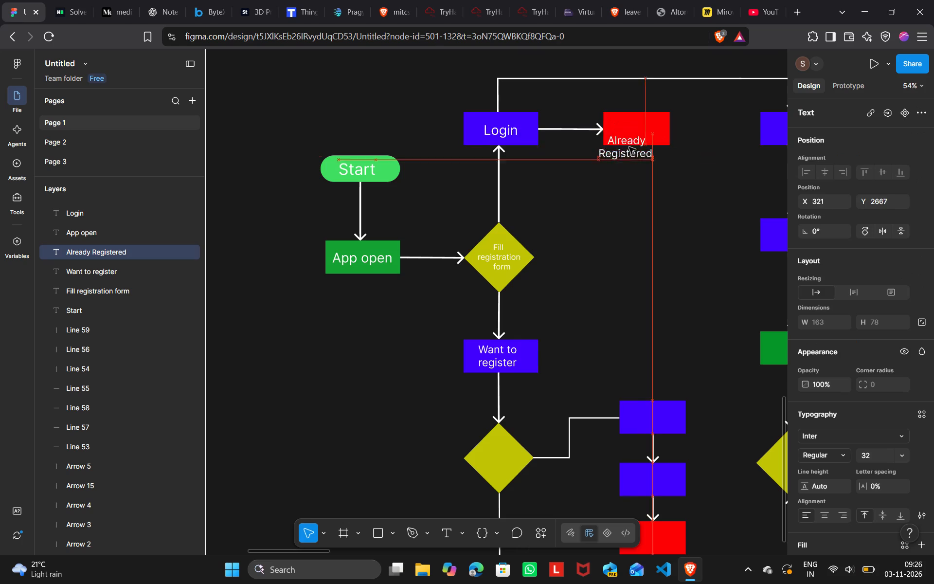
pyautogui.moveTo(629, 147); pyautogui.dragTo(510, 438)
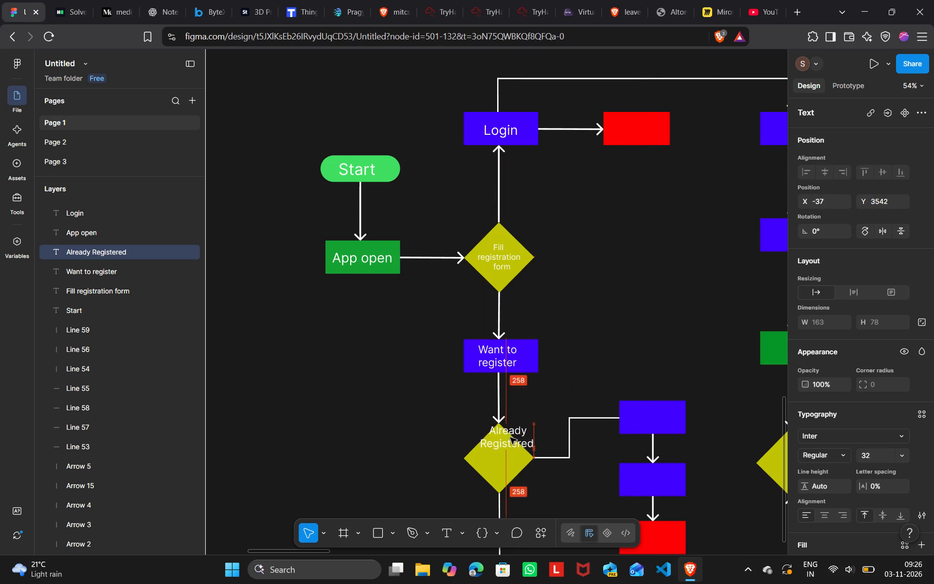
pyautogui.moveTo(510, 438); pyautogui.dragTo(508, 463)
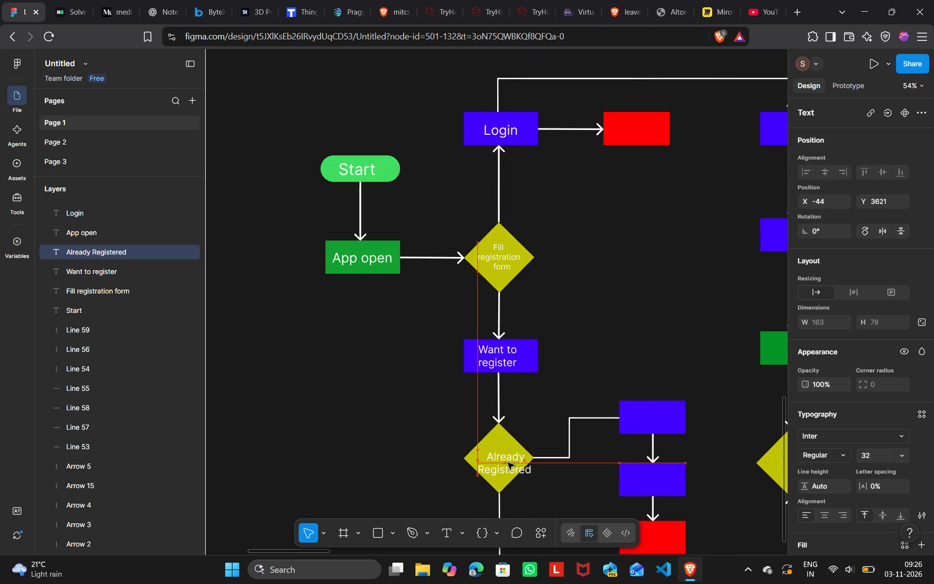
pyautogui.moveTo(508, 463); pyautogui.dragTo(502, 456)
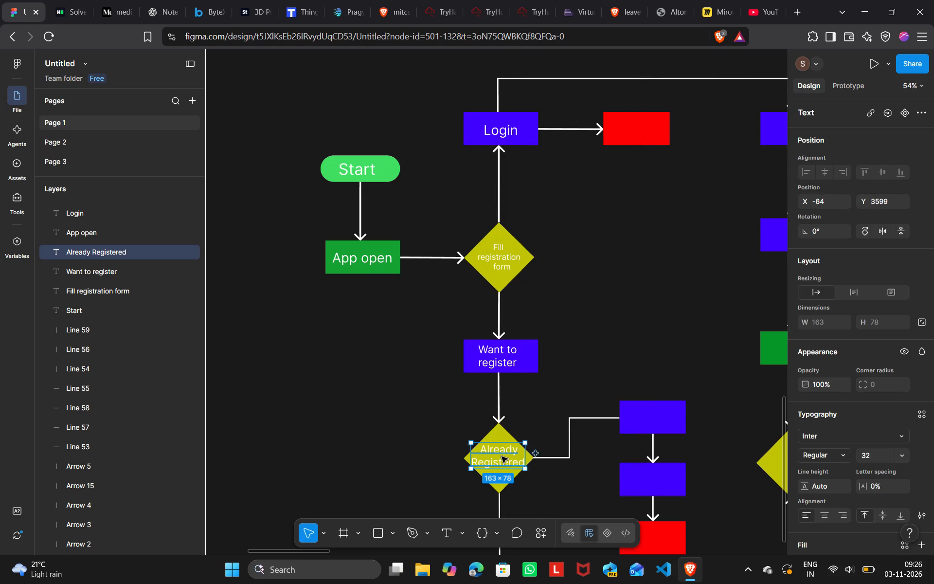
# Set the font size of the "Already Registered" label in the yellow diamond to 24.
pyautogui.doubleClick(502, 456)
pyautogui.click(904, 455)
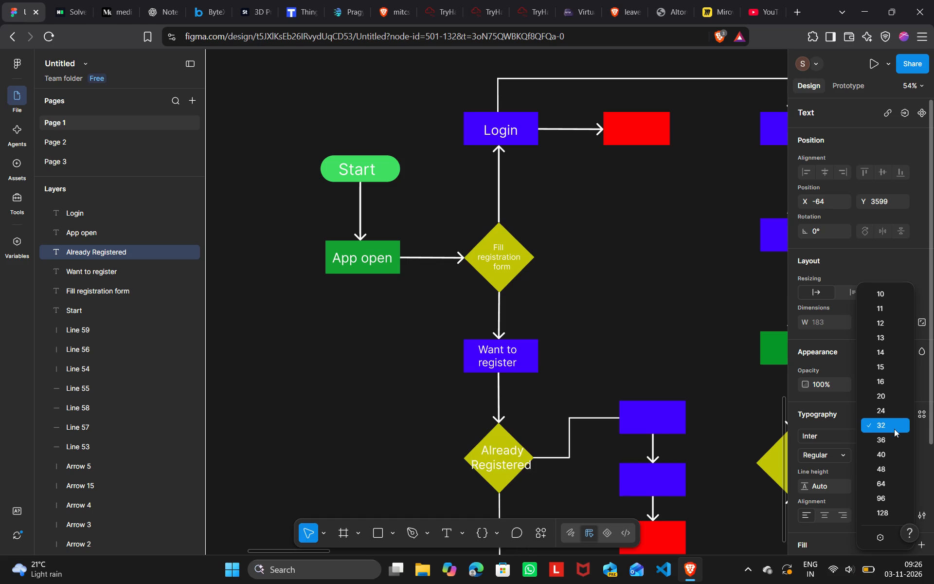
pyautogui.click(892, 411)
pyautogui.click(708, 389)
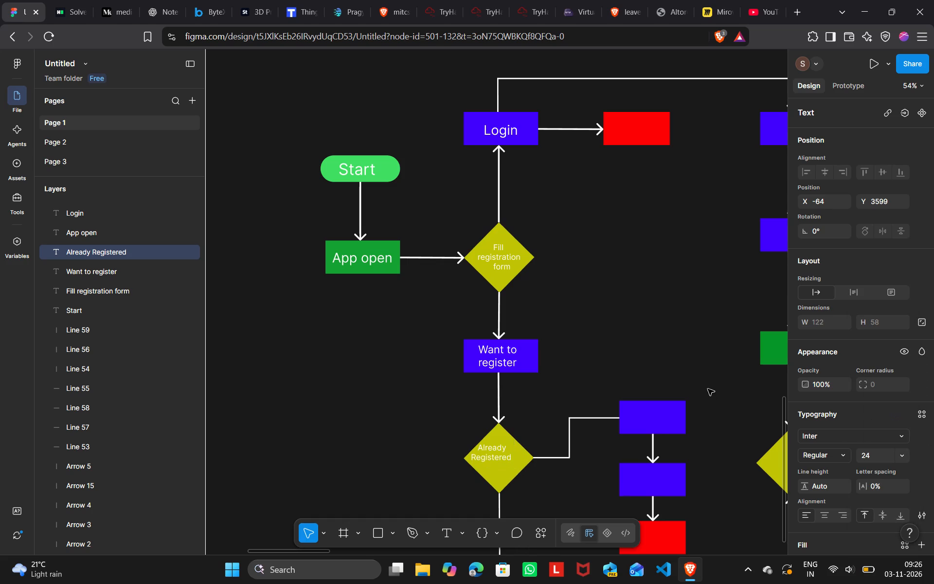
# Centre the "Already Registered" label within its yellow diamond.
pyautogui.hscroll(1, 708, 389)
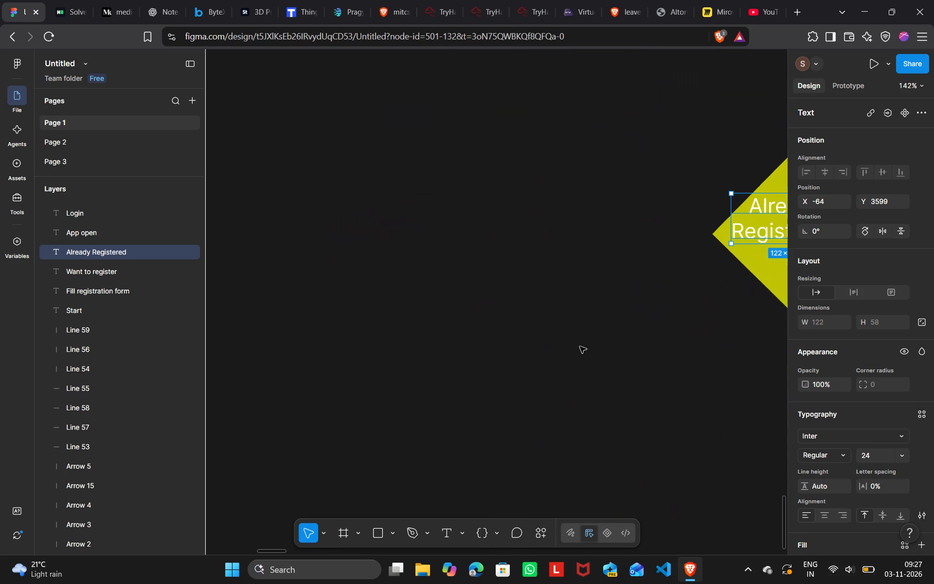
pyautogui.hscroll(-2, 580, 347)
pyautogui.moveTo(641, 222); pyautogui.dragTo(652, 232)
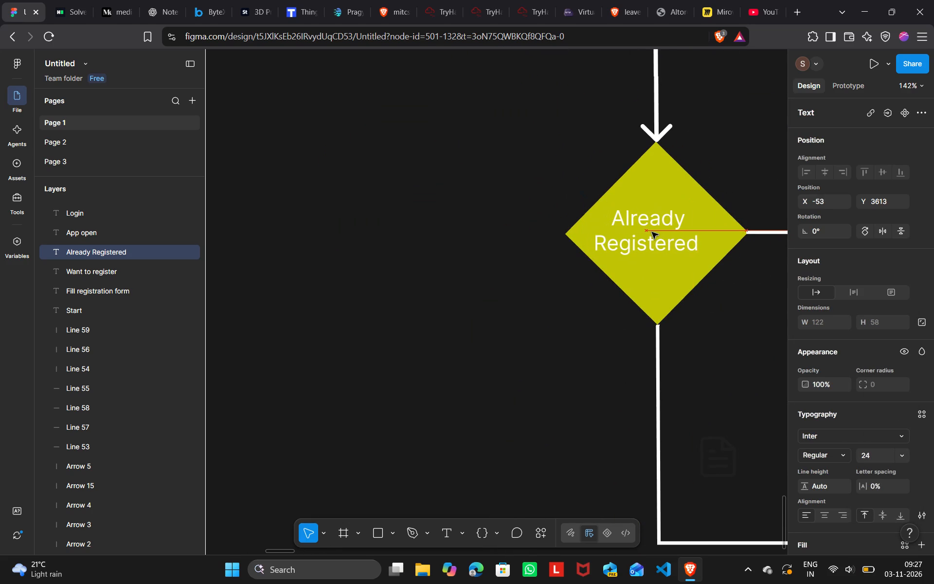
pyautogui.moveTo(652, 232); pyautogui.dragTo(666, 231)
pyautogui.click(493, 180)
# Add a "Gmail" text label in the upper blue rectangle of the branch leading from the Already Registered diamond.
pyautogui.hscroll(-3, 493, 180)
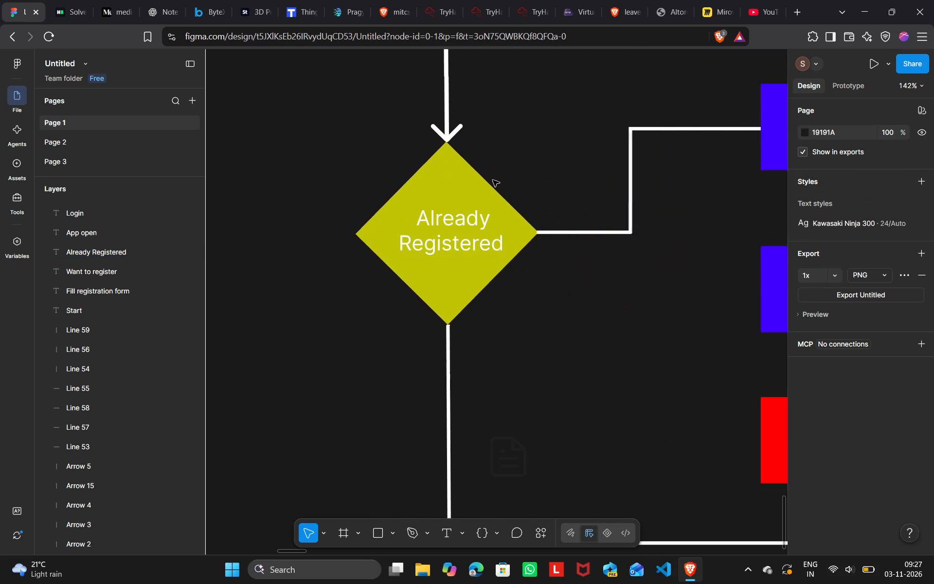
pyautogui.hscroll(-1, 627, 274)
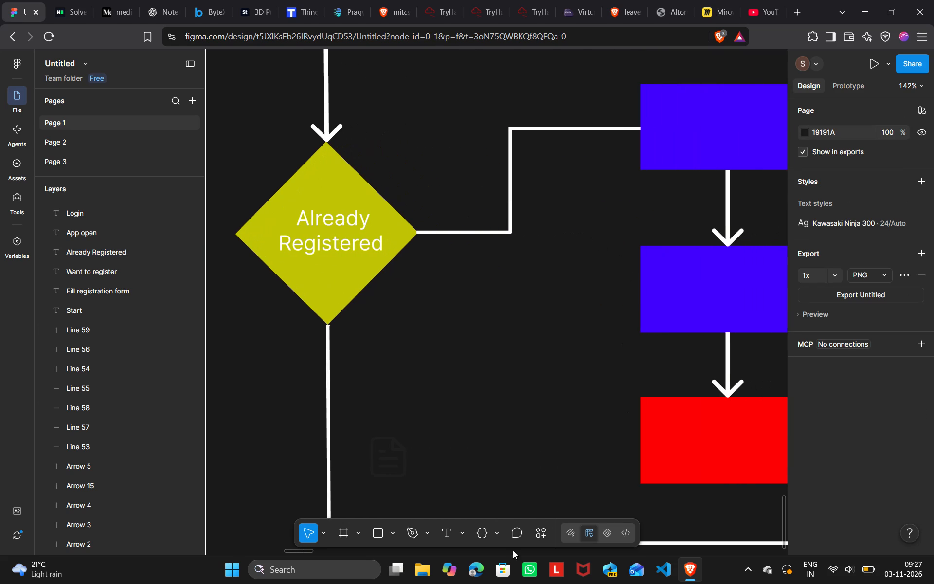
pyautogui.click(458, 537)
pyautogui.click(500, 494)
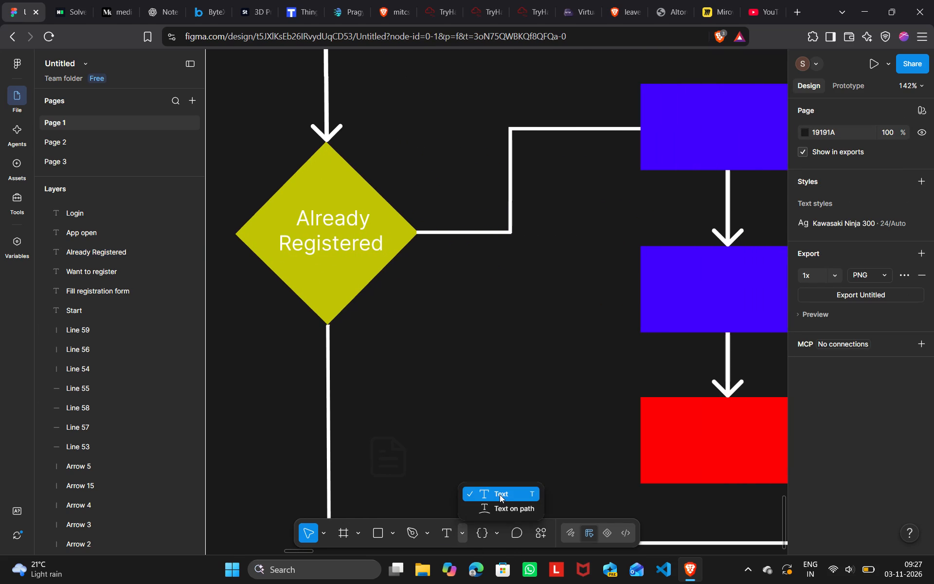
pyautogui.hscroll(-1, 626, 233)
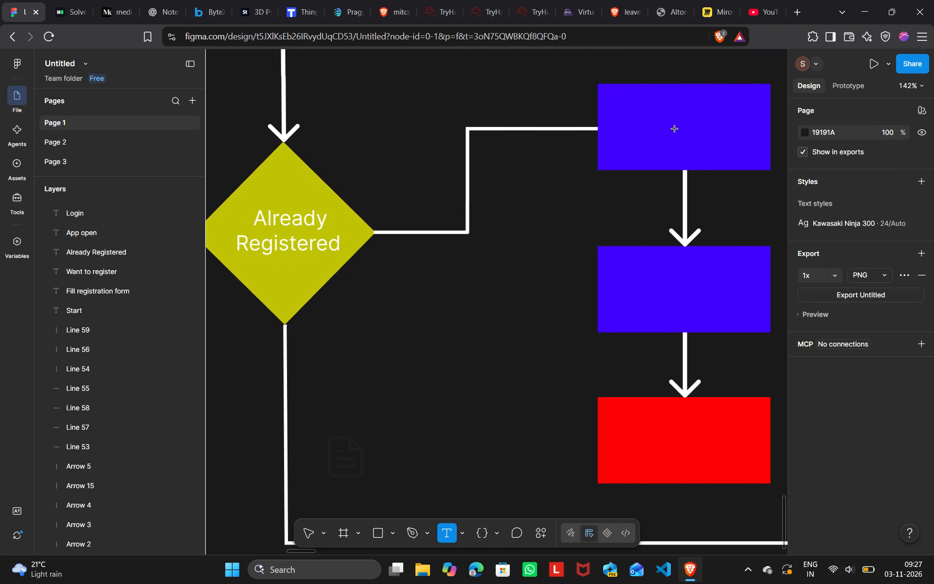
pyautogui.click(675, 129)
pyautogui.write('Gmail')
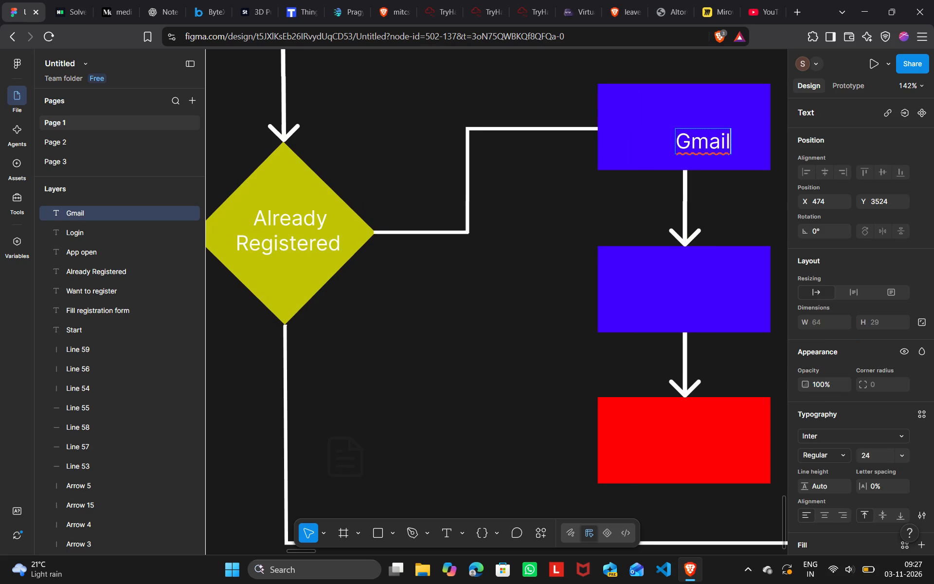
# Set the font size of the "Gmail" label to 40.
pyautogui.moveTo(676, 140); pyautogui.dragTo(788, 173)
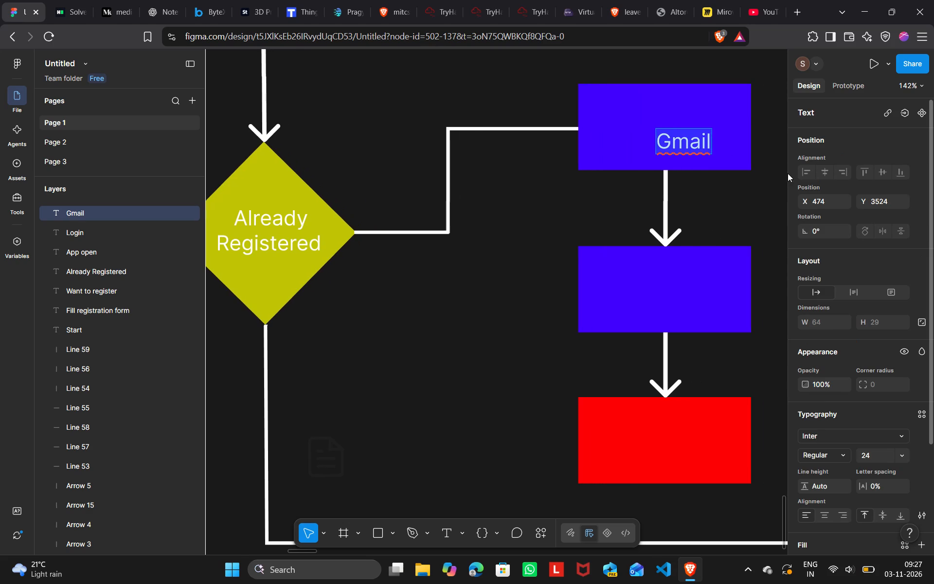
pyautogui.click(906, 451)
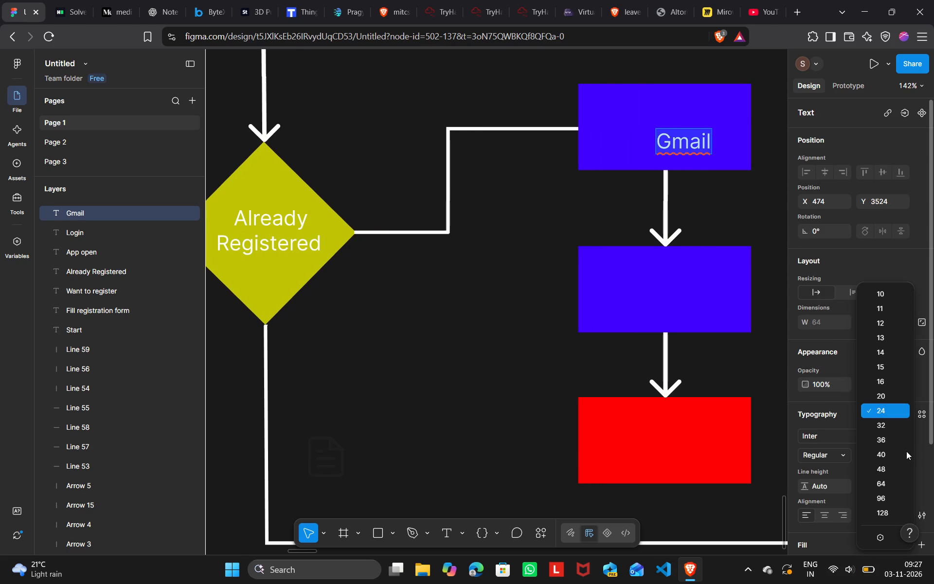
pyautogui.click(890, 454)
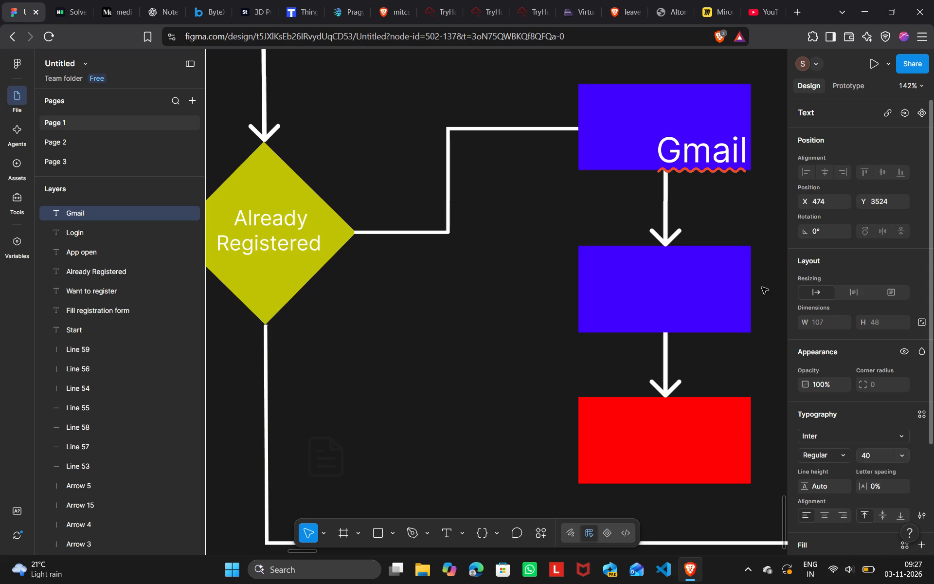
pyautogui.click(750, 210)
pyautogui.click(743, 217)
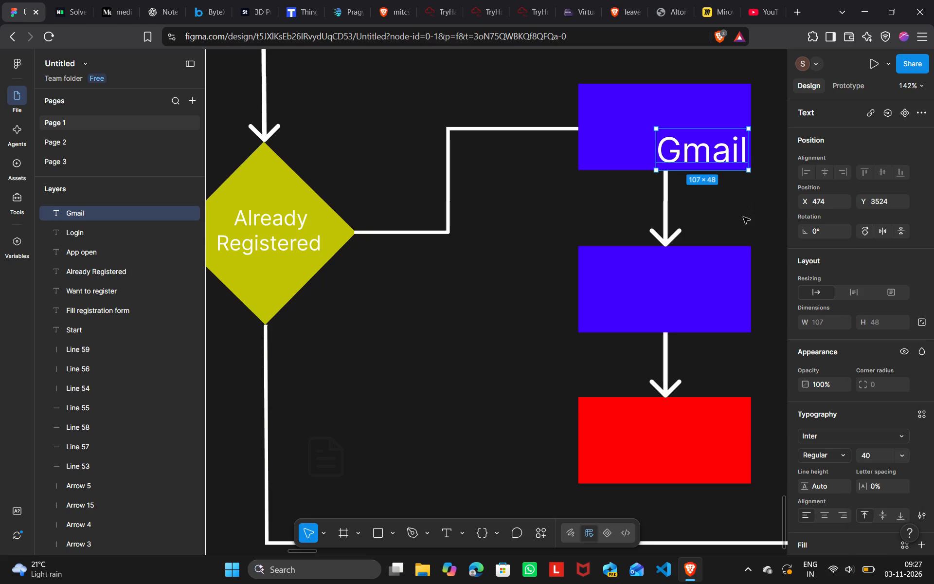
# Move the "Gmail" label to the centre of its blue rectangle and fine-tune its position with small nudges.
pyautogui.moveTo(724, 148); pyautogui.dragTo(688, 121)
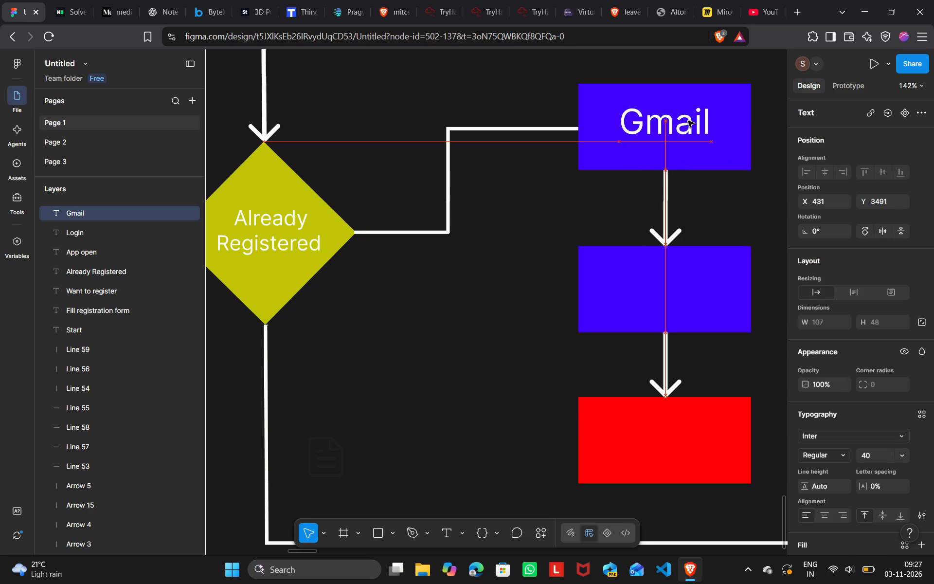
pyautogui.moveTo(688, 121); pyautogui.dragTo(685, 127)
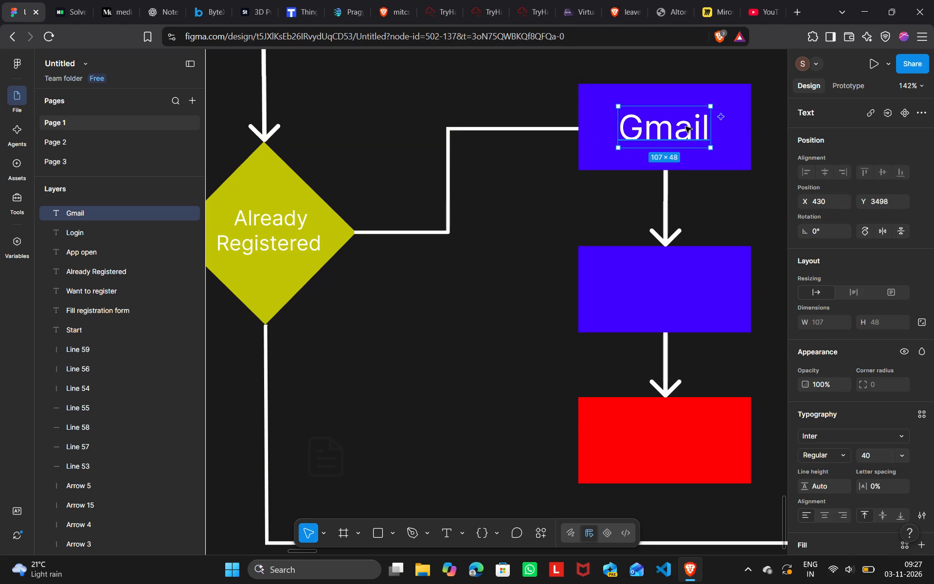
pyautogui.click(730, 192)
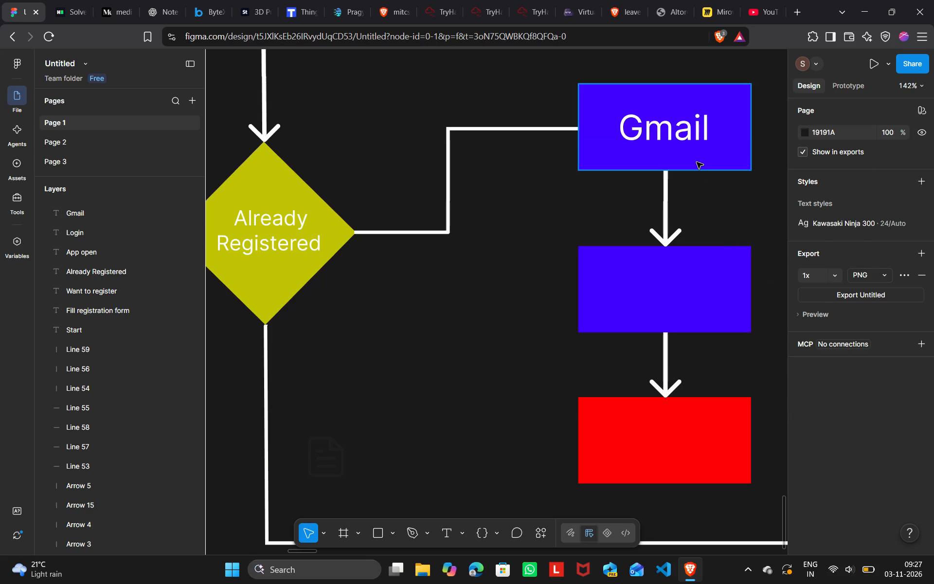
pyautogui.click(681, 136)
pyautogui.press('Down')
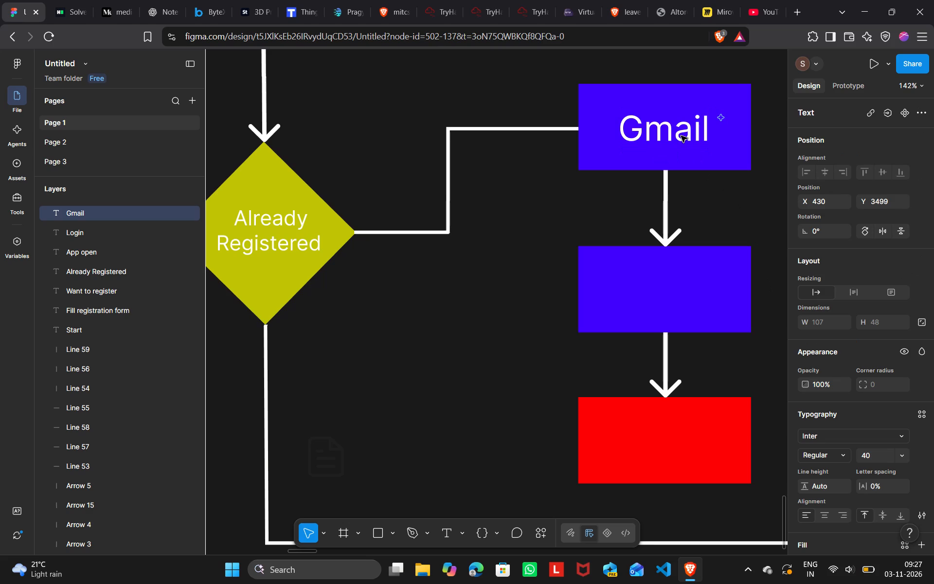
pyautogui.press('Left')
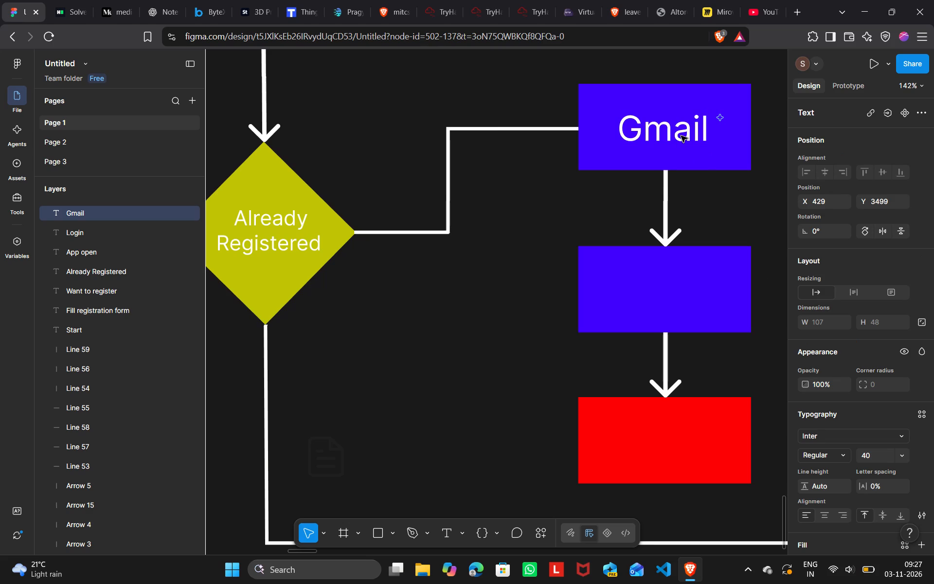
pyautogui.press('Down')
pyautogui.press('Down')
pyautogui.press('Left')
pyautogui.press('Up')
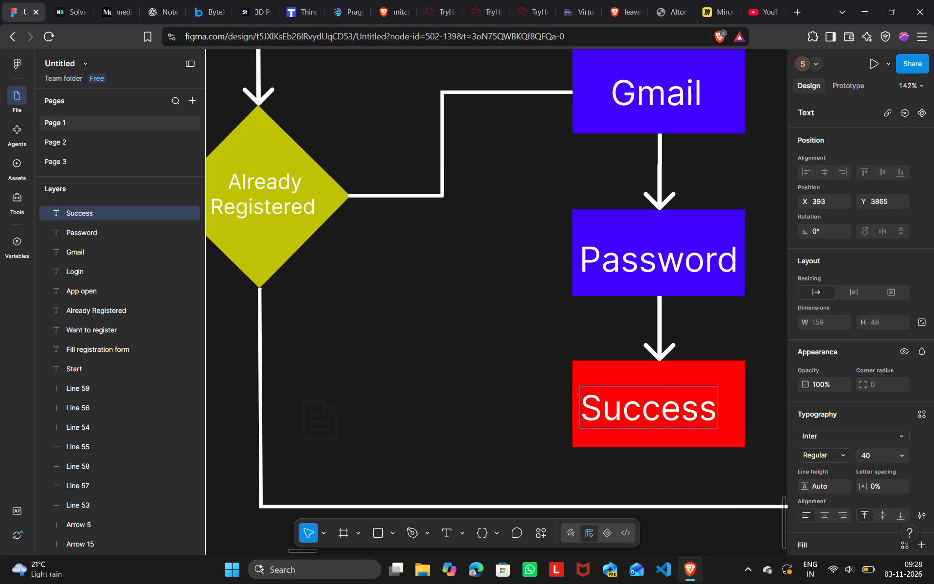
# Extend the "Success" label in the red rectangle below Password to read "Successfully login" on two lines.
pyautogui.write('fully')
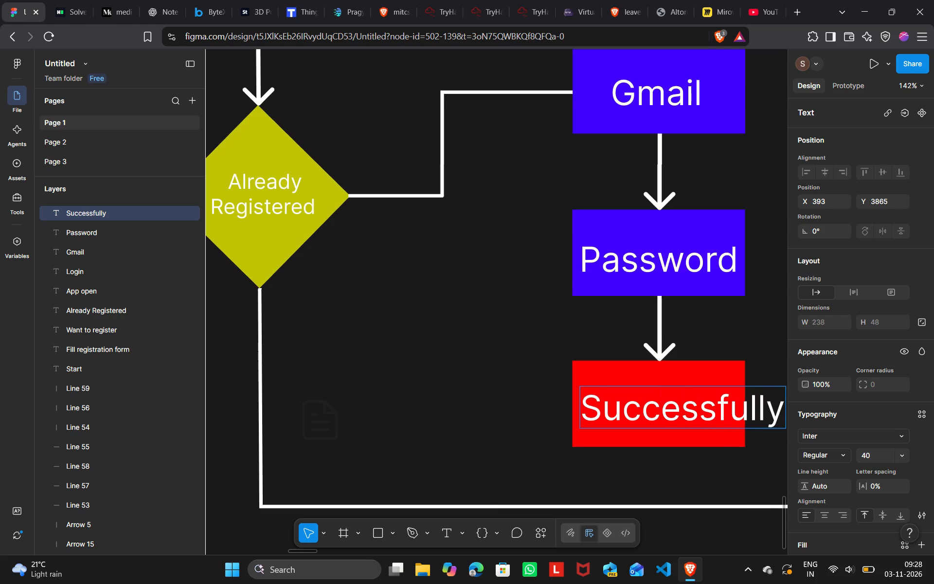
pyautogui.press('Return')
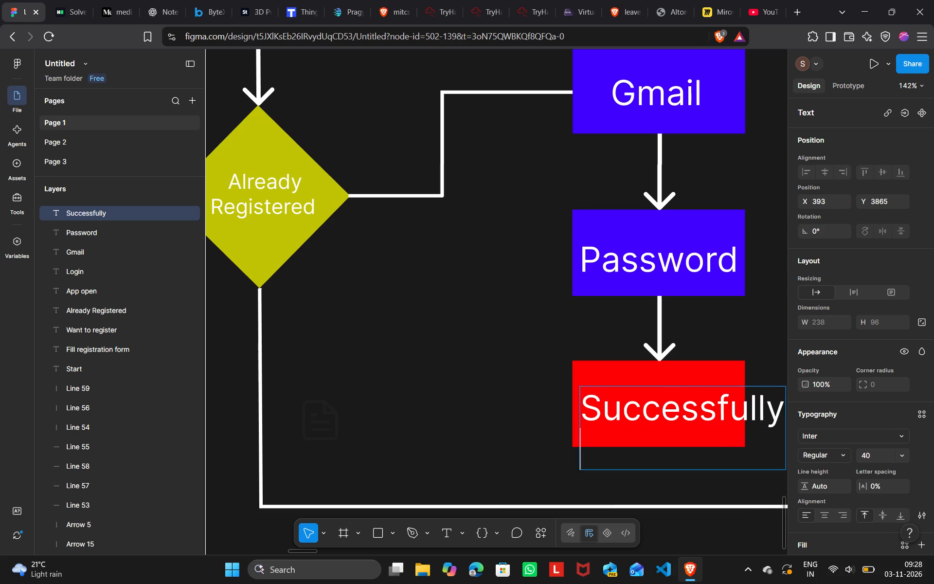
pyautogui.write('login')
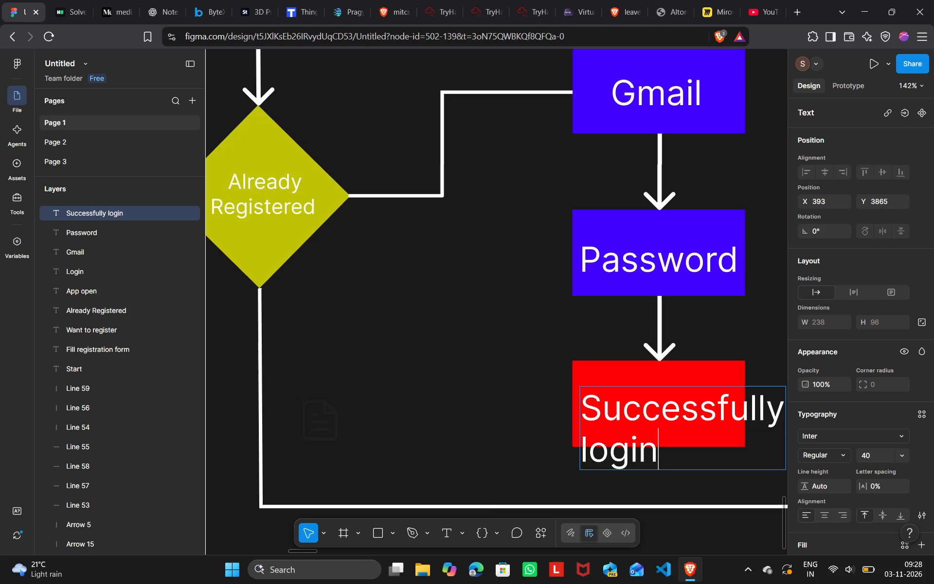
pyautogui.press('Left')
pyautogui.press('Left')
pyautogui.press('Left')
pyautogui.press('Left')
# Indent the word "login" with spaces to centre it under "Successfully" in the red rectangle's label below Password.
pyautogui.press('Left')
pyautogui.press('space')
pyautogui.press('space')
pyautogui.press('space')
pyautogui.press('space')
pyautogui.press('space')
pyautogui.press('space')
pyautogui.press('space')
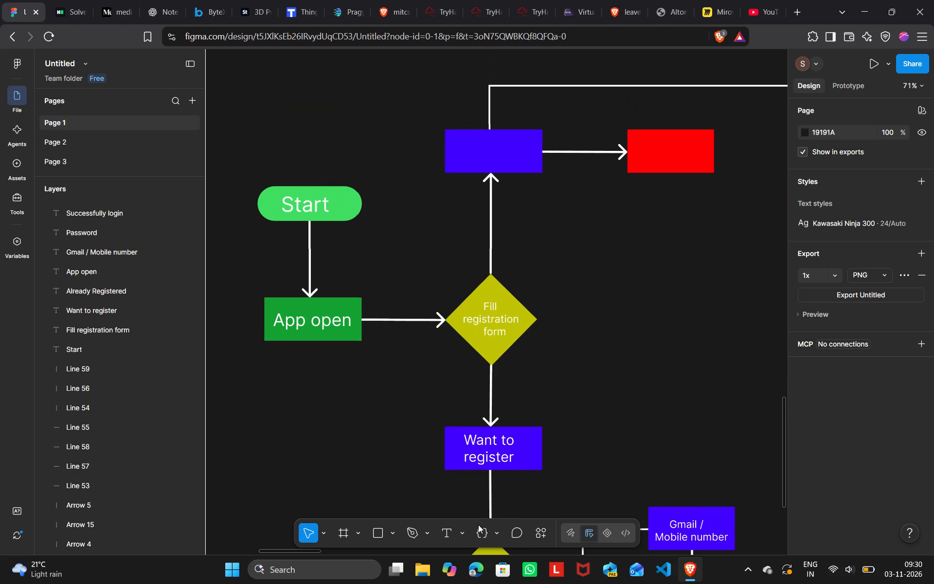
# Add a "Sign up" text label in the empty blue rectangle above the Fill registration form diamond.
pyautogui.click(464, 534)
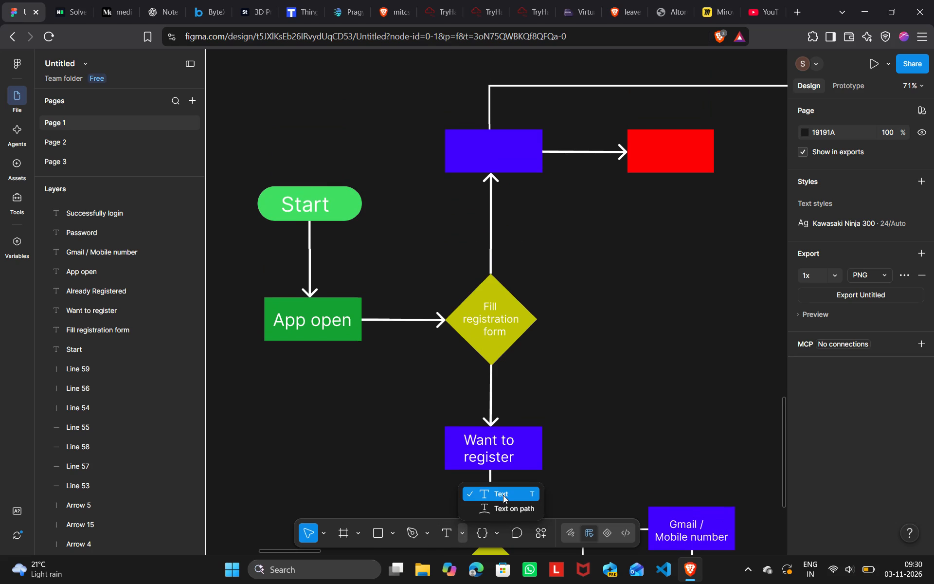
pyautogui.click(503, 495)
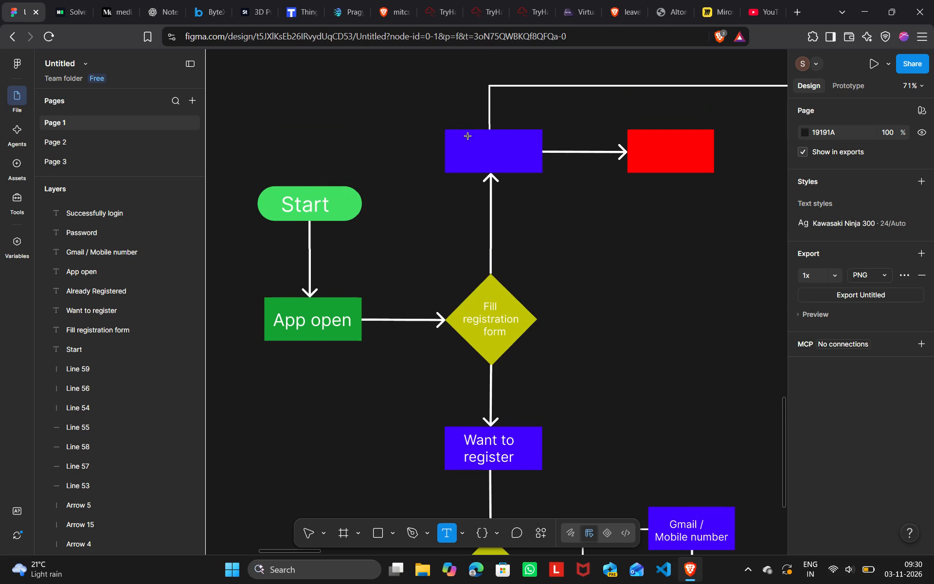
pyautogui.click(466, 160)
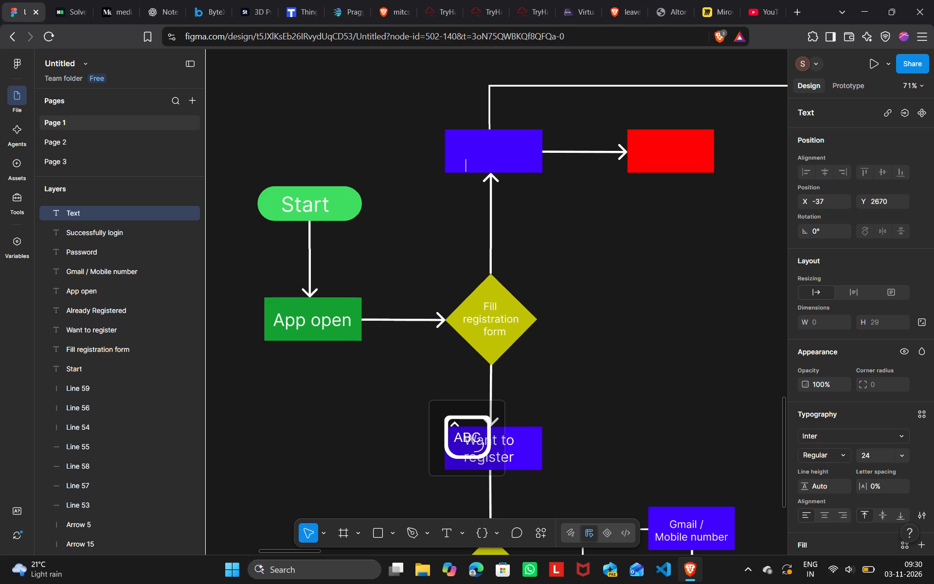
pyautogui.press('s')
pyautogui.write('ign up')
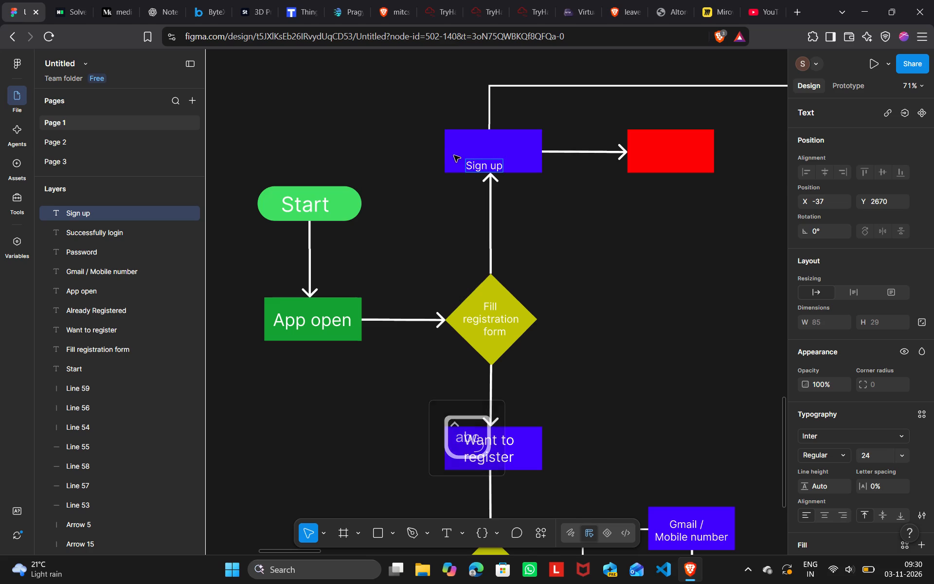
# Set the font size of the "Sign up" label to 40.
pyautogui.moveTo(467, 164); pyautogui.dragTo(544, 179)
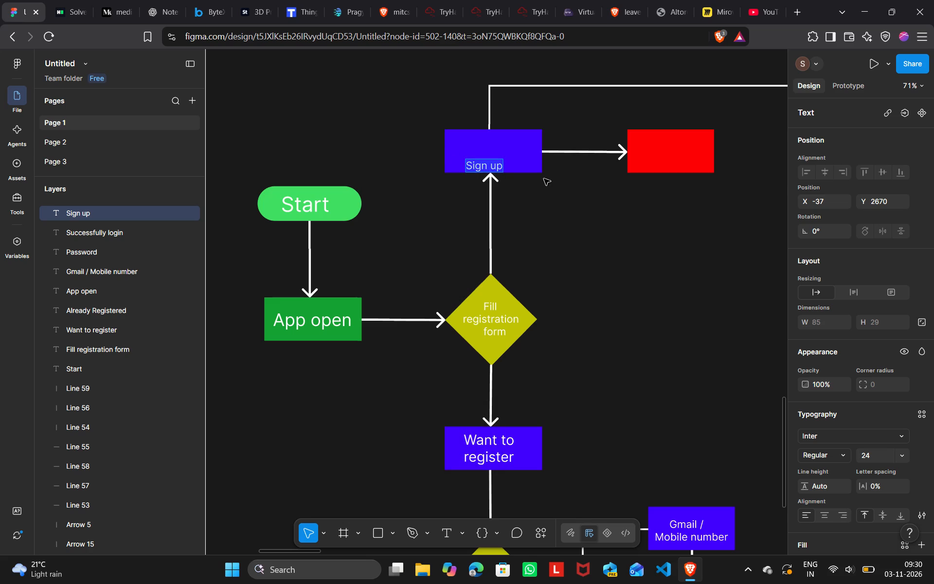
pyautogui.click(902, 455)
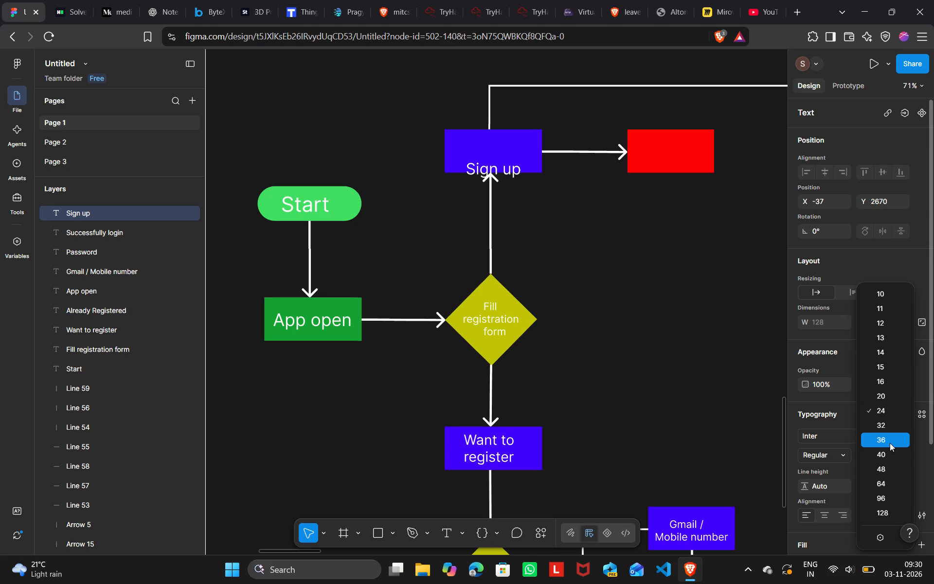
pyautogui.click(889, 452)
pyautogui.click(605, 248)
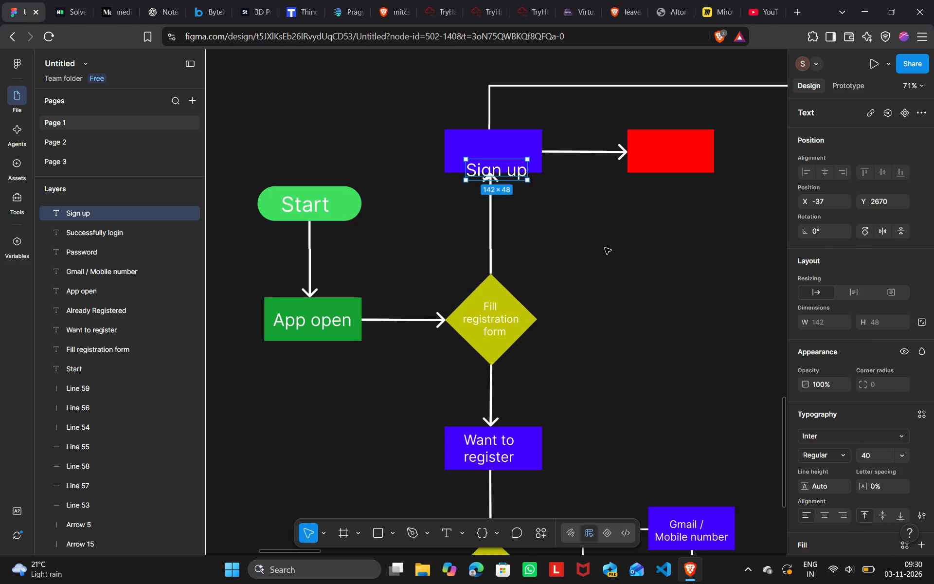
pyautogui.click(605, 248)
# Nudge the "Sign up" label up and left to X -44, Y 2627, centring it in its blue rectangle.
pyautogui.click(505, 169)
pyautogui.press('Up')
pyautogui.press('Up')
pyautogui.press('Up')
pyautogui.press('Up')
pyautogui.press('Up')
pyautogui.press('Up')
pyautogui.press('Up')
pyautogui.press('Up')
pyautogui.press('Up')
pyautogui.press('Up')
pyautogui.press('Up')
pyautogui.press('Up')
pyautogui.press('Up')
pyautogui.press('Up')
pyautogui.press('Up')
pyautogui.press('Up')
pyautogui.press('Up')
pyautogui.press('Up')
pyautogui.press('Up')
pyautogui.press('Up')
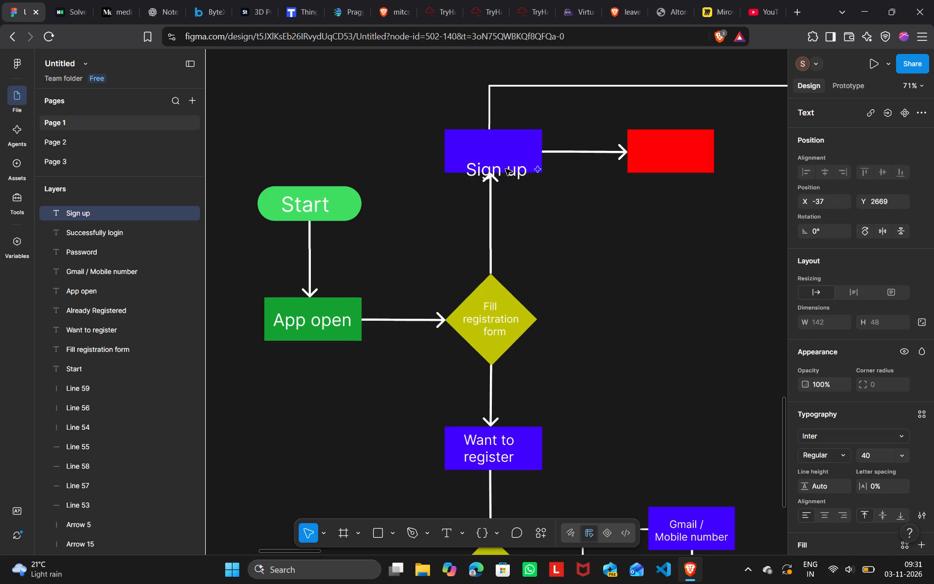
pyautogui.press('Left')
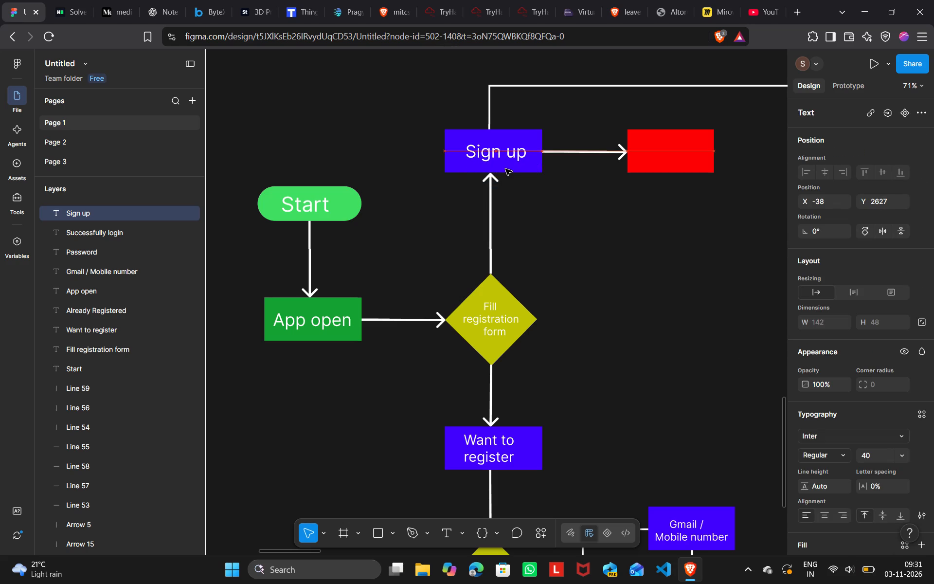
pyautogui.press('Left')
pyautogui.press('Left')
pyautogui.press('Left')
pyautogui.press('Left')
pyautogui.press('Left')
pyautogui.press('Left')
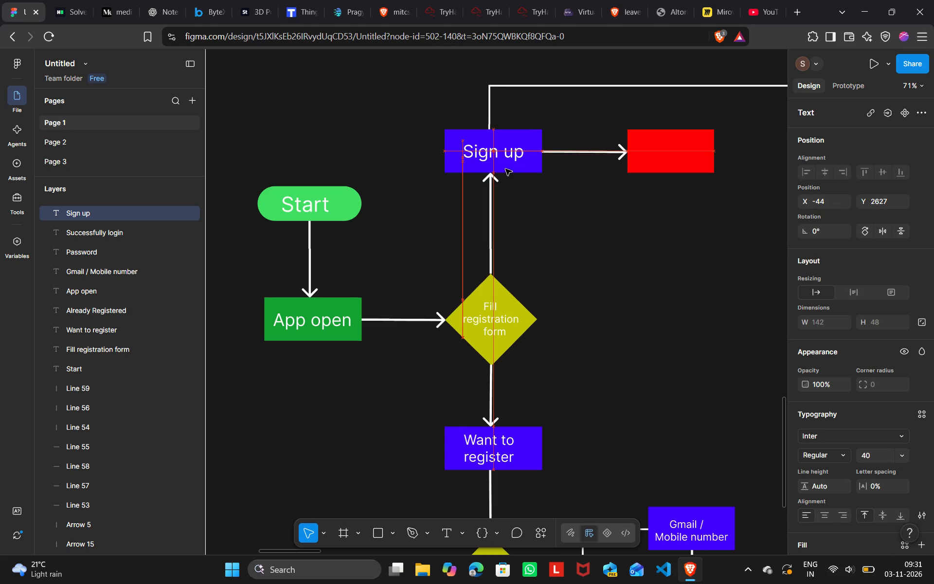
pyautogui.press('Left')
pyautogui.press('Left')
pyautogui.press('Right')
pyautogui.press('Right')
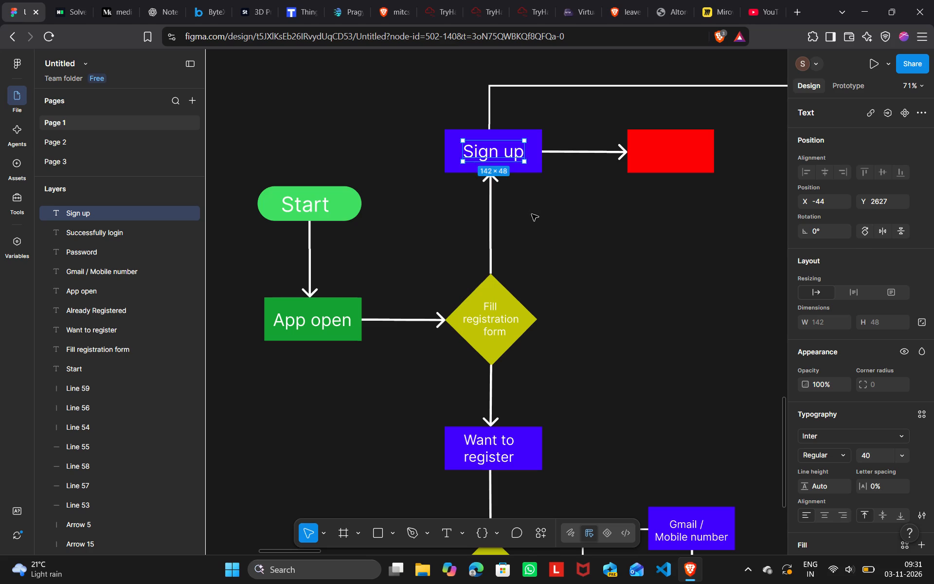
pyautogui.click(532, 214)
# Set the font size of the "Sign up" label to 48.
pyautogui.scroll(1, 532, 214)
pyautogui.doubleClick(502, 188)
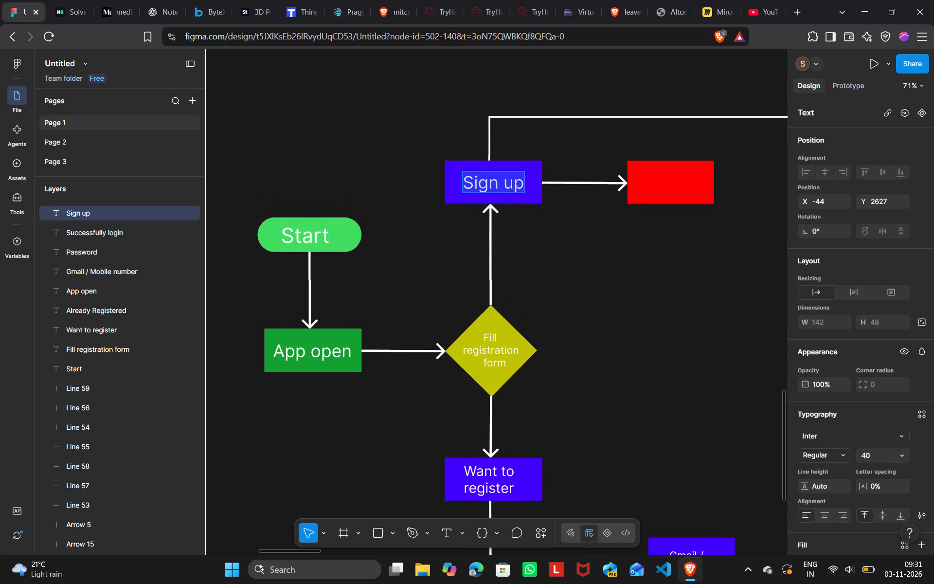
pyautogui.click(901, 454)
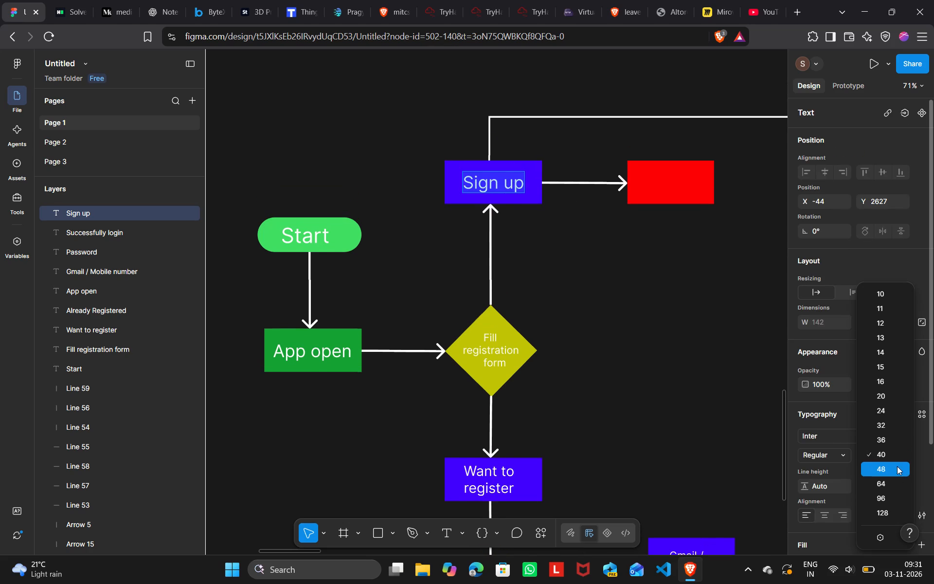
pyautogui.click(896, 470)
pyautogui.doubleClick(632, 361)
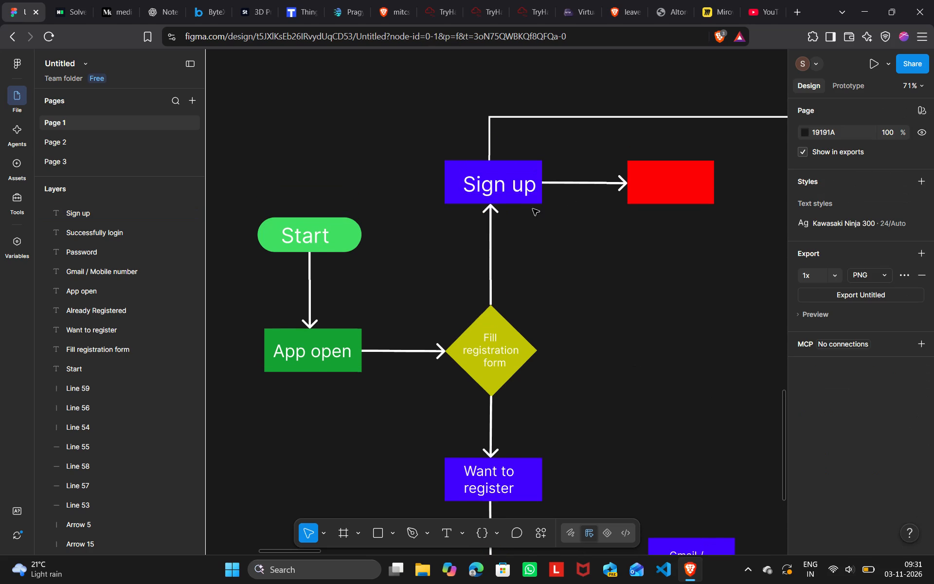
# Nudge the "Sign up" label left to recentre it horizontally in its blue rectangle.
pyautogui.click(518, 190)
pyautogui.press('Left')
pyautogui.press('Left')
pyautogui.press('Left')
pyautogui.press('Left')
pyautogui.press('Left')
pyautogui.press('Left')
pyautogui.press('Left')
pyautogui.press('Left')
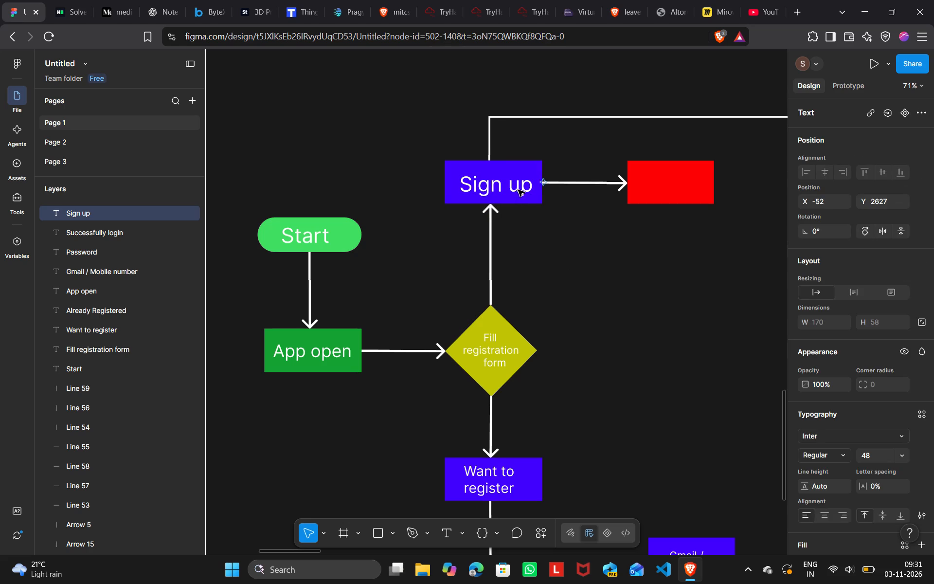
pyautogui.press('Left')
pyautogui.press('Left')
pyautogui.press('Left')
pyautogui.press('Left')
pyautogui.press('Left')
pyautogui.click(572, 259)
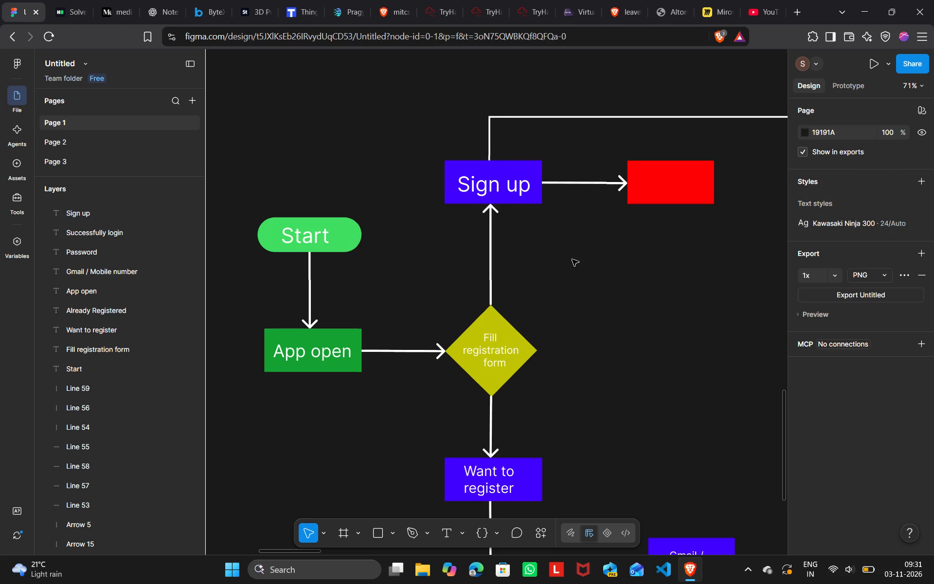
# Reword the label in the red rectangle below Password as "Successfully user login", with single spacing between "user" and "login".
pyautogui.hscroll(-1, 572, 259)
pyautogui.scroll(-1, 572, 259)
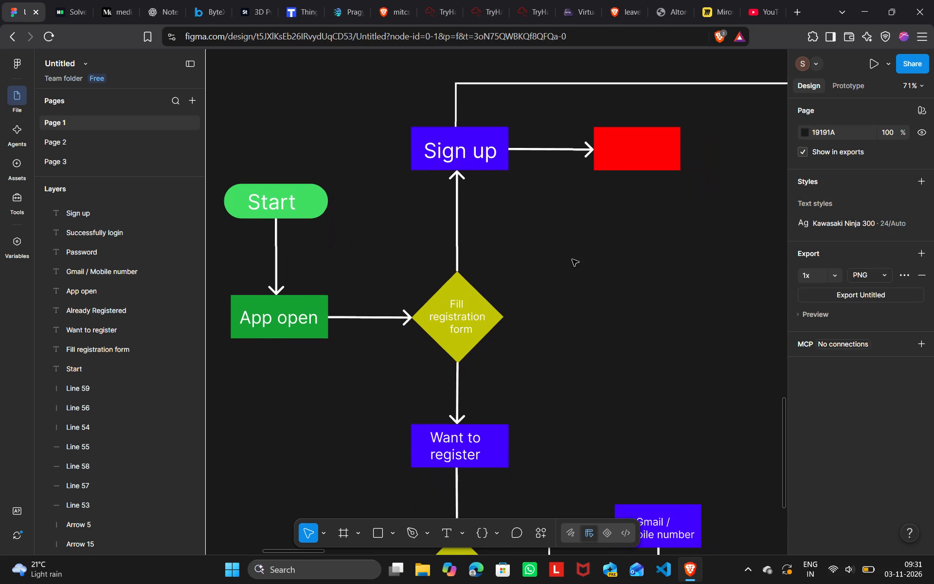
pyautogui.scroll(-2, 572, 259)
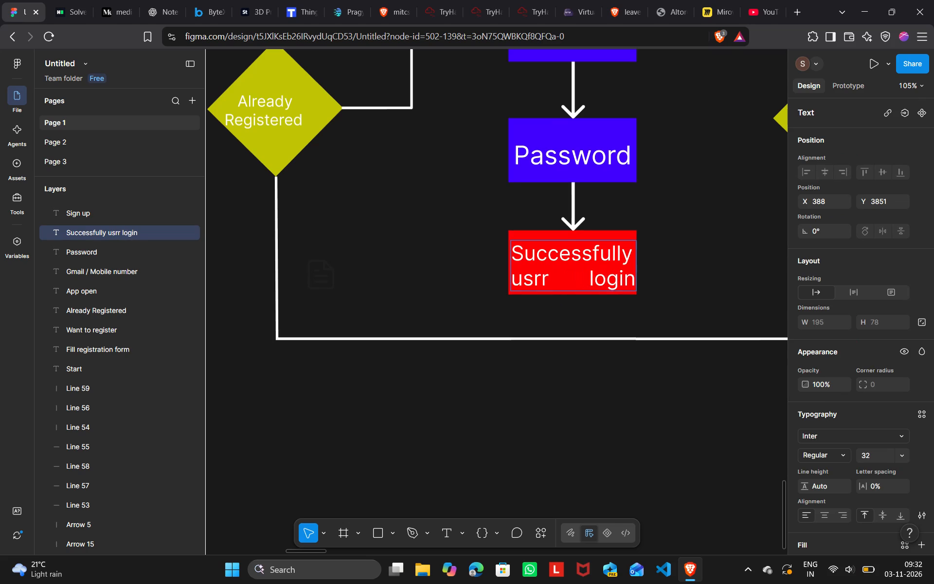
pyautogui.press('BackSpace')
pyautogui.press('BackSpace')
pyautogui.write('er')
pyautogui.press('Right')
pyautogui.press('Right')
pyautogui.press('Right')
pyautogui.press('Right')
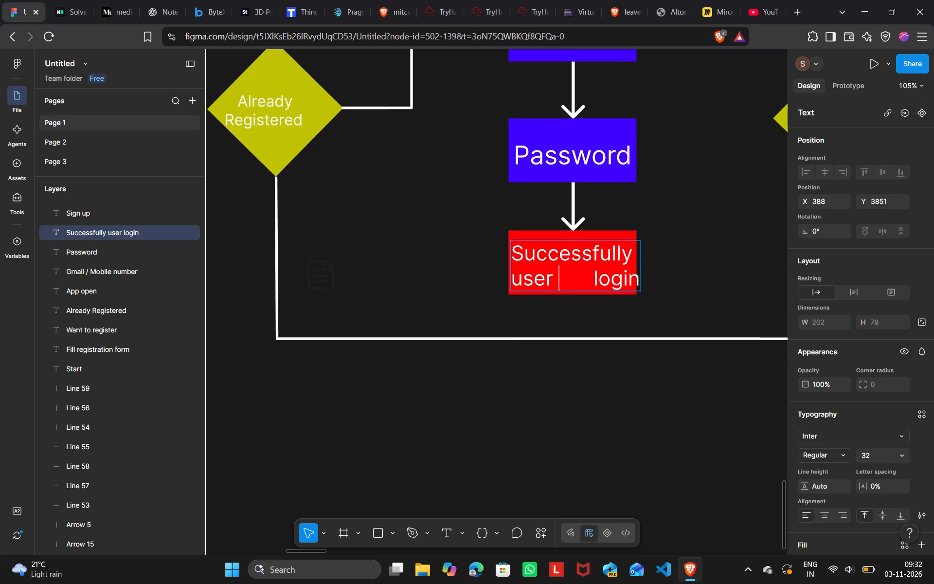
pyautogui.press('Right')
pyautogui.press('Right')
pyautogui.press('Right')
pyautogui.press('BackSpace')
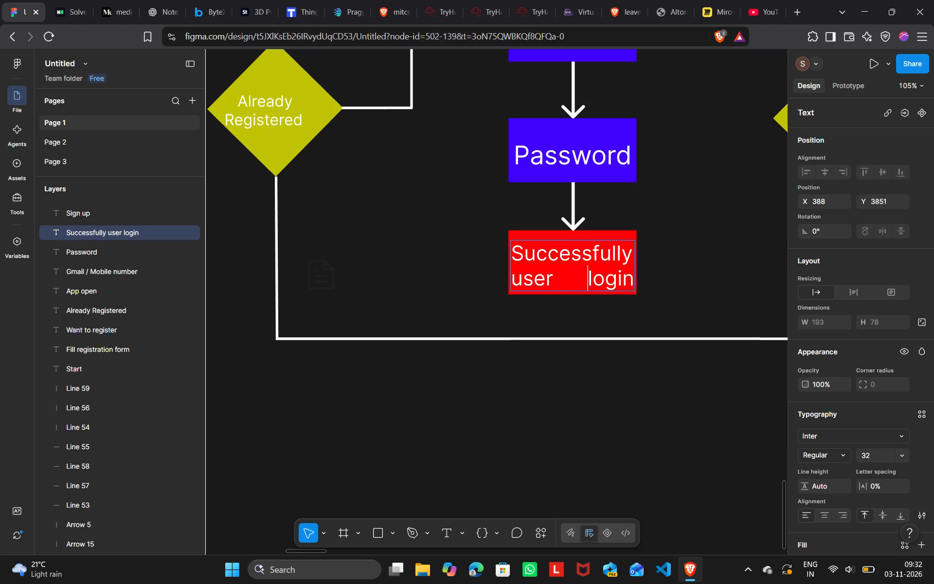
pyautogui.press('BackSpace')
pyautogui.press('BackSpace')
pyautogui.press('BackSpace')
pyautogui.press('BackSpace')
pyautogui.press('BackSpace')
pyautogui.press('BackSpace')
pyautogui.press('space')
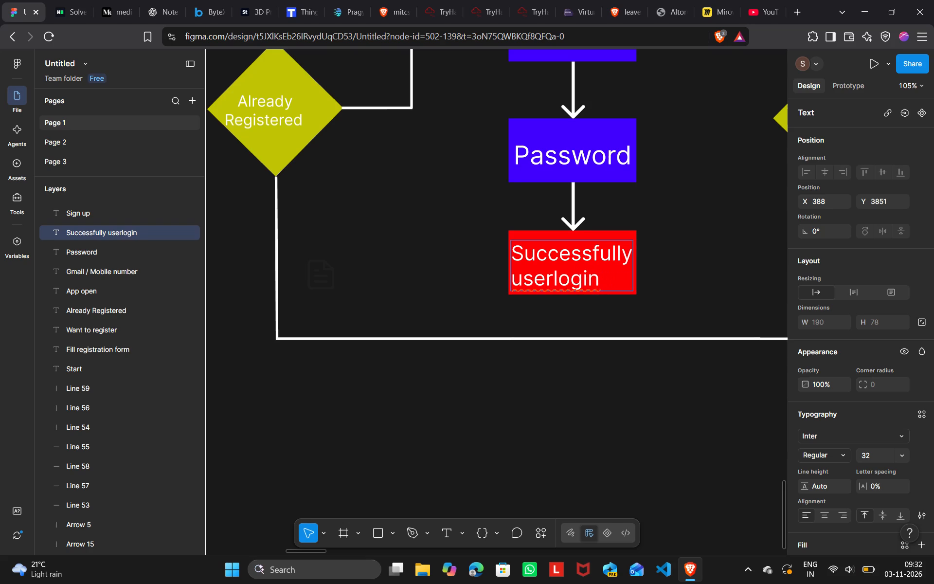
pyautogui.press('Right')
pyautogui.press('Right')
pyautogui.press('Right')
pyautogui.press('Right')
pyautogui.press('Right')
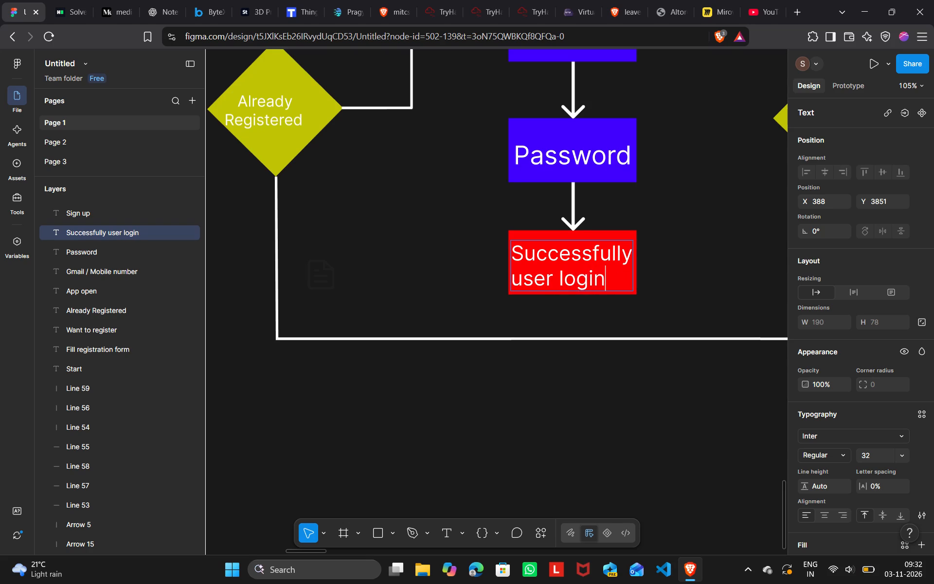
# Change the end of that label so it reads "Successfully user logged in".
pyautogui.press('BackSpace')
pyautogui.press('BackSpace')
pyautogui.write('ged')
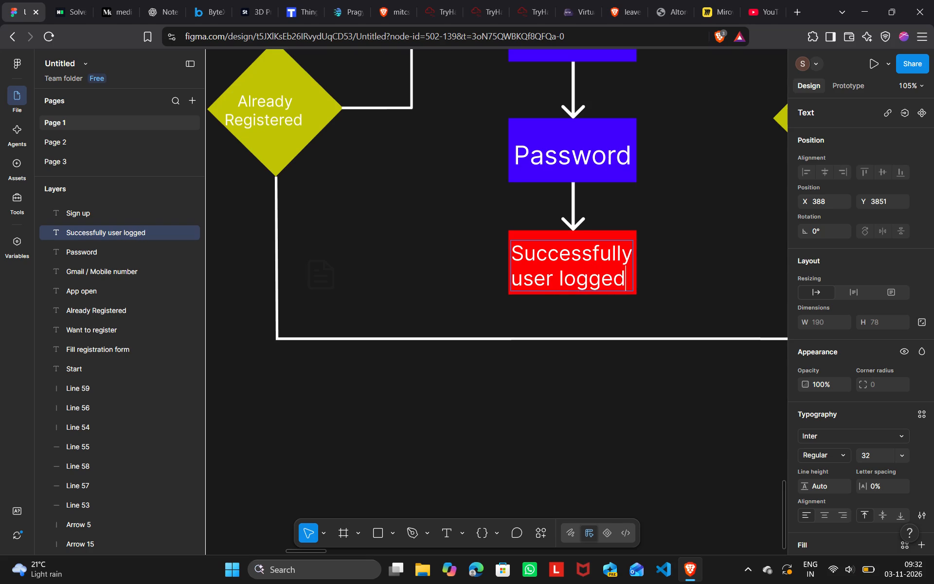
pyautogui.press('space')
pyautogui.write('in')
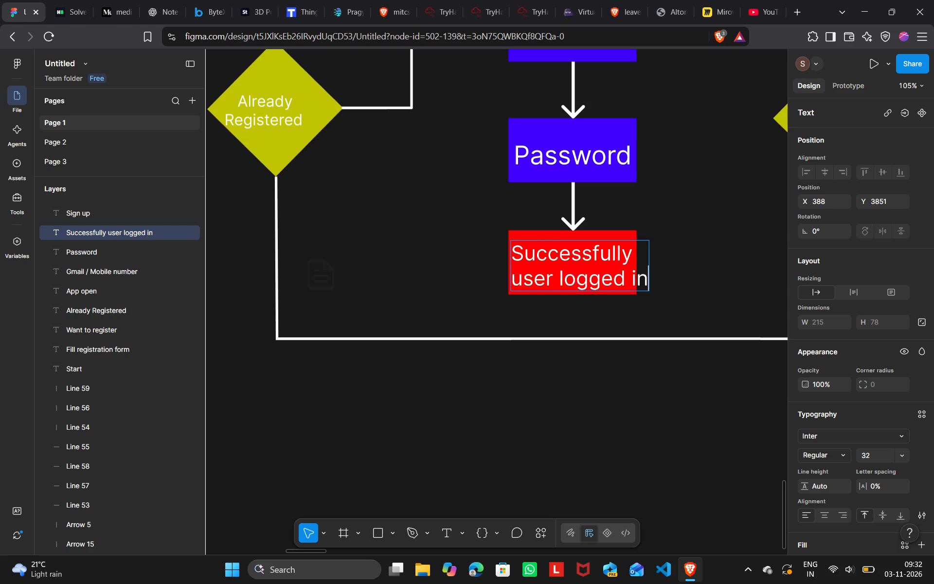
pyautogui.click(686, 224)
pyautogui.click(686, 224)
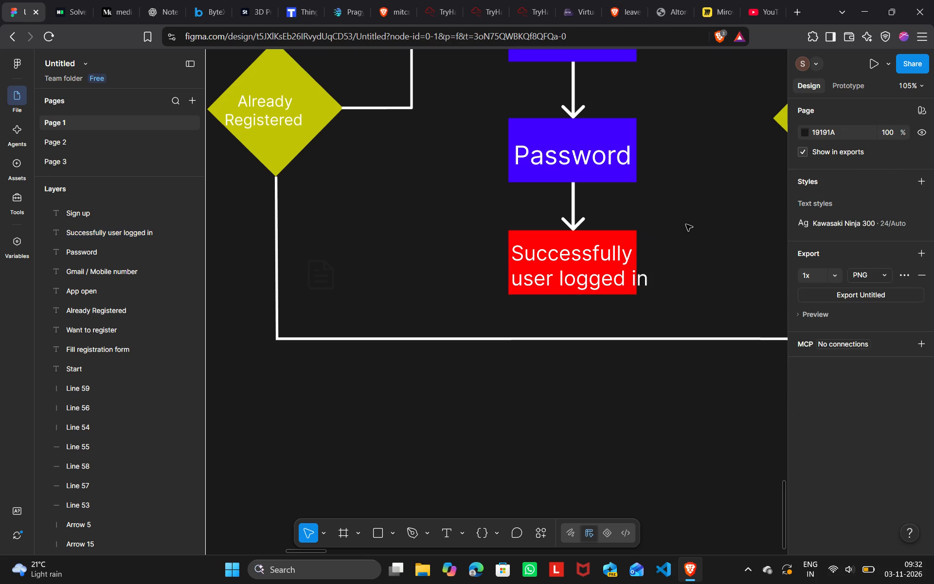
# Widen the red rectangle behind the "Successfully user logged in" label to about 220 so it spans the text.
pyautogui.click(632, 235)
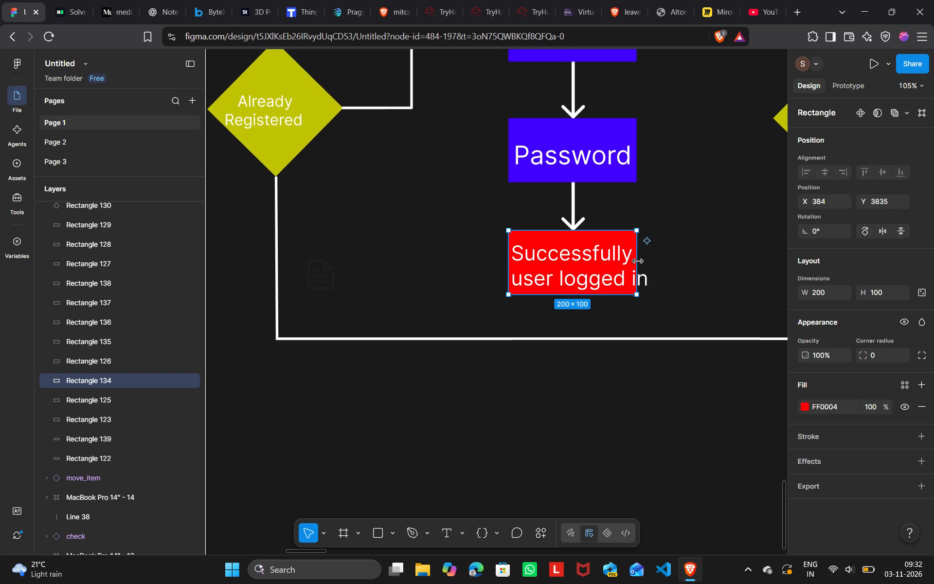
pyautogui.moveTo(638, 261); pyautogui.dragTo(647, 262)
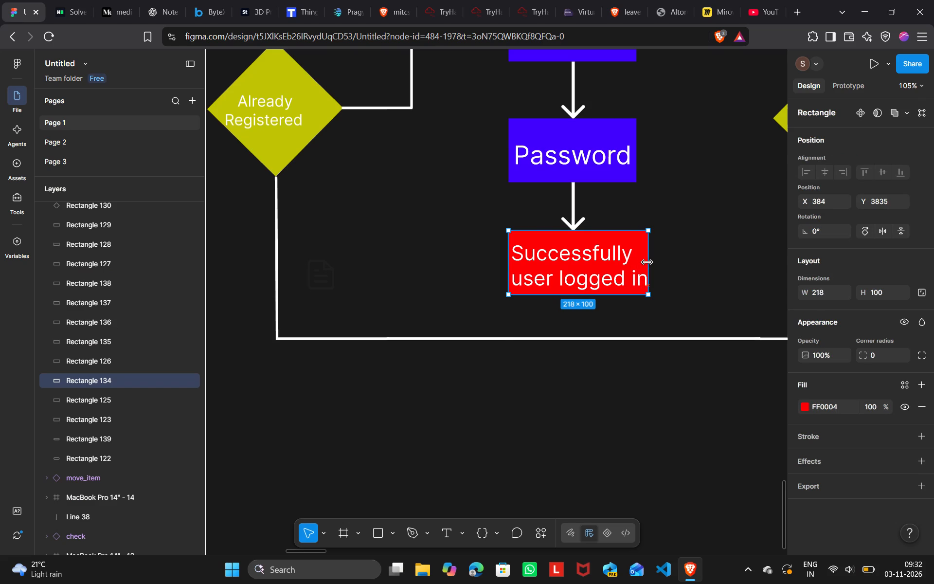
pyautogui.moveTo(647, 262); pyautogui.dragTo(649, 262)
pyautogui.moveTo(649, 262); pyautogui.dragTo(651, 262)
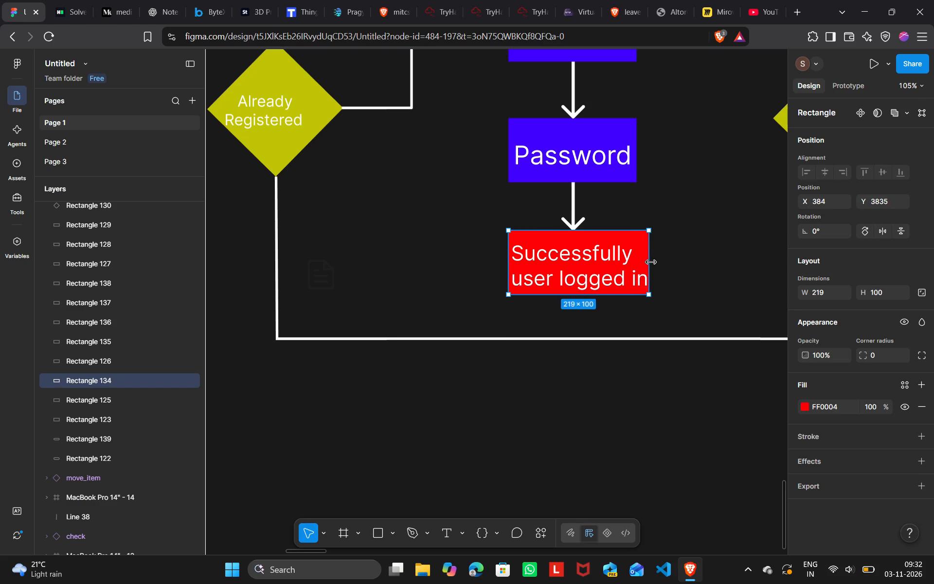
# Widen the red rectangle behind "Successfully user logged in" slightly further, to about 228.
pyautogui.moveTo(651, 262); pyautogui.dragTo(654, 262)
pyautogui.click(687, 249)
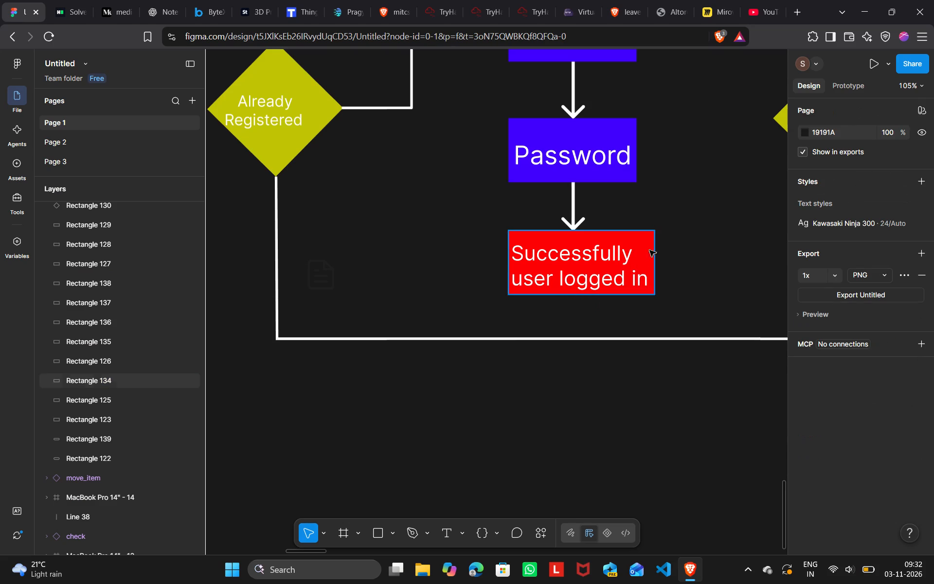
# Nudge the red rectangle below Password left to X 373 so it is centred under the arrow.
pyautogui.click(645, 242)
pyautogui.press('Left')
pyautogui.press('Left')
pyautogui.press('Left')
pyautogui.press('Left')
pyautogui.press('Left')
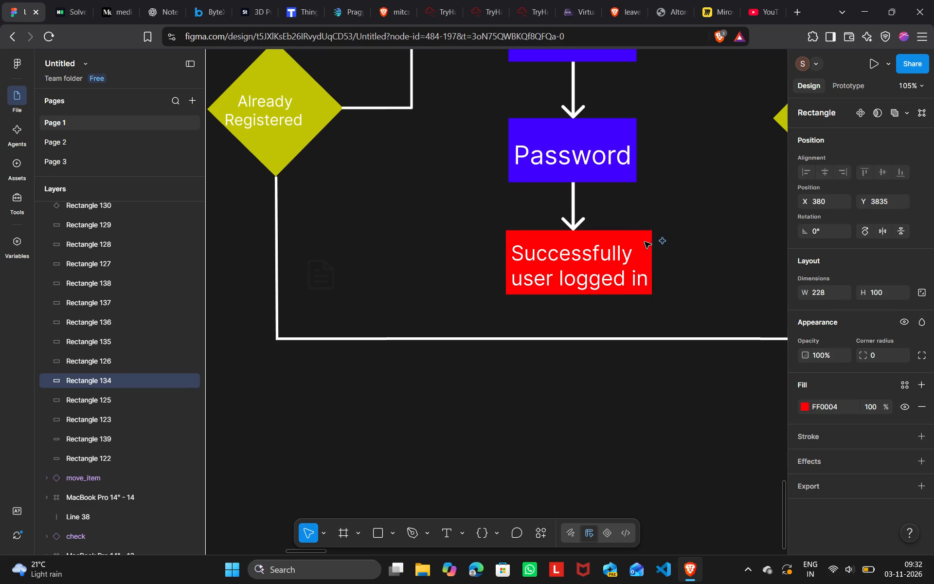
pyautogui.press('Left')
pyautogui.press('Left')
pyautogui.press('Left')
pyautogui.press('Left')
pyautogui.press('Left')
pyautogui.press('Left')
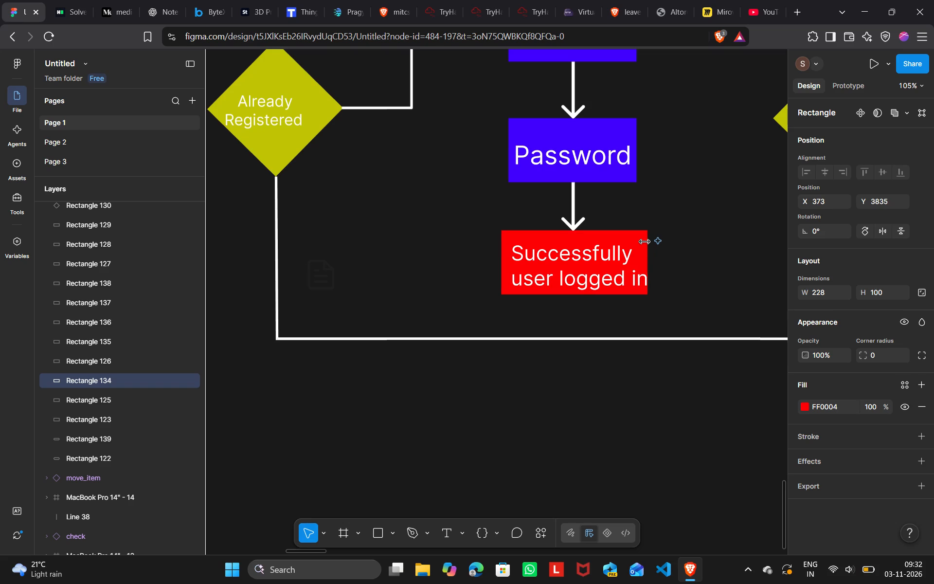
pyautogui.click(665, 276)
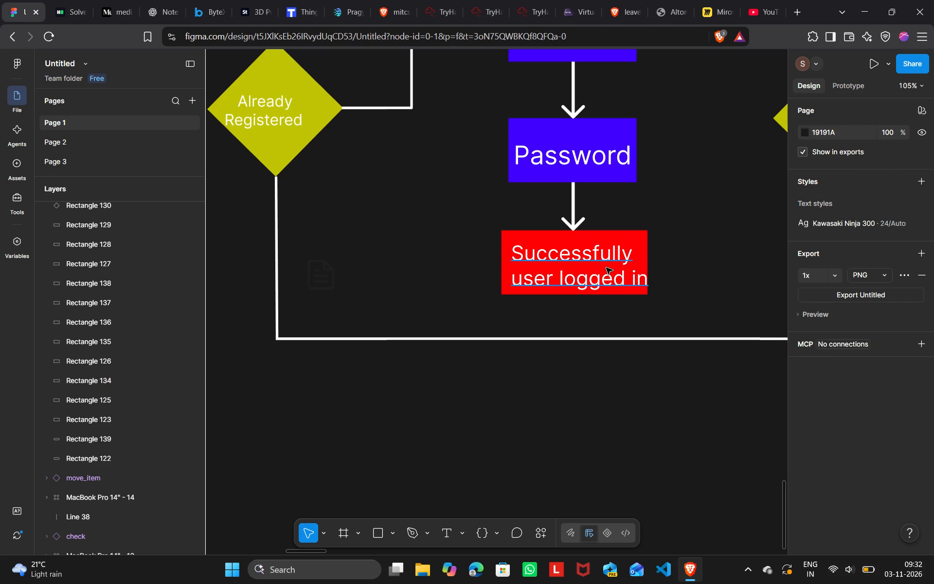
# Nudge the "Successfully user logged in" label left to X 380 to centre it in its red rectangle.
pyautogui.click(606, 268)
pyautogui.press('Left')
pyautogui.press('Left')
pyautogui.press('Left')
pyautogui.press('Left')
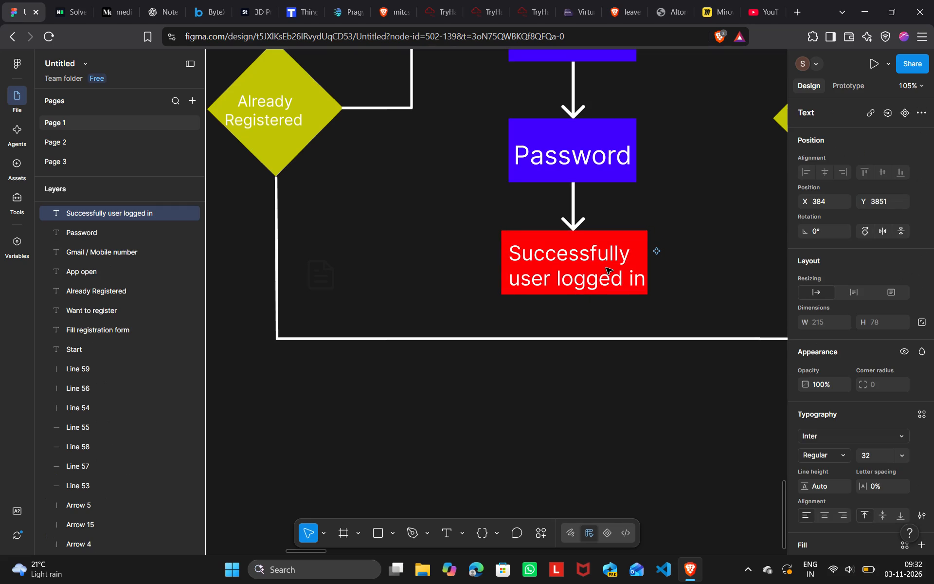
pyautogui.press('Left')
pyautogui.press('Left')
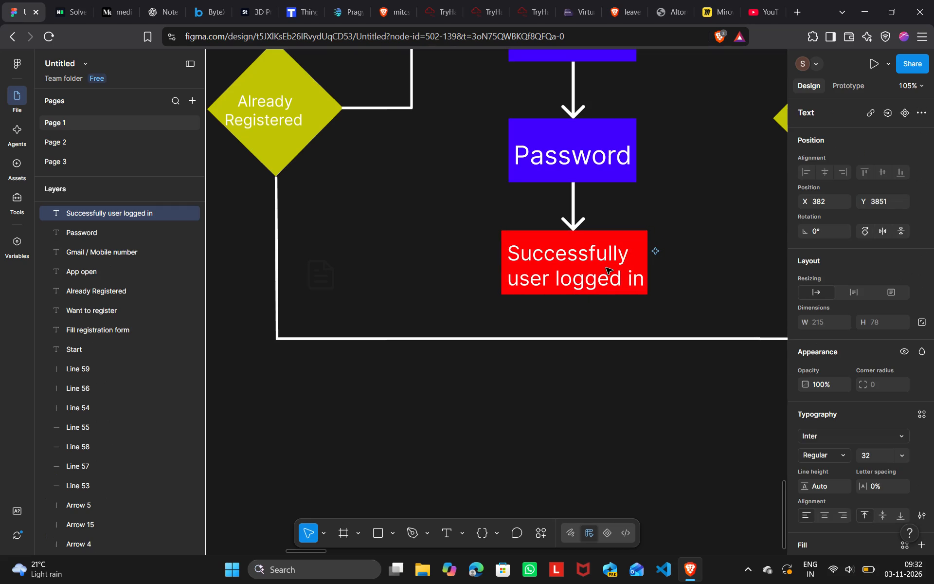
pyautogui.press('Left')
pyautogui.press('Left')
pyautogui.press('Left')
pyautogui.press('Left')
pyautogui.press('Right')
pyautogui.press('Right')
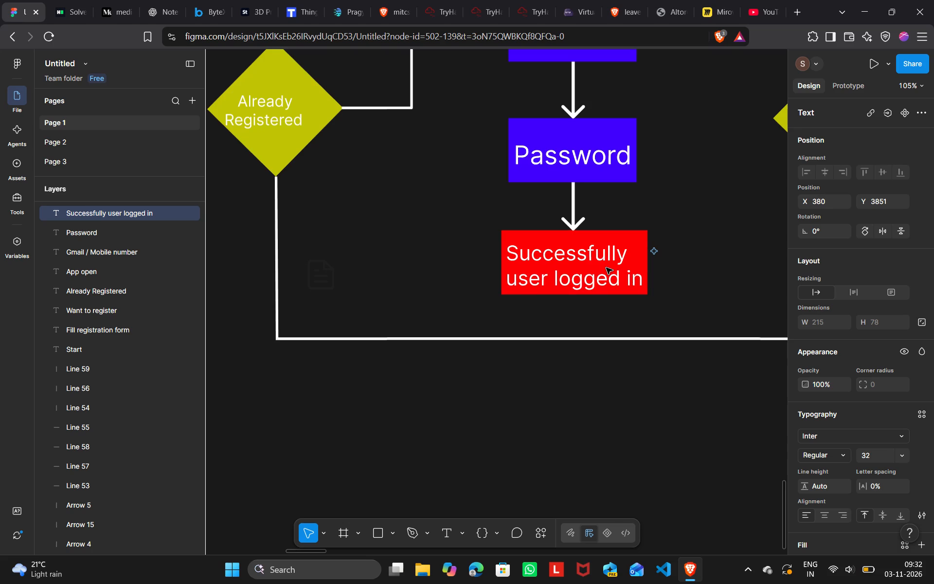
pyautogui.click(713, 222)
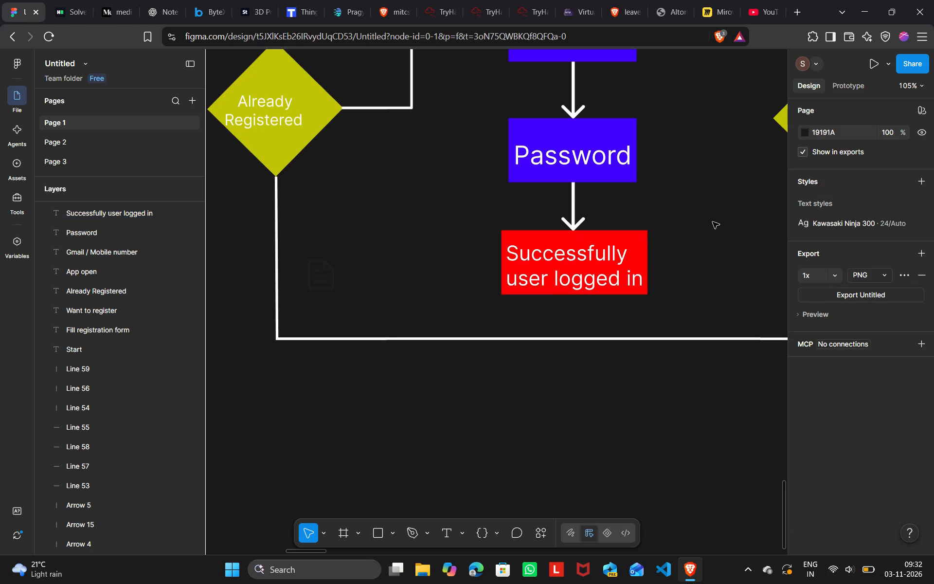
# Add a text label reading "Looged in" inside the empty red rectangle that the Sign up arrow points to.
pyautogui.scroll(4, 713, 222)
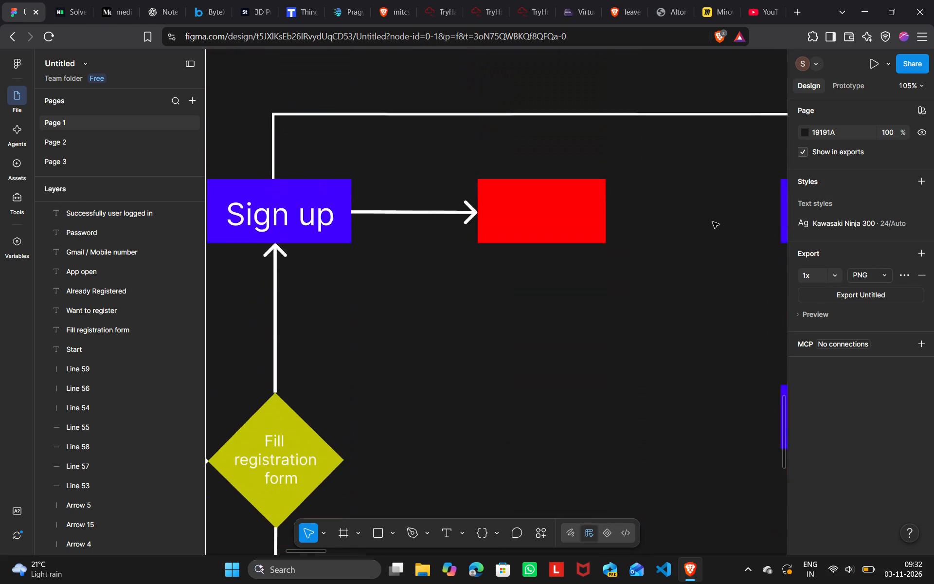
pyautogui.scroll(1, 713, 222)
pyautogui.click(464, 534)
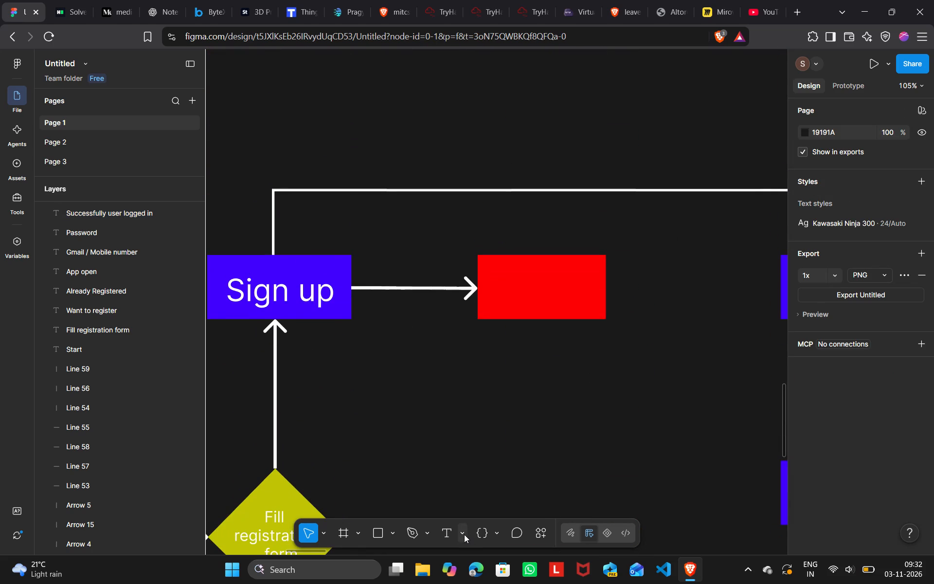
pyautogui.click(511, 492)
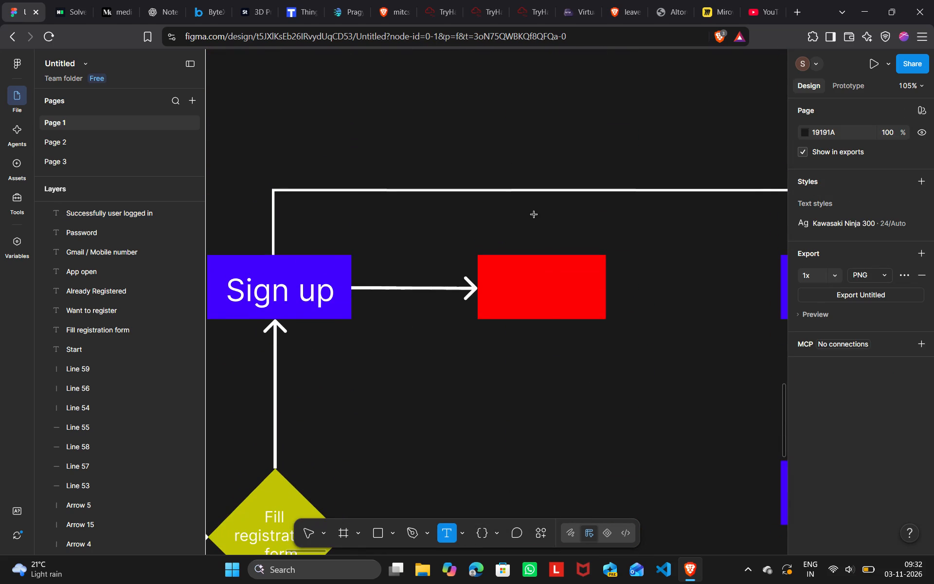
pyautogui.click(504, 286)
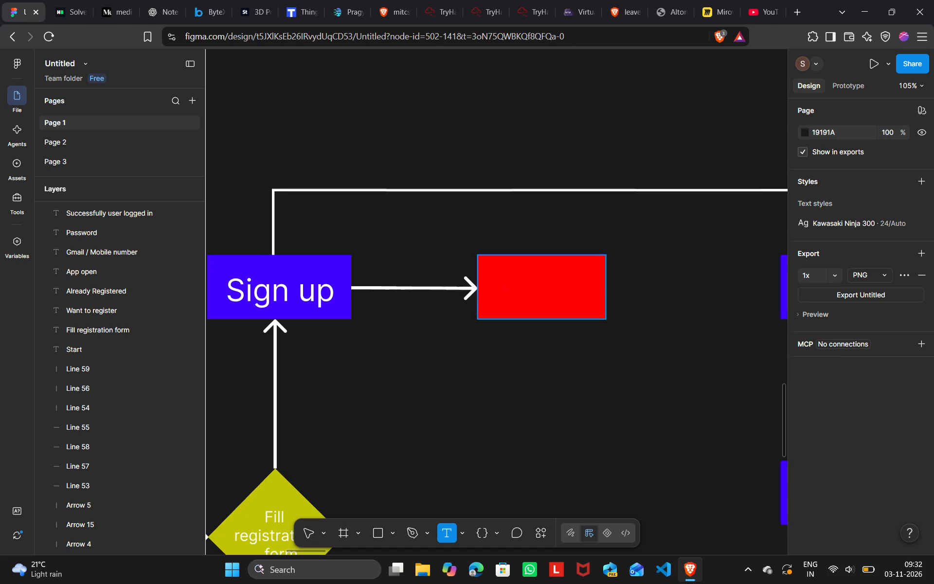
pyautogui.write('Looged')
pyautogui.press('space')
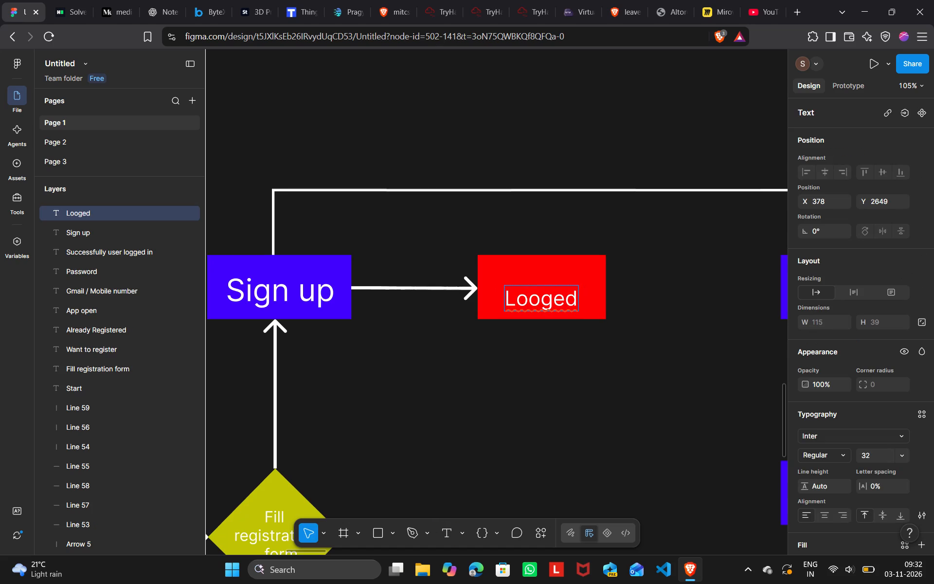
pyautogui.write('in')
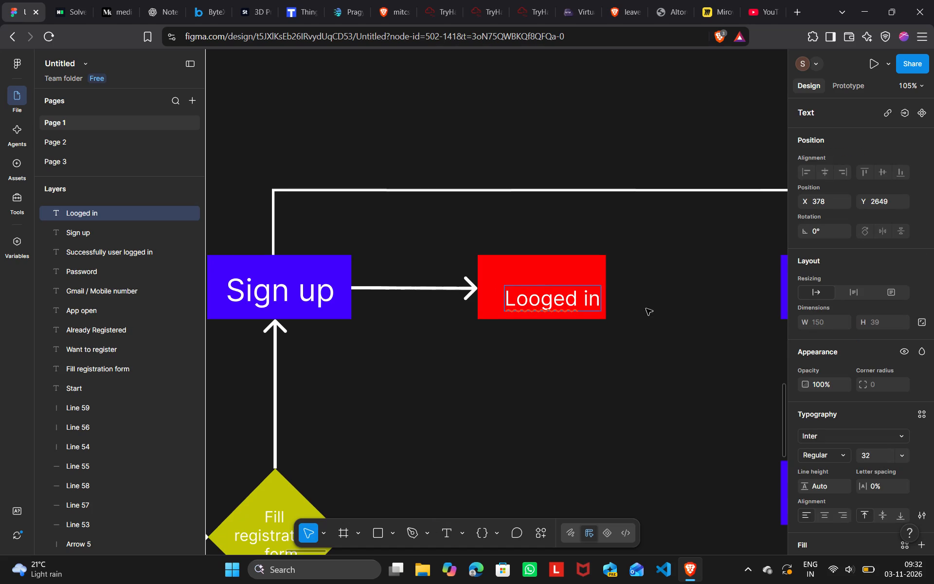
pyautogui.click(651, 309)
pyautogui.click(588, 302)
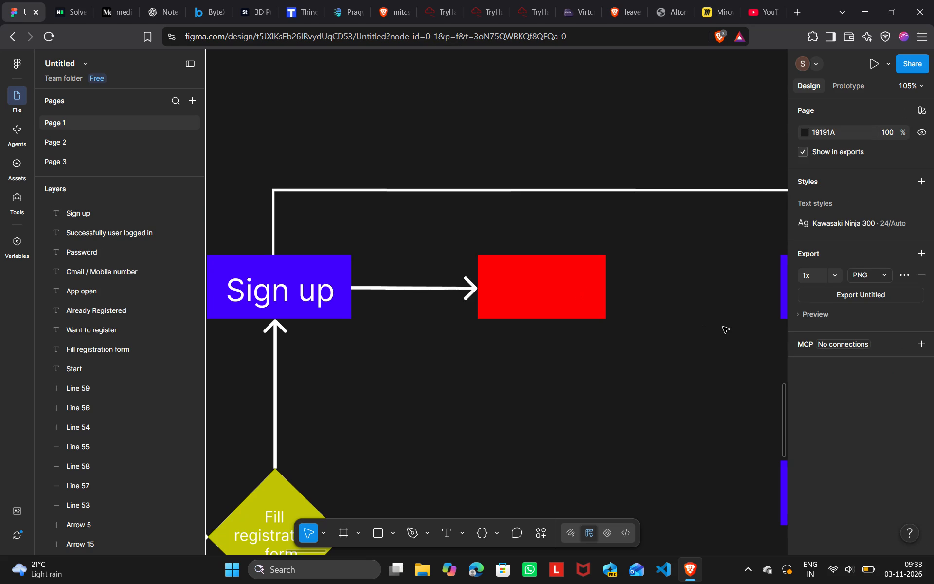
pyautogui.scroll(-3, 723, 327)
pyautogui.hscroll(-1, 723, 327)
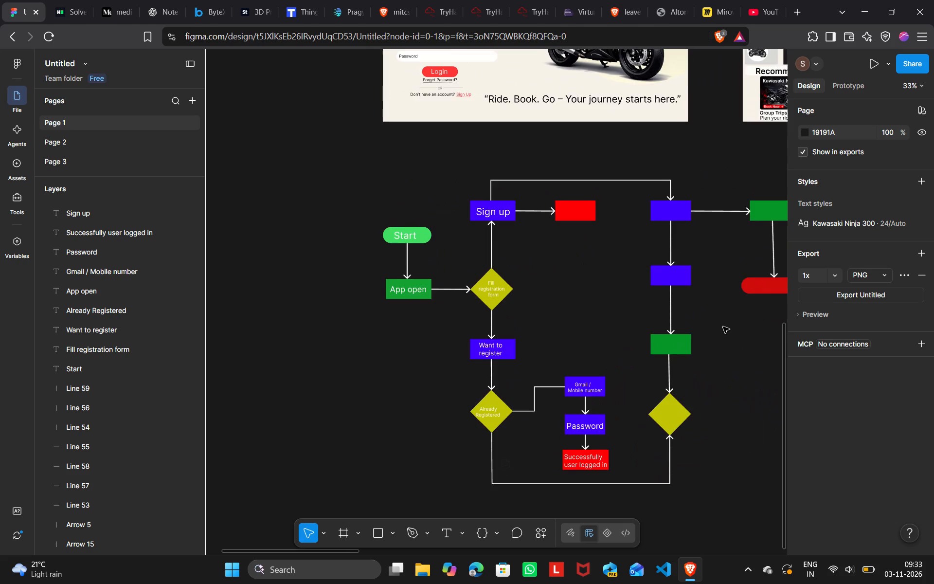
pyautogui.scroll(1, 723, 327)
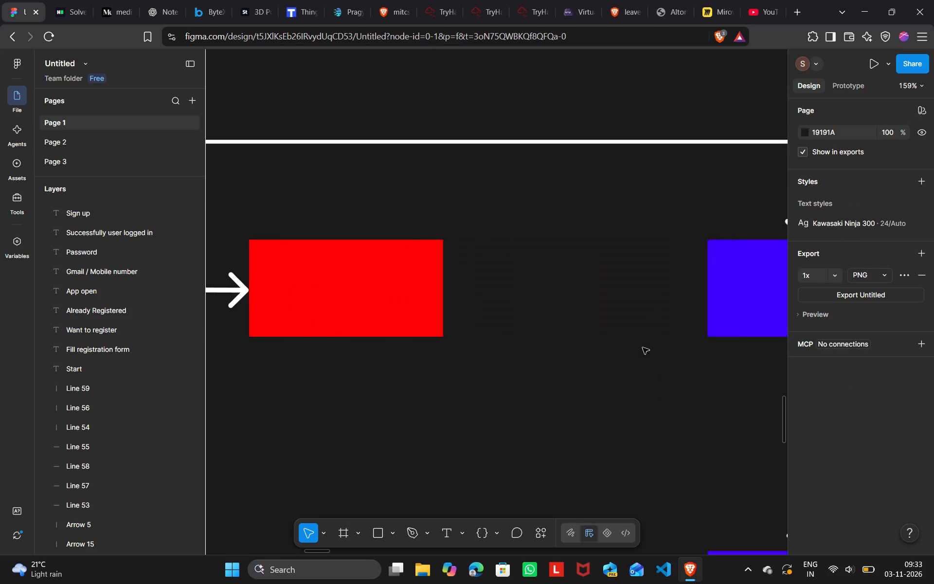
# Move the "Sign up" label out of the blue box into the empty red rectangle beside it, nudging it right to centre it.
pyautogui.hscroll(2, 643, 347)
pyautogui.scroll(1, 643, 347)
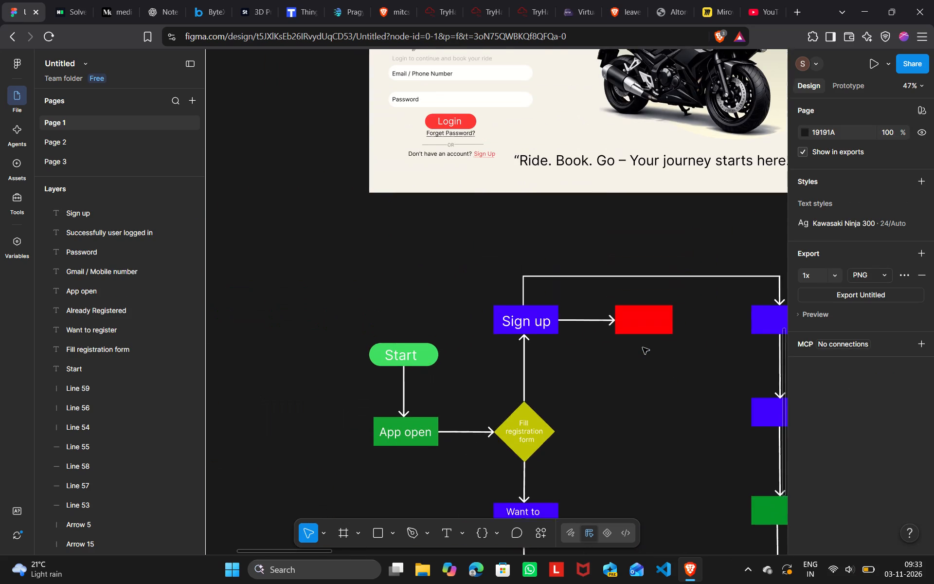
pyautogui.scroll(-1, 643, 347)
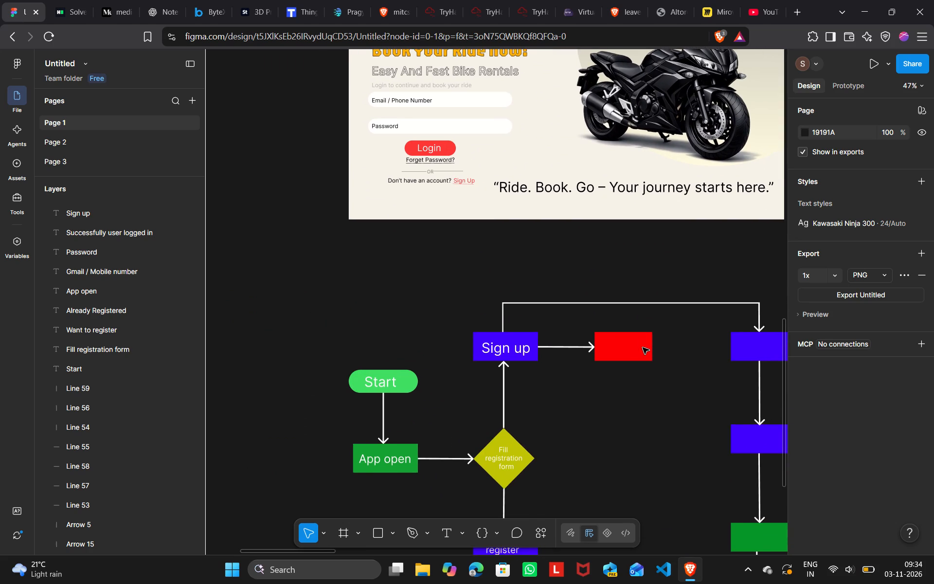
pyautogui.scroll(-3, 643, 347)
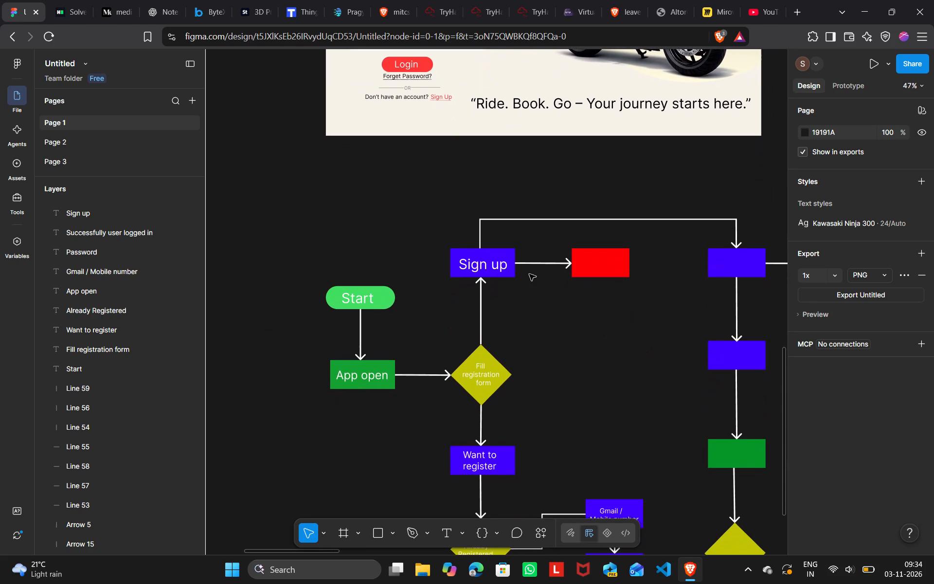
pyautogui.moveTo(492, 265); pyautogui.dragTo(607, 264)
pyautogui.click(607, 264)
pyautogui.press('Right')
pyautogui.press('Right')
pyautogui.press('Right')
pyautogui.press('Right')
pyautogui.press('Right')
pyautogui.press('Right')
pyautogui.press('Right')
pyautogui.press('Right')
pyautogui.press('Right')
pyautogui.press('Right')
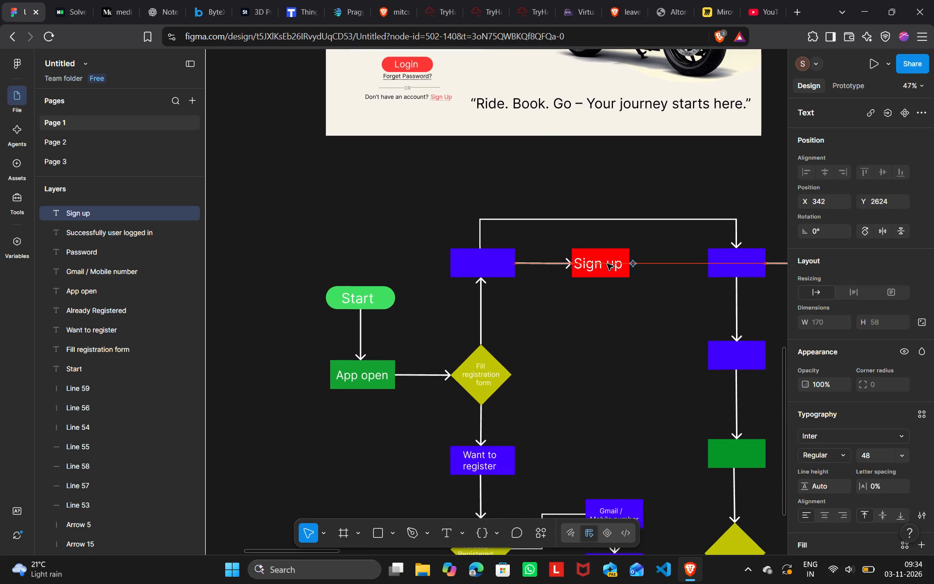
pyautogui.click(601, 400)
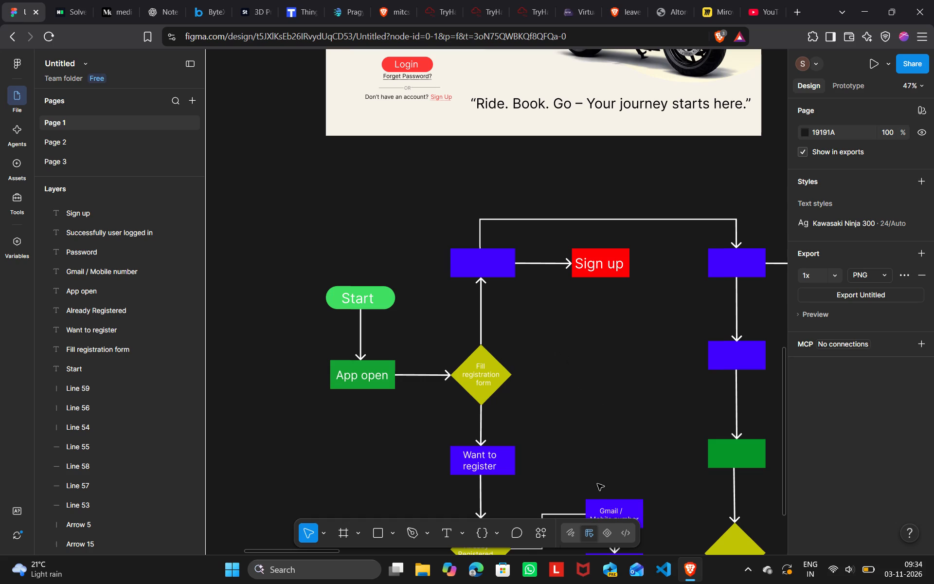
# Copy the "Don't have an account?" text on the login screen and paste a copy of it.
pyautogui.click(464, 534)
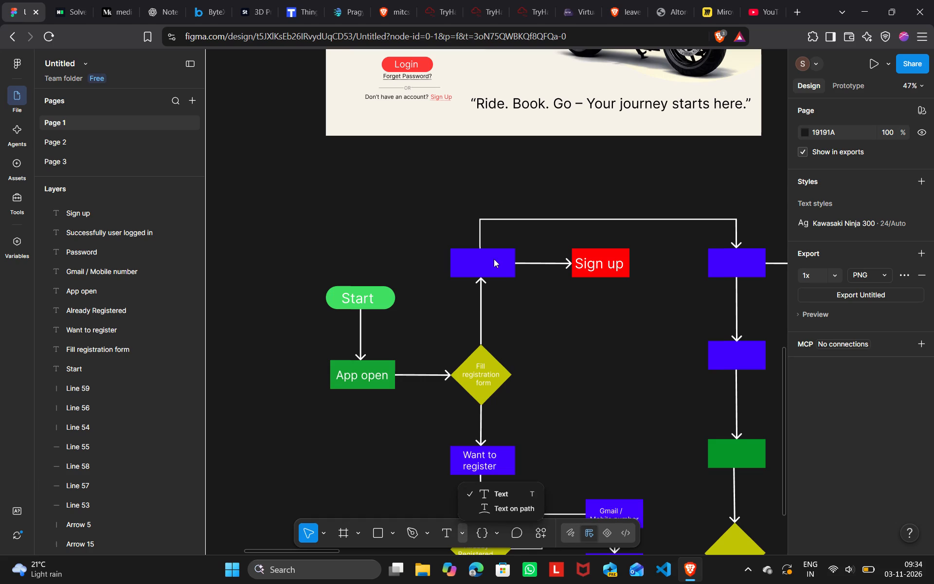
pyautogui.click(412, 191)
pyautogui.doubleClick(375, 95)
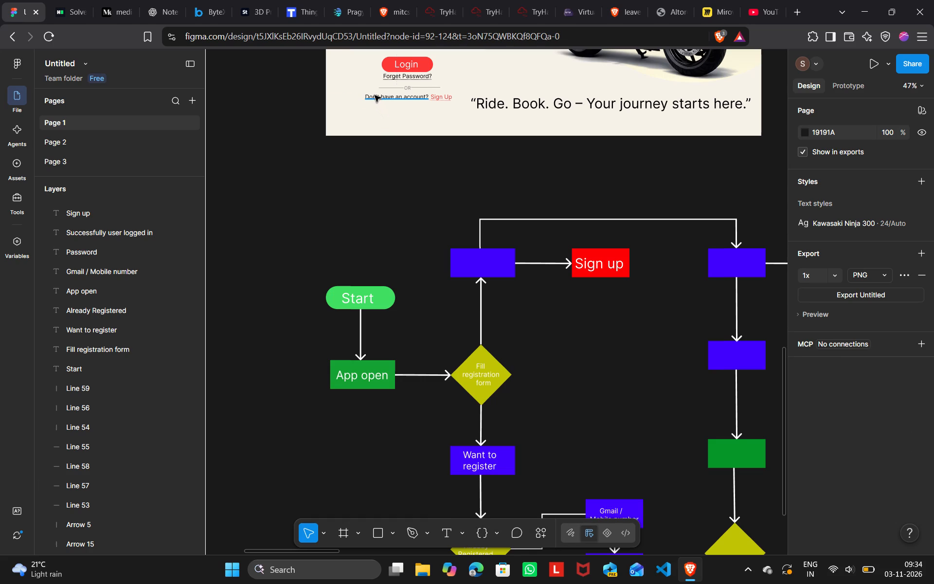
pyautogui.hotkey('ctrl', 'c')
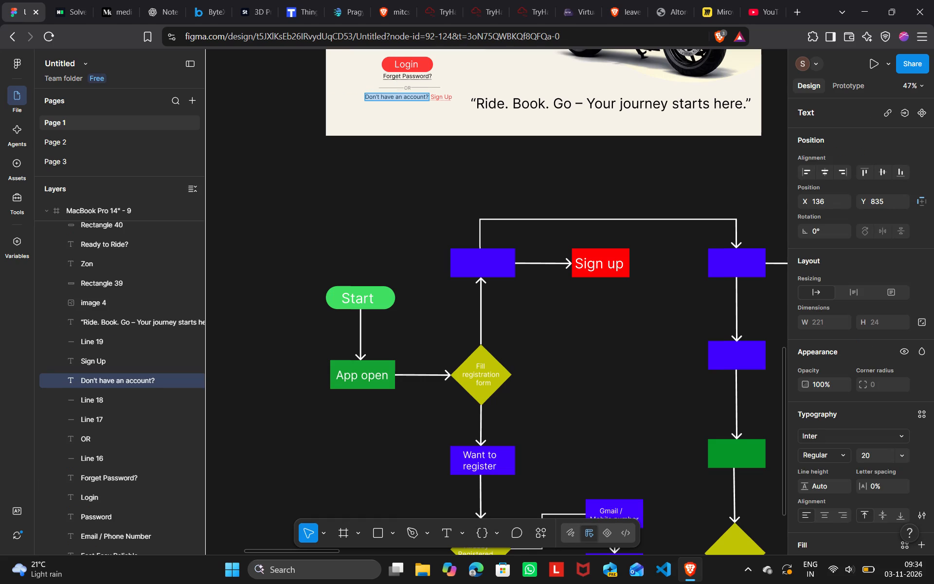
pyautogui.click(432, 208)
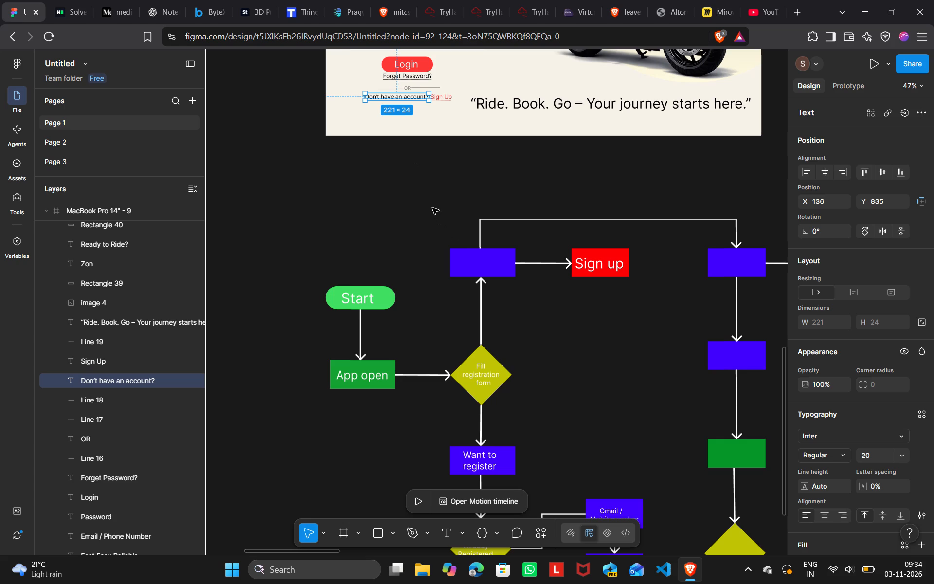
pyautogui.hotkey('ctrl', 'v')
pyautogui.moveTo(432, 208); pyautogui.dragTo(455, 236)
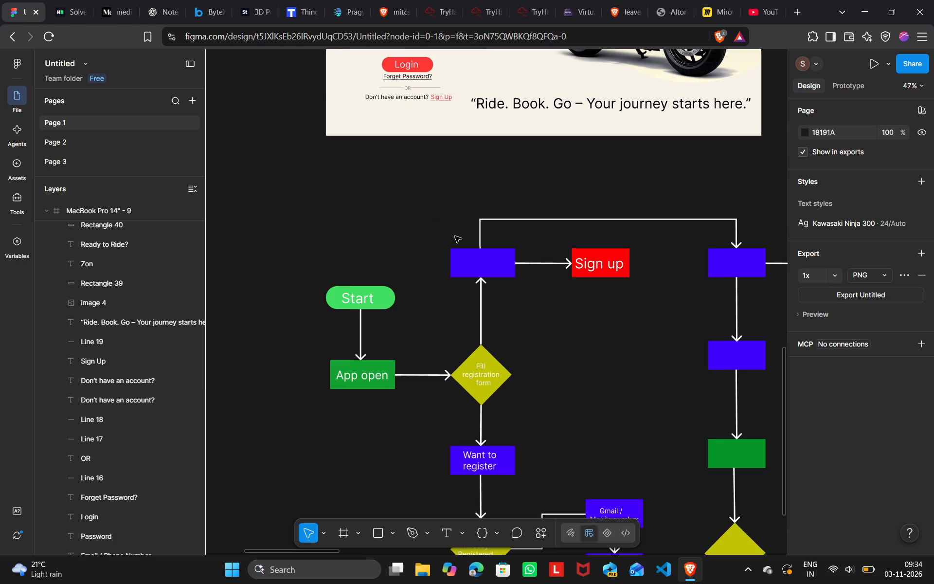
pyautogui.moveTo(455, 236); pyautogui.dragTo(449, 225)
pyautogui.click(438, 172)
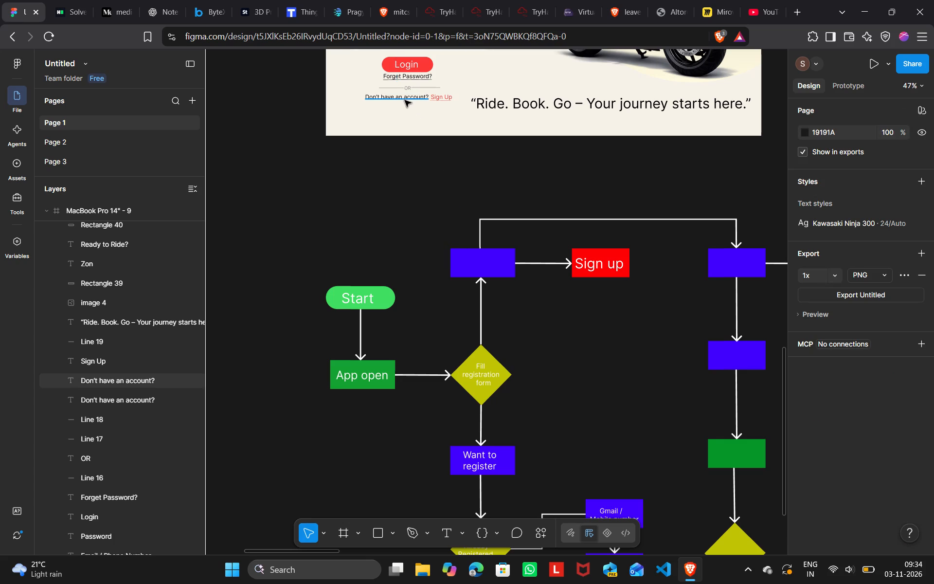
# Duplicate the "Don't have an account?" text again and move this copy onto the empty blue rectangle beside "Sign up".
pyautogui.click(403, 99)
pyautogui.hotkey('ctrl', 'd')
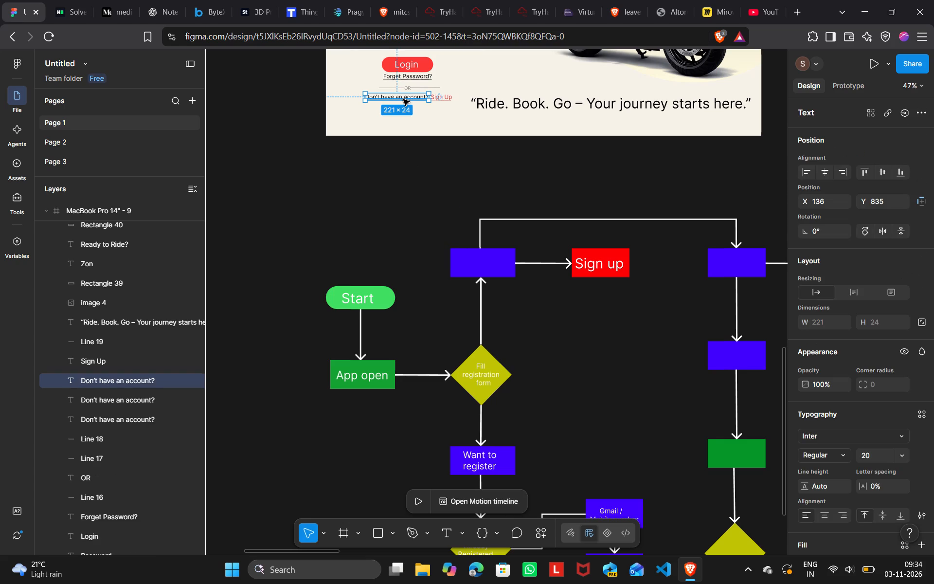
pyautogui.moveTo(403, 99); pyautogui.dragTo(494, 268)
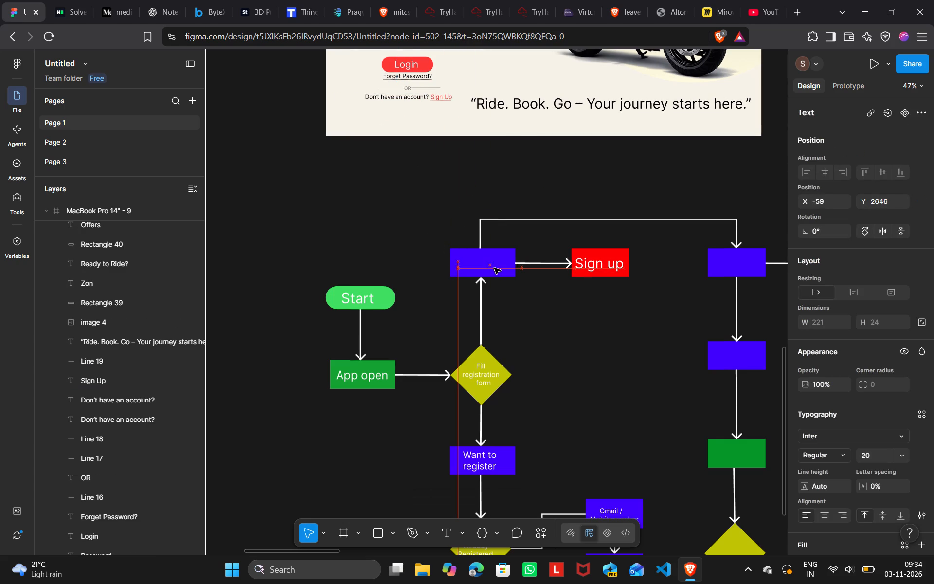
pyautogui.moveTo(494, 268); pyautogui.dragTo(494, 267)
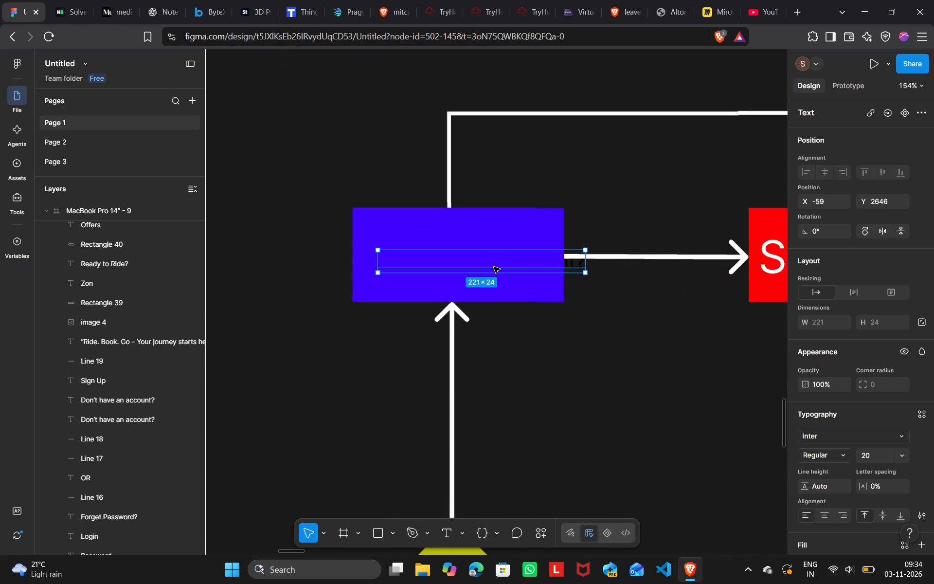
# Reposition the "Don't have an account?" copy to about X -150, Y 2577, just above the empty blue rectangle.
pyautogui.moveTo(479, 259); pyautogui.dragTo(391, 165)
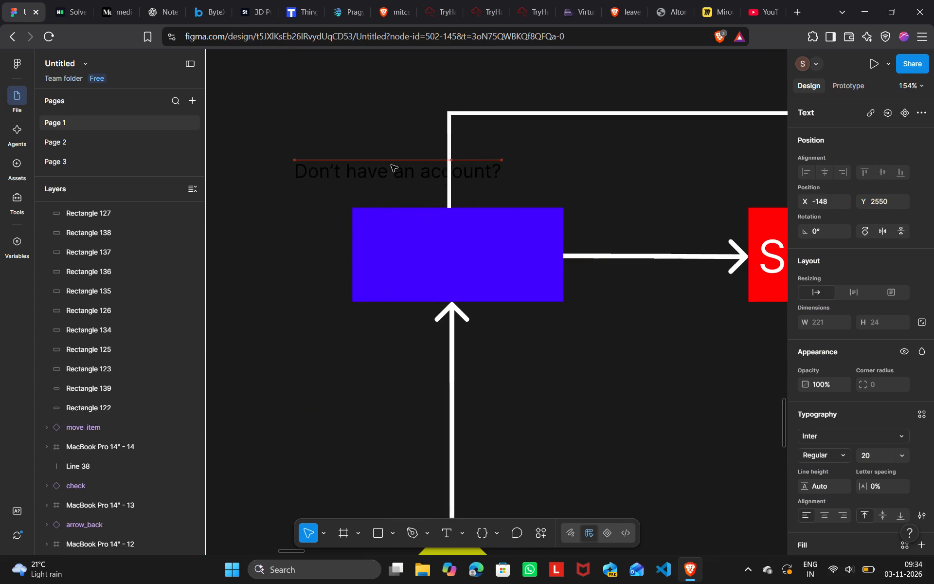
pyautogui.moveTo(391, 165); pyautogui.dragTo(389, 164)
pyautogui.moveTo(389, 164); pyautogui.dragTo(440, 240)
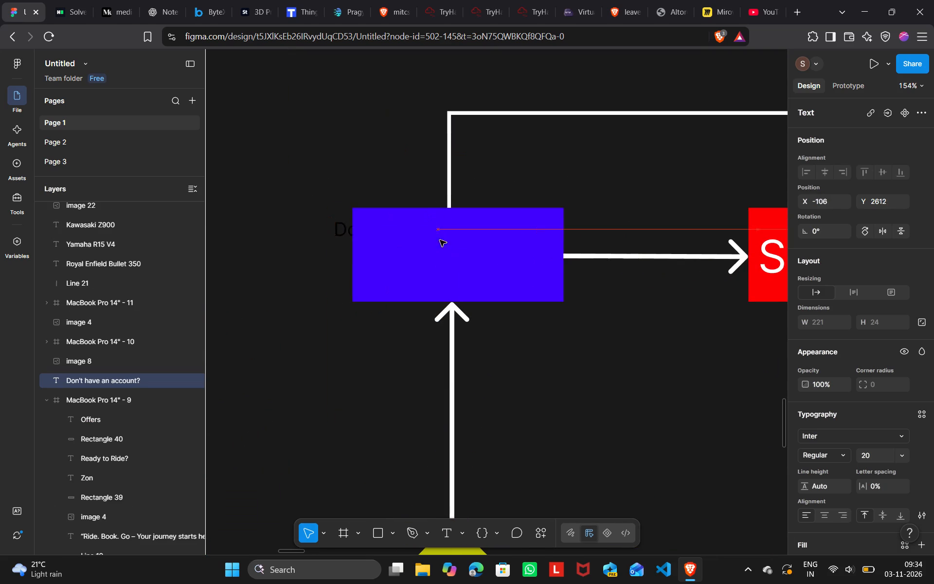
pyautogui.moveTo(440, 240); pyautogui.dragTo(393, 192)
# Move the "Don't have an account?" copy into the MacBook Pro 14" - 9 frame's layers and shift it to about X 372, Y 1337.
pyautogui.moveTo(149, 381); pyautogui.dragTo(147, 398)
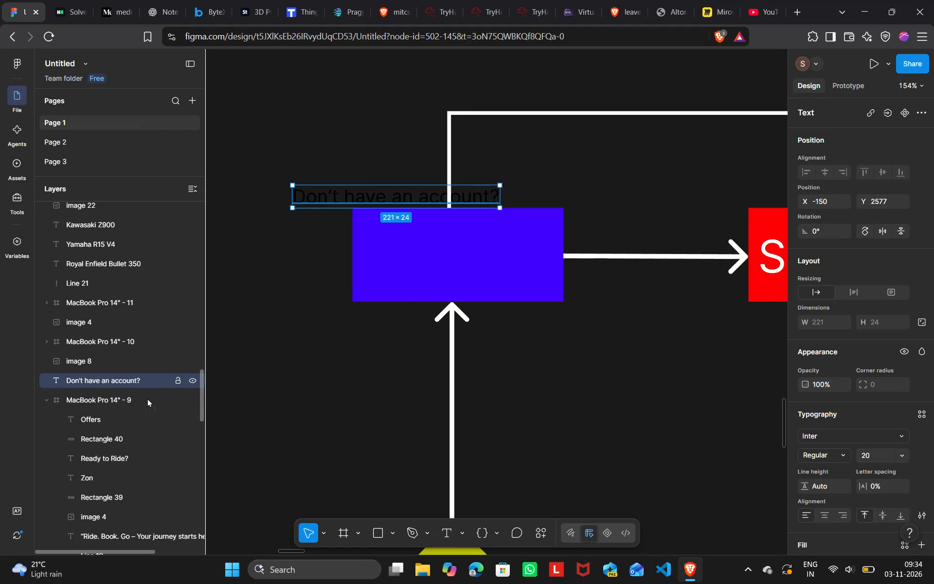
pyautogui.moveTo(147, 398); pyautogui.dragTo(157, 513)
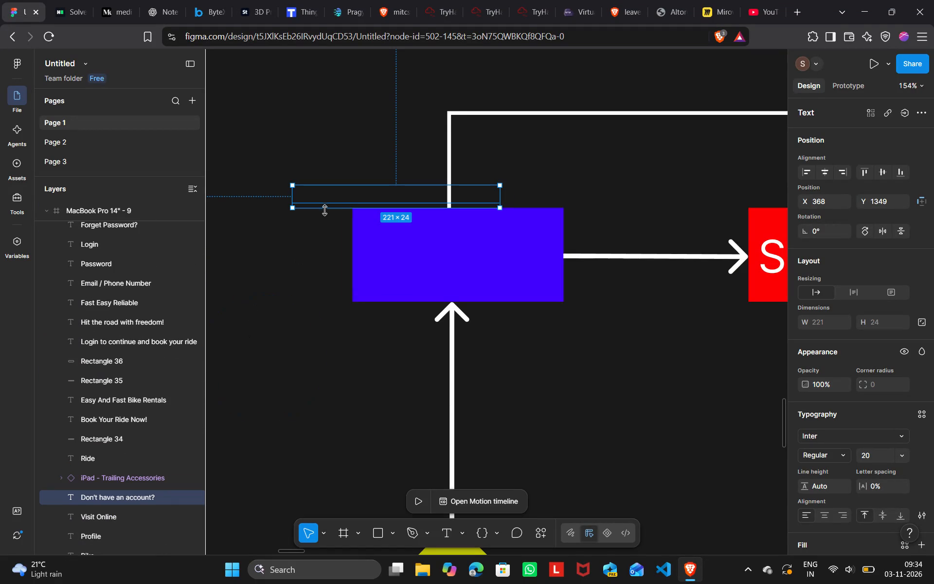
pyautogui.moveTo(326, 196); pyautogui.dragTo(329, 185)
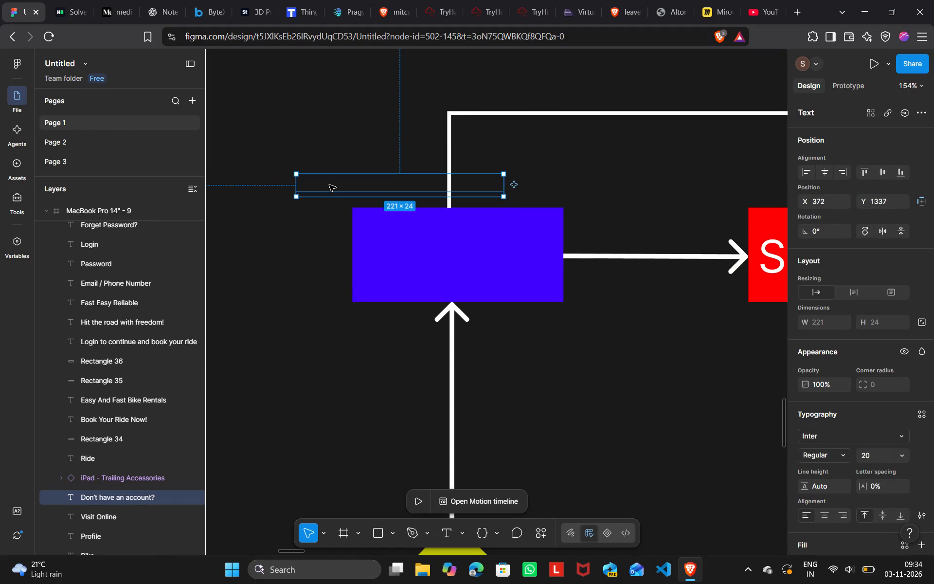
pyautogui.doubleClick(329, 185)
pyautogui.click(329, 185)
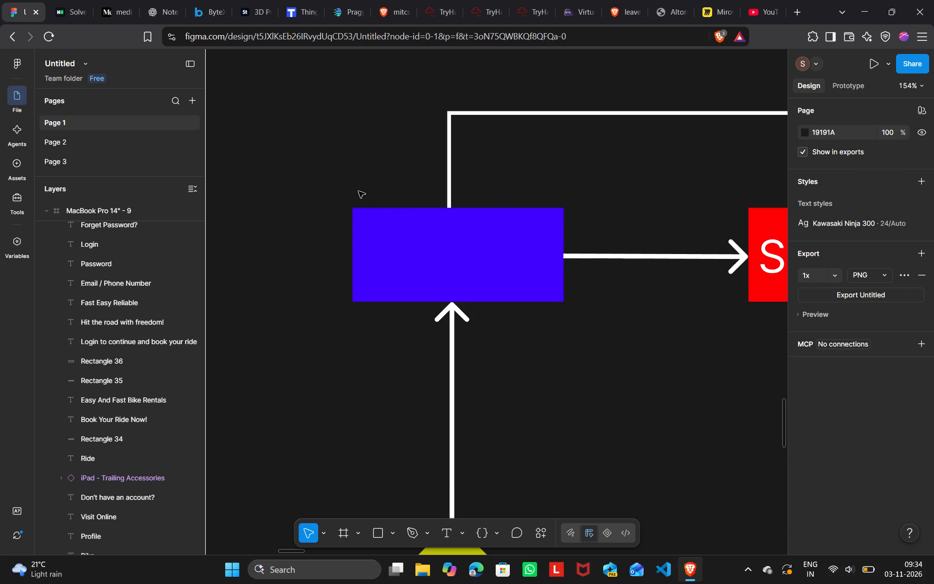
pyautogui.click(359, 191)
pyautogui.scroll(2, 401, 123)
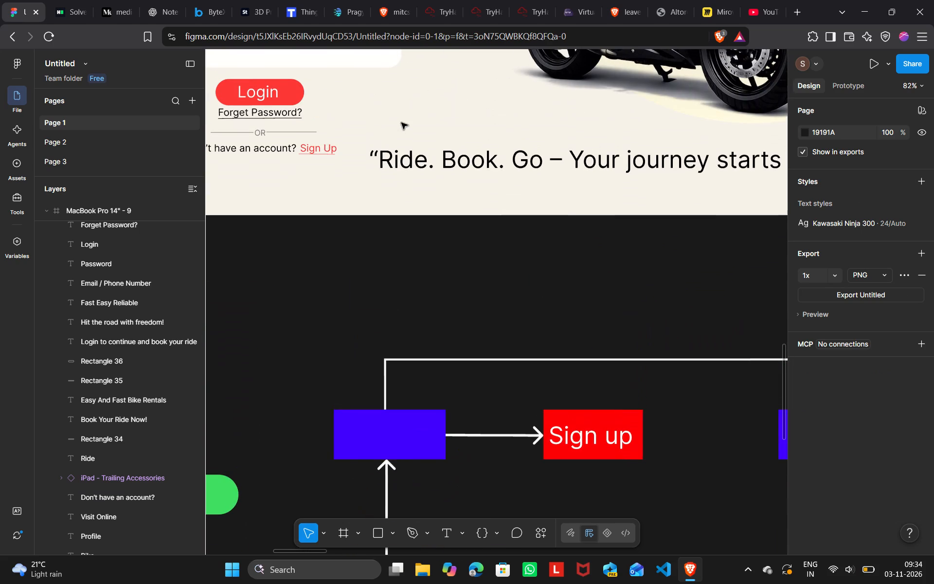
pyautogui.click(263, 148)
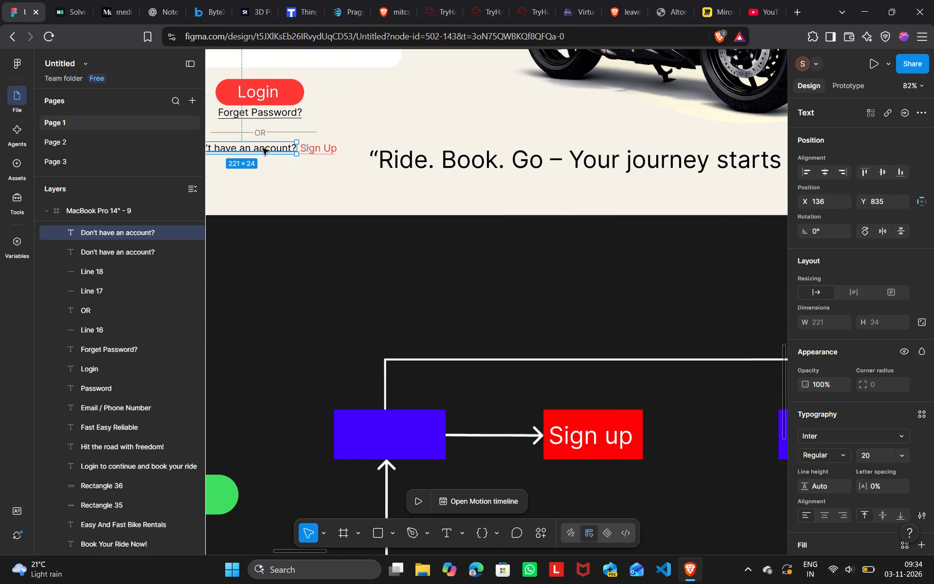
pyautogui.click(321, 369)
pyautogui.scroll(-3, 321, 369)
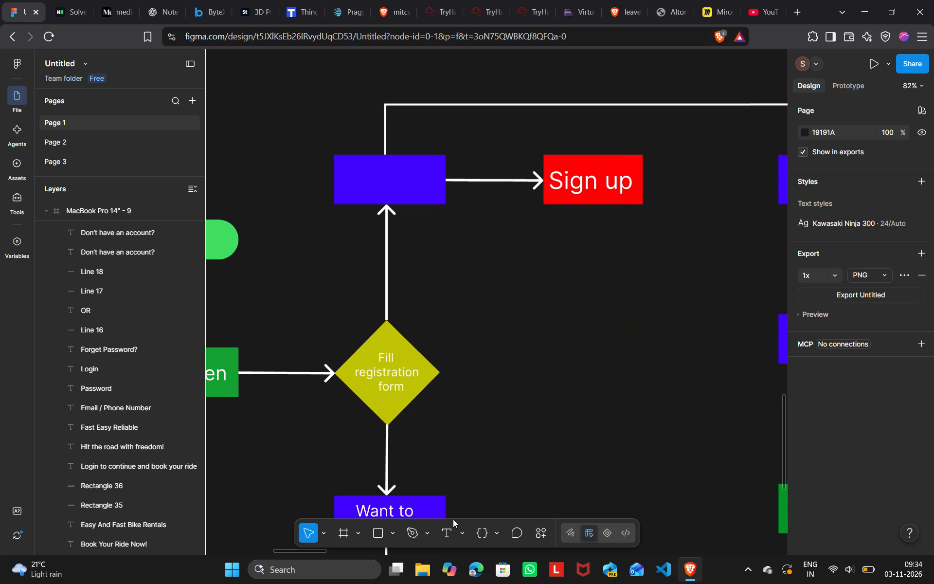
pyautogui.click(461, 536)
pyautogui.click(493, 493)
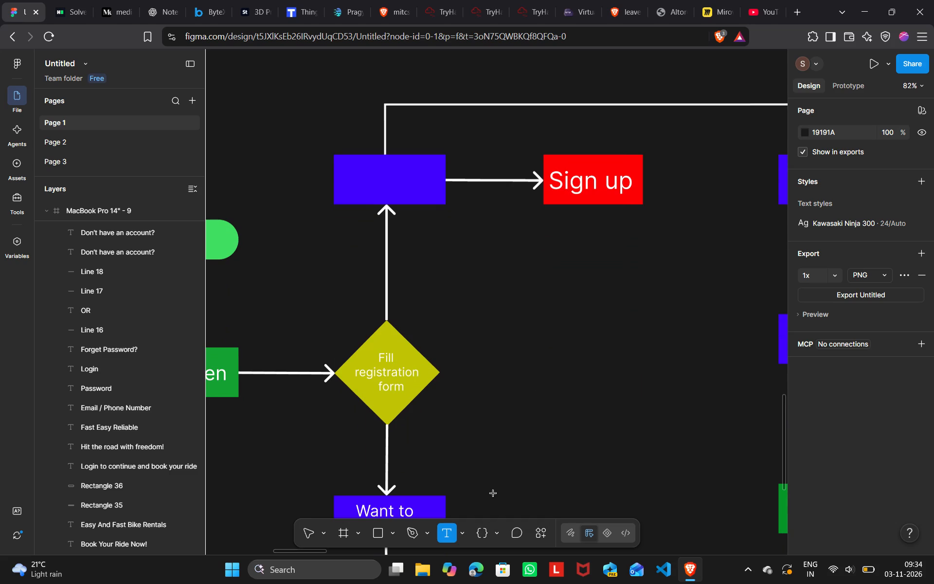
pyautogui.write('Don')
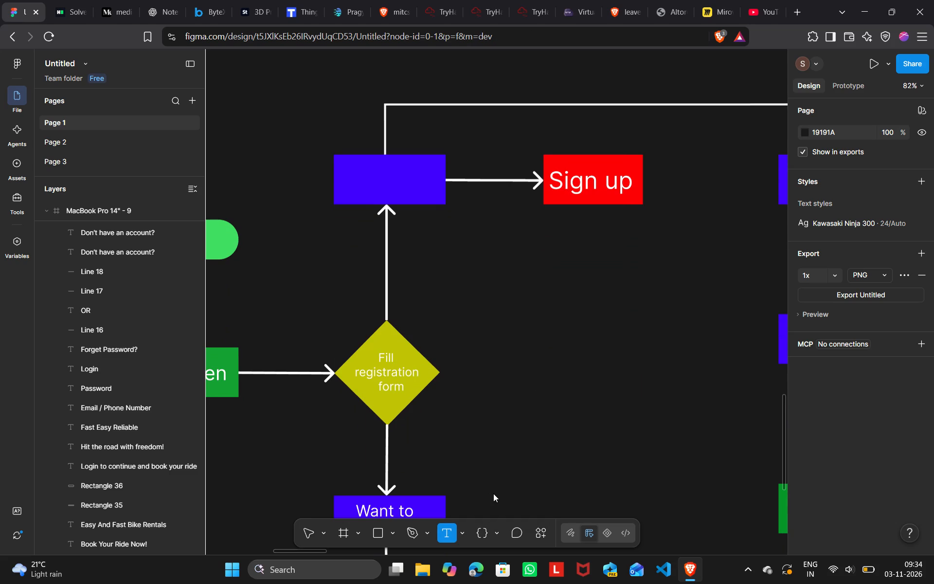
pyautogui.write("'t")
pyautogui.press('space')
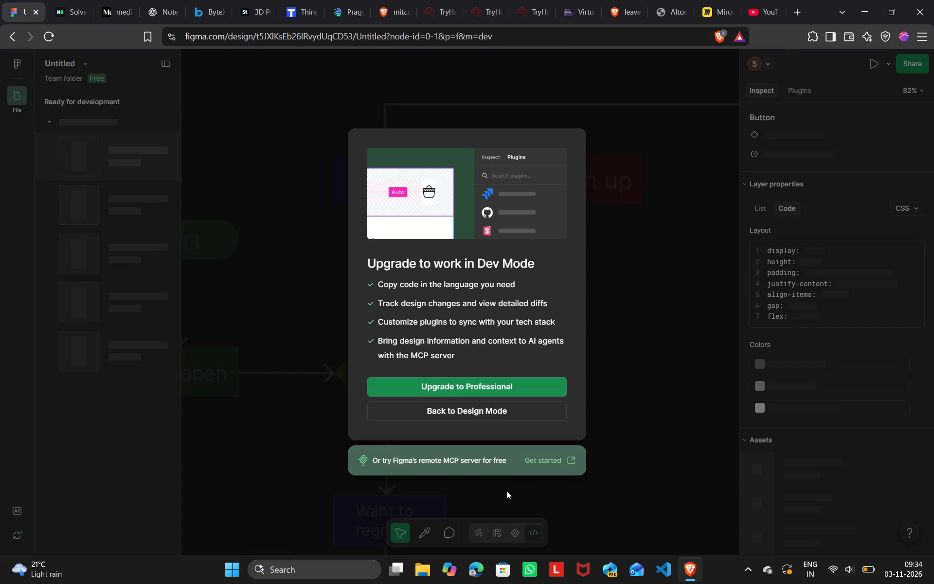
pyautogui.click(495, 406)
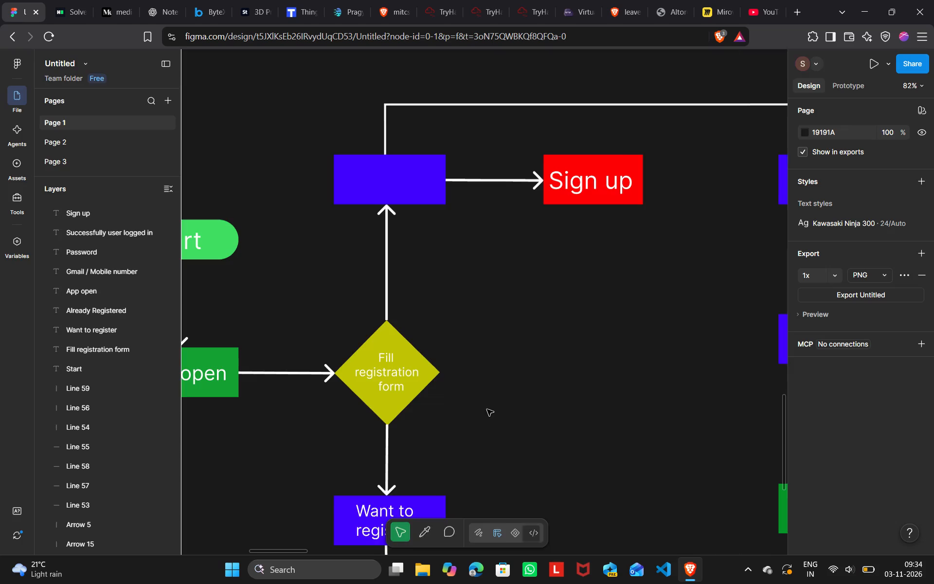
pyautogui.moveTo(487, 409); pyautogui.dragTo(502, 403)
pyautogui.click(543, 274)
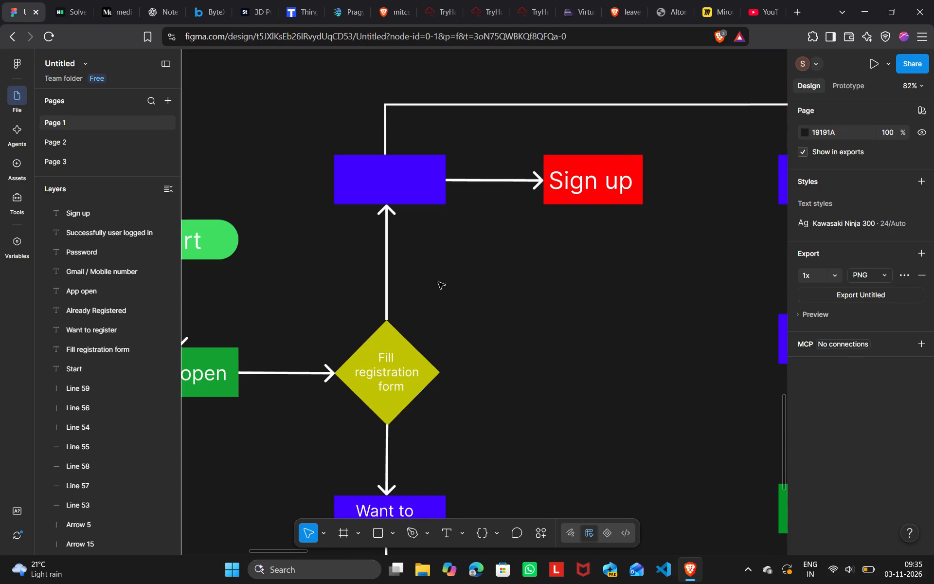
# Add a new text reading "Don't have an account" in the empty blue rectangle beside "Sign up".
pyautogui.click(466, 539)
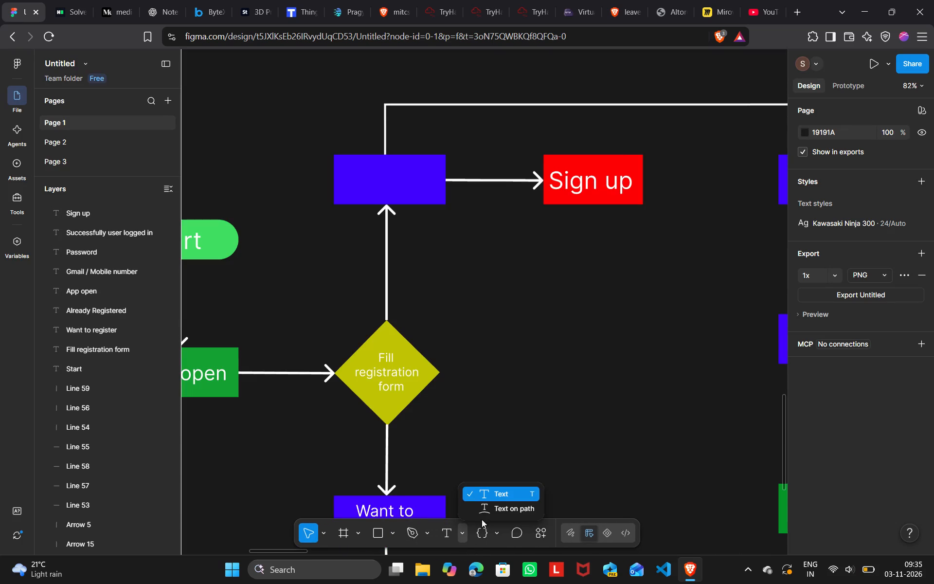
pyautogui.click(502, 493)
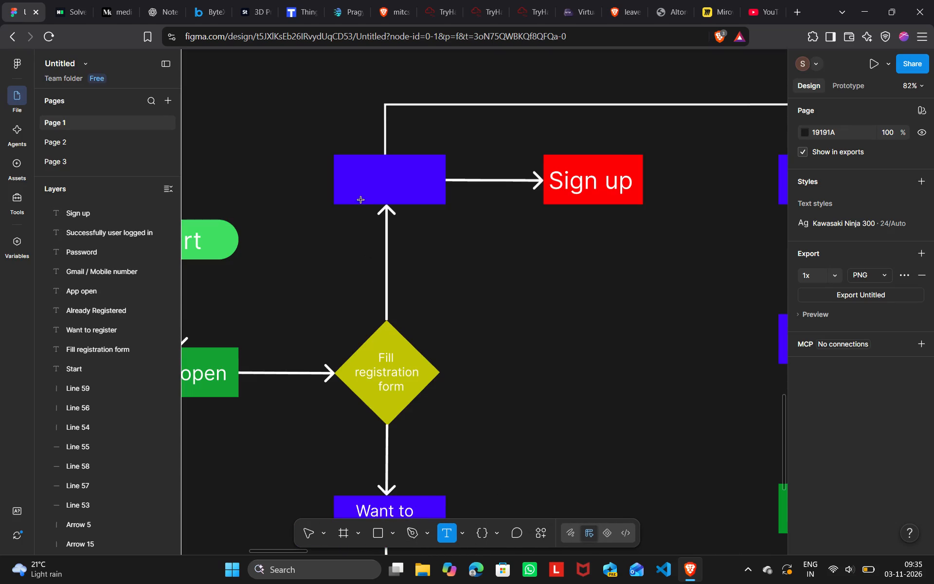
pyautogui.click(359, 179)
pyautogui.write('Do')
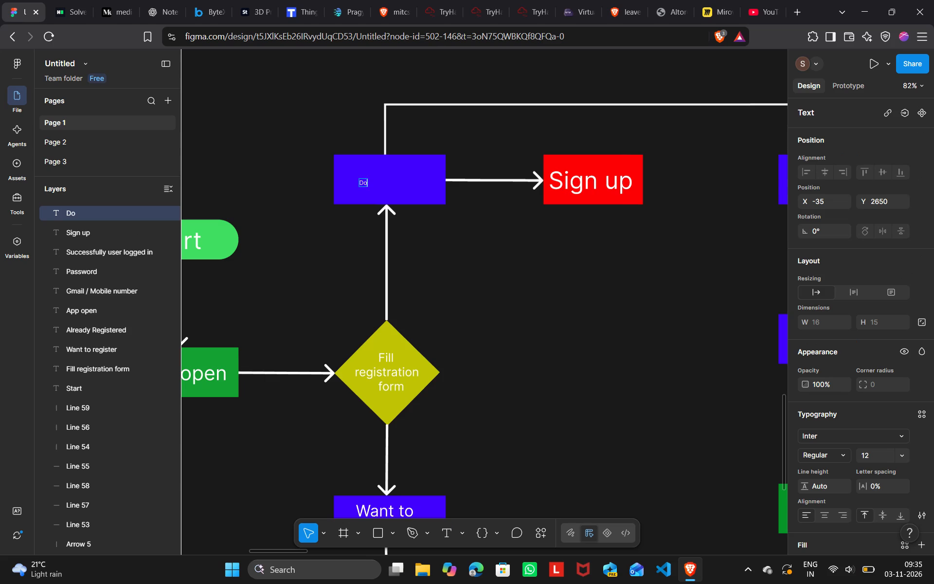
pyautogui.press('n')
pyautogui.write("'t have an account")
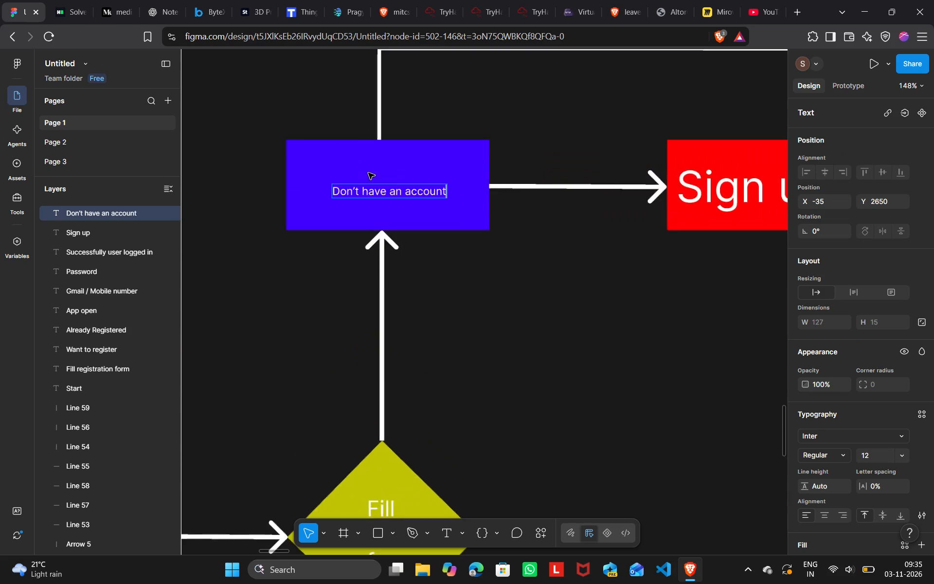
# Set the "Don't have an account" label's font size to 24 and move it to about X -83, Y 2628.
pyautogui.moveTo(294, 213); pyautogui.dragTo(358, 221)
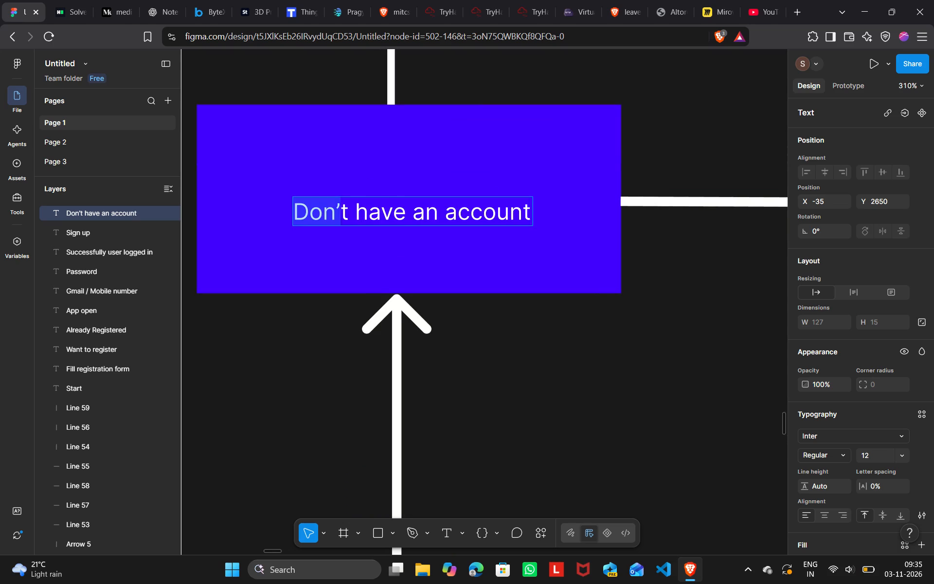
pyautogui.moveTo(358, 221); pyautogui.dragTo(565, 220)
pyautogui.scroll(1, 890, 459)
pyautogui.click(898, 456)
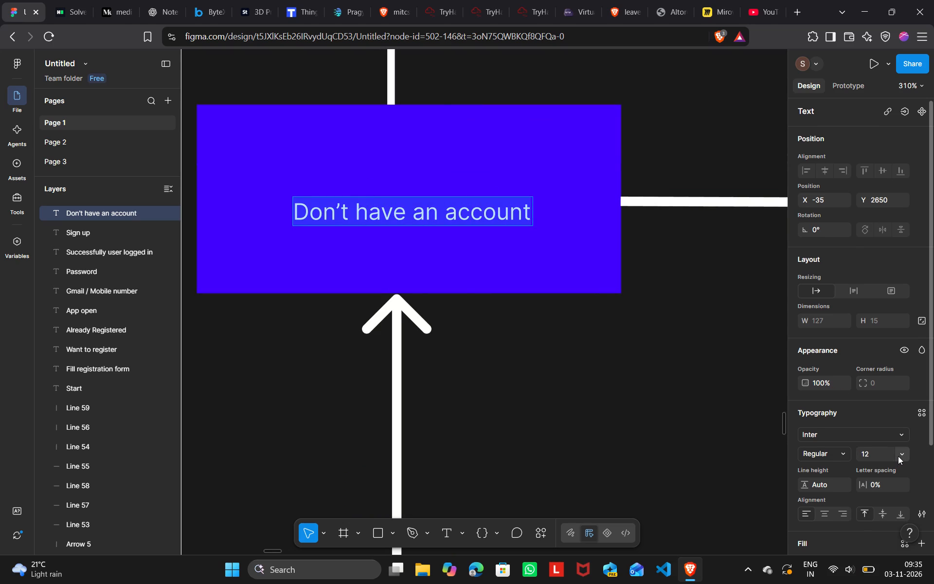
pyautogui.click(893, 412)
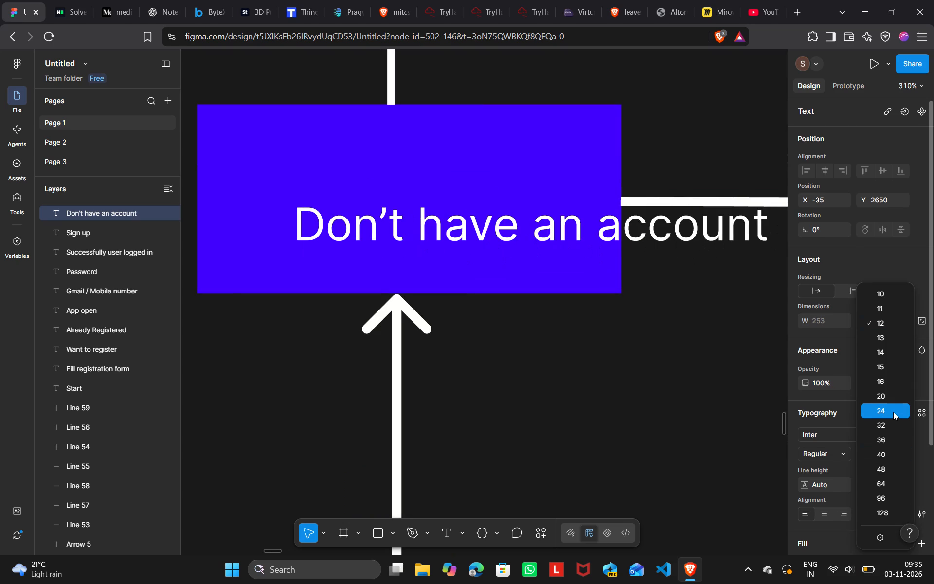
pyautogui.click(669, 340)
pyautogui.moveTo(682, 221); pyautogui.dragTo(592, 178)
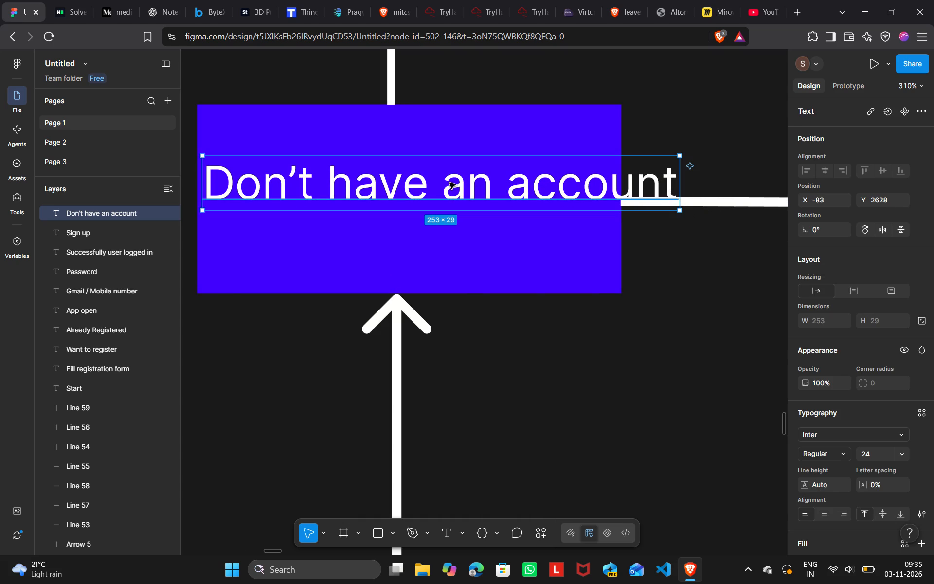
# Break the "Don't have an account" label into two lines before "an account".
pyautogui.doubleClick(433, 190)
pyautogui.click(446, 186)
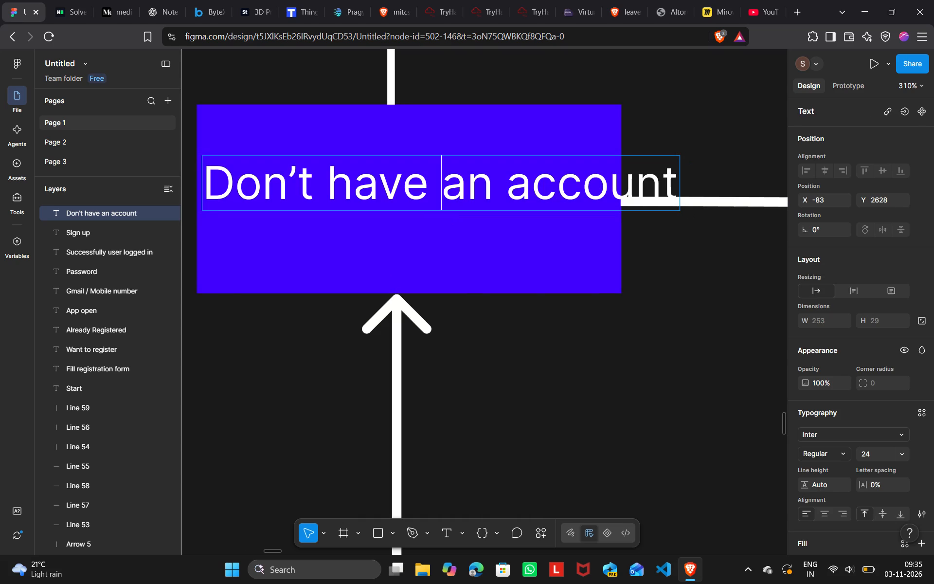
pyautogui.press('Return')
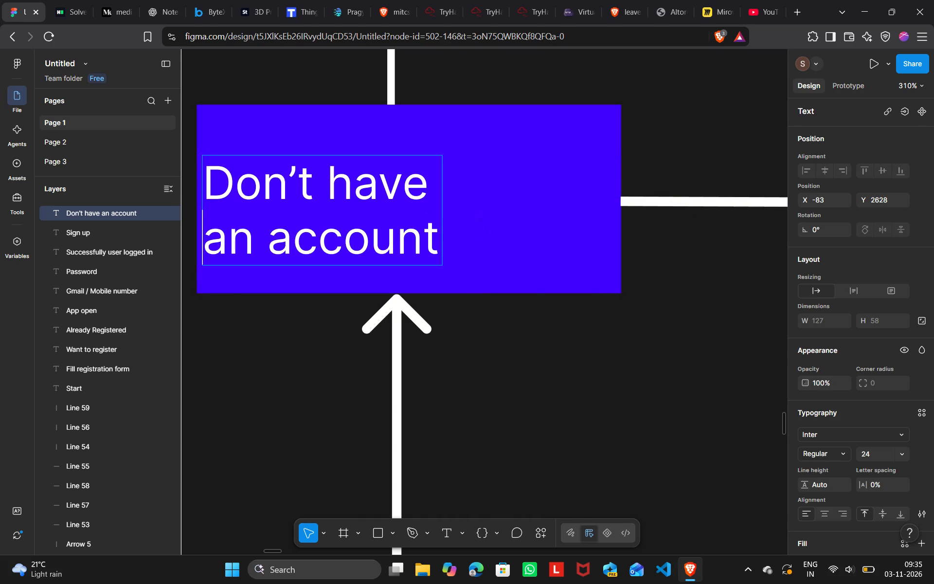
# Set the font size of the two-line "Don't have an account" label to 32.
pyautogui.moveTo(214, 180); pyautogui.dragTo(464, 285)
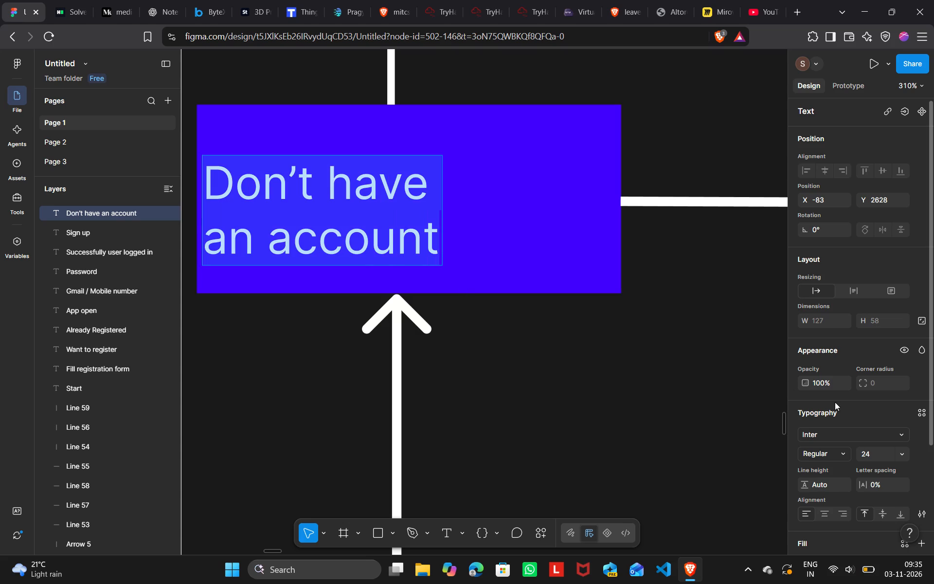
pyautogui.click(904, 455)
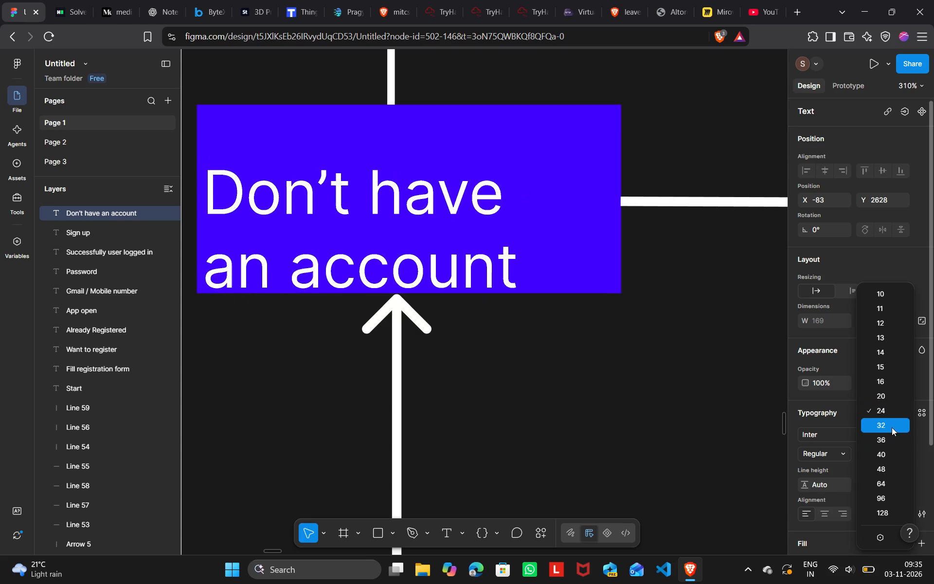
pyautogui.click(888, 423)
pyautogui.click(627, 349)
pyautogui.click(627, 349)
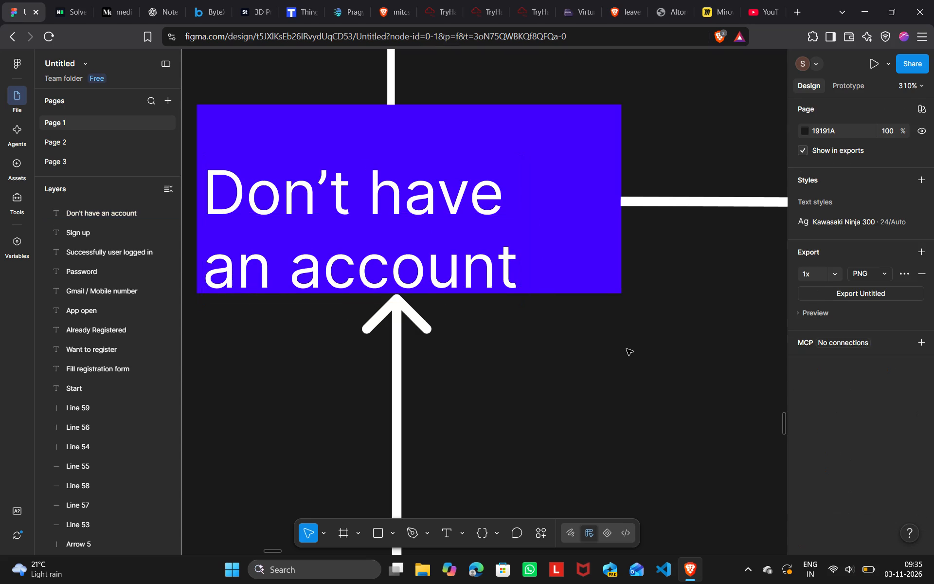
# Nudge the "Don't have an account" label until it is centred in its blue rectangle, at about X -61.
pyautogui.click(434, 246)
pyautogui.press('Up')
pyautogui.press('Up')
pyautogui.press('Up')
pyautogui.press('Up')
pyautogui.press('Up')
pyautogui.press('Up')
pyautogui.press('Up')
pyautogui.press('Up')
pyautogui.press('Up')
pyautogui.press('Up')
pyautogui.press('Up')
pyautogui.press('Up')
pyautogui.press('Up')
pyautogui.press('Up')
pyautogui.press('Up')
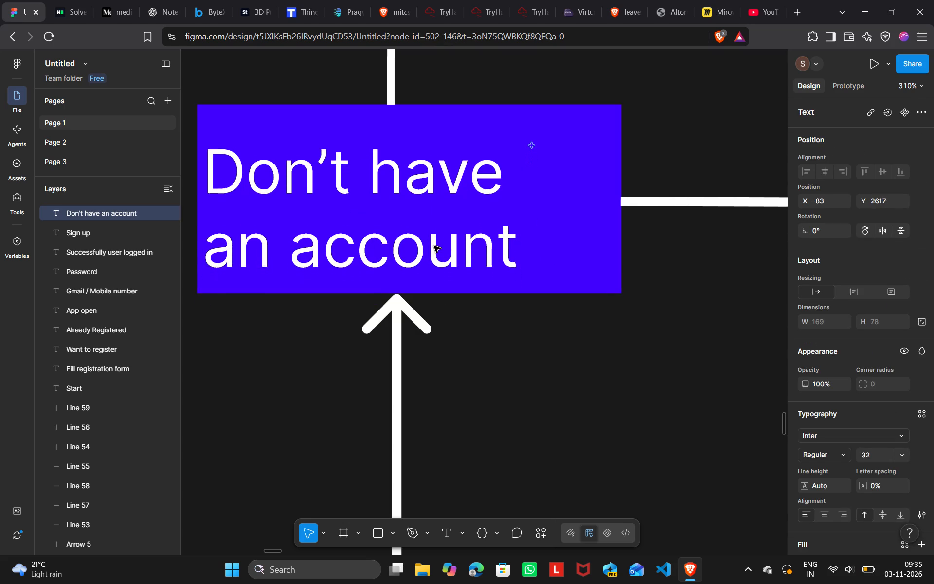
pyautogui.press('Right')
pyautogui.press('Right')
pyautogui.press('Right')
pyautogui.press('Right')
pyautogui.press('Right')
pyautogui.press('Right')
pyautogui.press('Right')
pyautogui.press('Right')
pyautogui.press('Right')
pyautogui.press('Right')
pyautogui.press('Right')
pyautogui.press('Right')
pyautogui.press('Right')
pyautogui.press('Right')
pyautogui.press('Right')
pyautogui.press('Right')
pyautogui.press('Right')
pyautogui.press('Right')
pyautogui.press('Right')
pyautogui.press('Right')
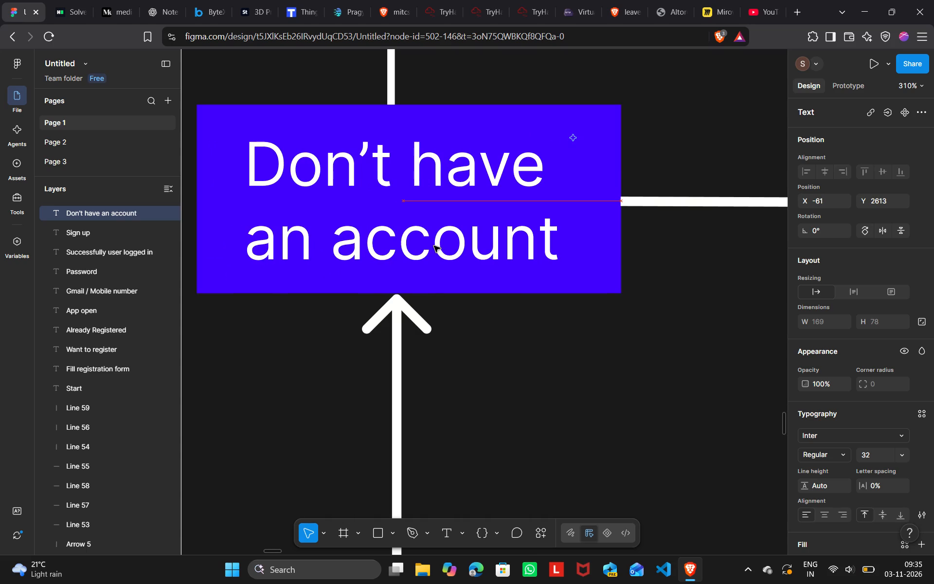
pyautogui.press('Down')
pyautogui.press('Down')
pyautogui.click(521, 378)
# Review the flow chart to check the labelled shapes and find the ones that still need text.
pyautogui.scroll(1, 521, 378)
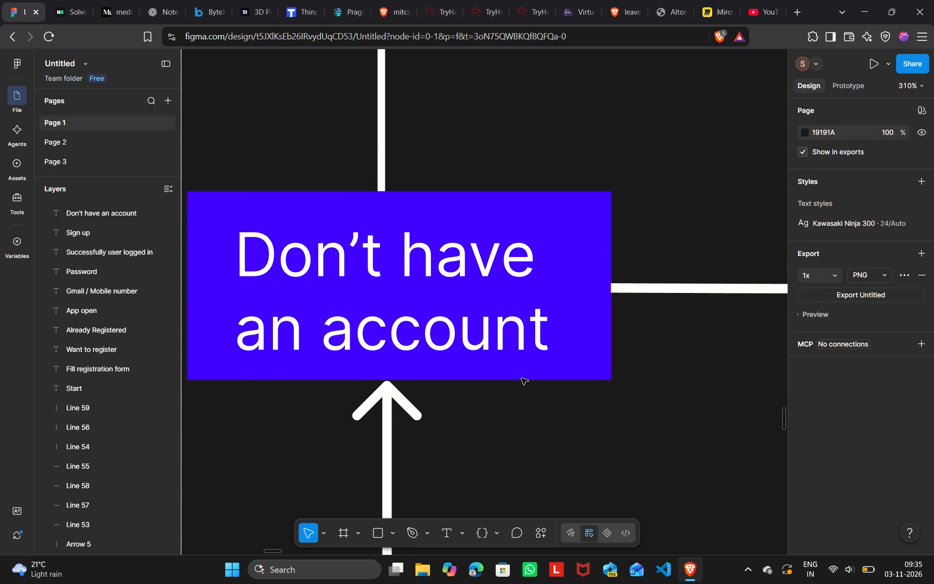
pyautogui.scroll(1, 521, 378)
pyautogui.hscroll(-2, 521, 378)
pyautogui.hscroll(2, 521, 378)
pyautogui.hscroll(-2, 521, 378)
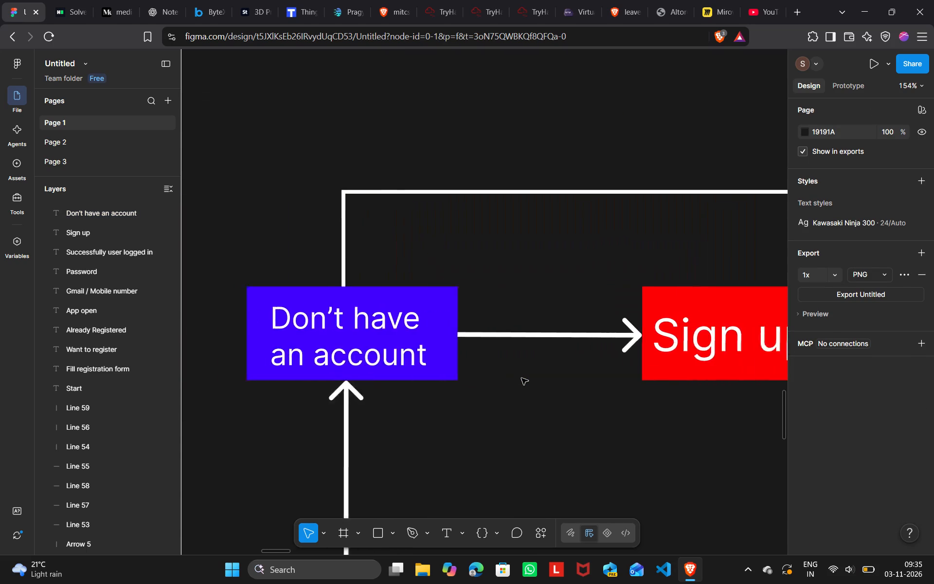
pyautogui.hscroll(-4, 521, 378)
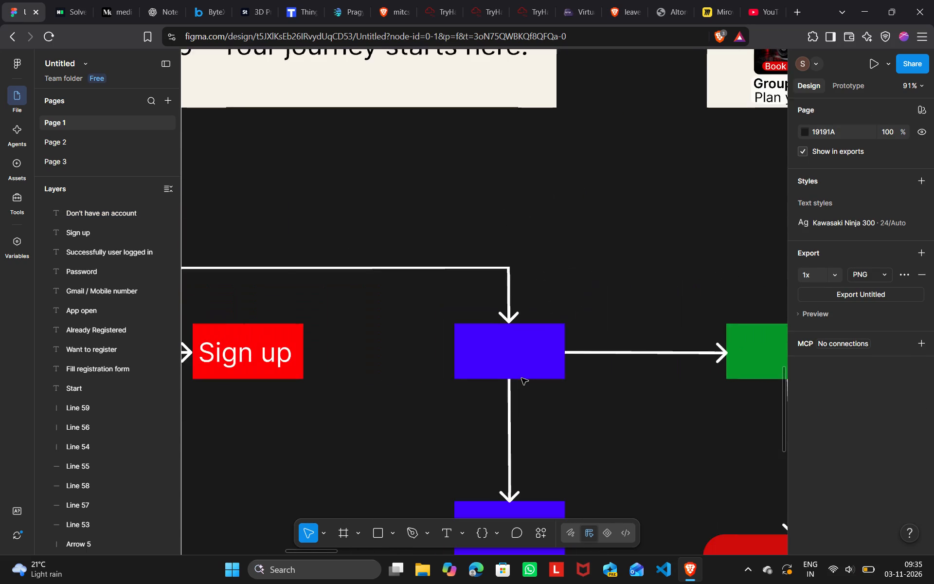
pyautogui.scroll(-1, 521, 378)
pyautogui.hscroll(2, 521, 378)
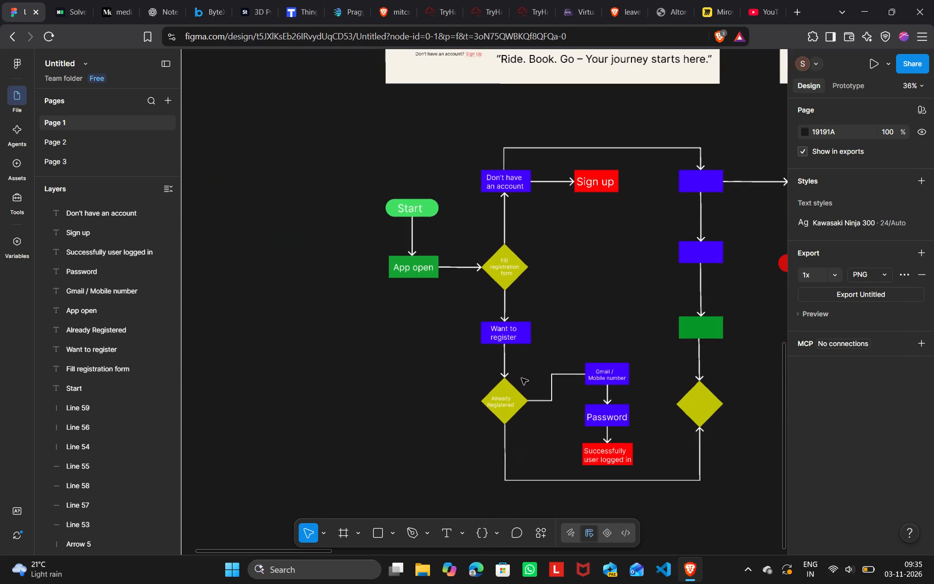
pyautogui.hscroll(-1, 521, 378)
pyautogui.scroll(1, 521, 378)
pyautogui.hscroll(-1, 521, 378)
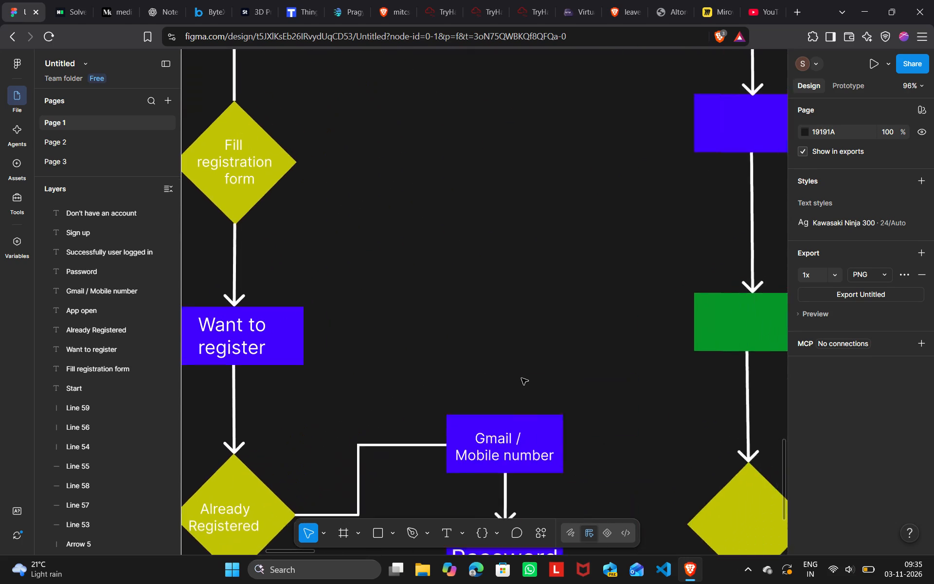
pyautogui.hscroll(-1, 521, 378)
pyautogui.scroll(-1, 521, 378)
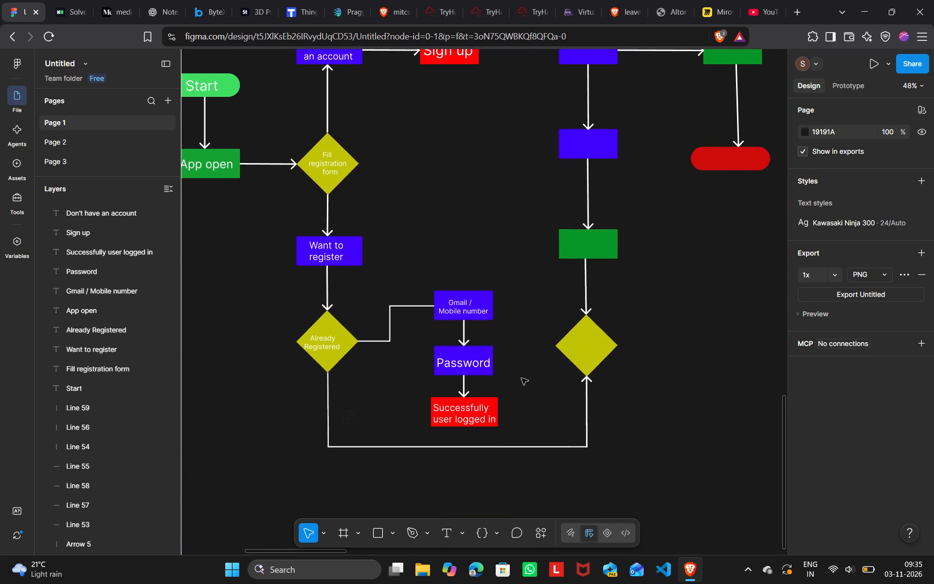
pyautogui.scroll(-1, 521, 378)
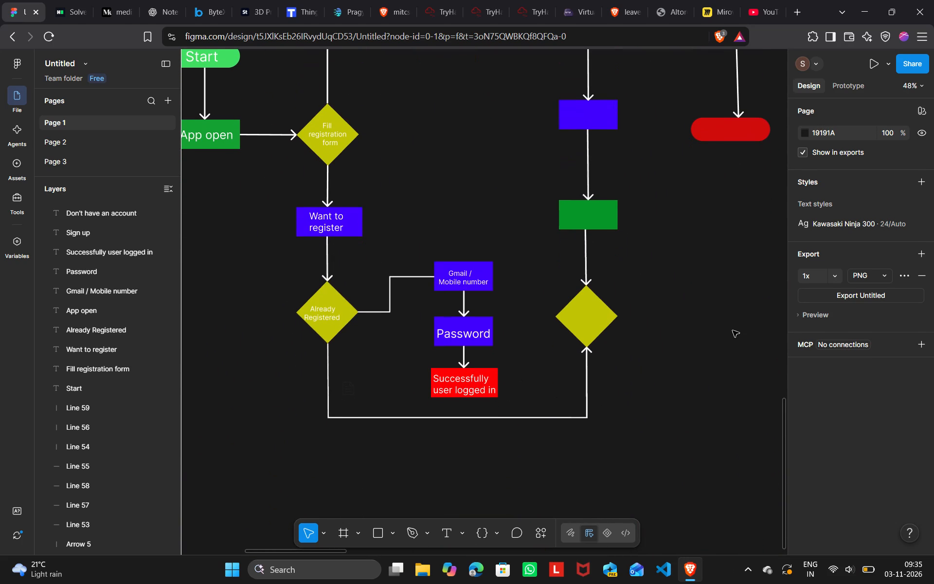
pyautogui.scroll(1, 733, 330)
pyautogui.scroll(-1, 733, 330)
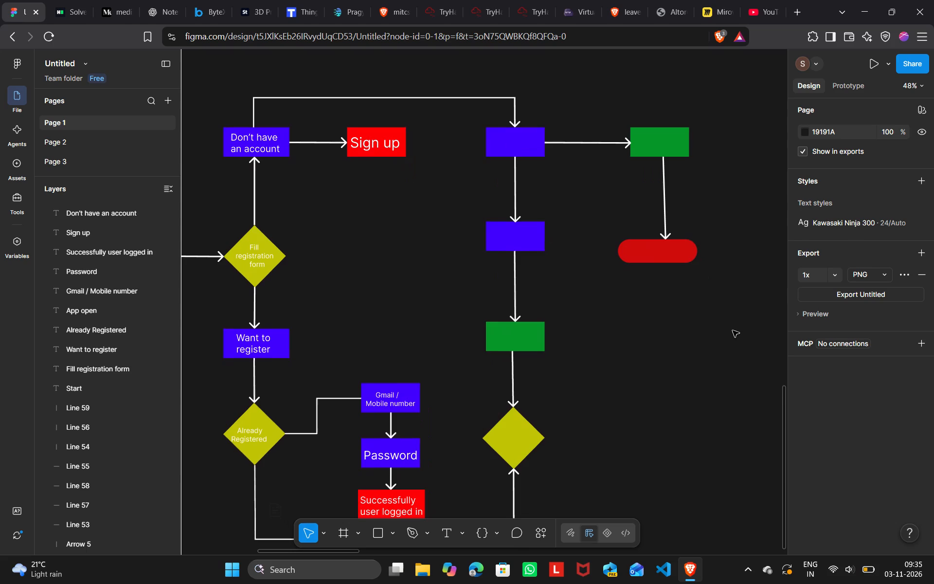
# Add the text label "Successfully login" on the green rectangle above the red rounded shape.
pyautogui.scroll(-1, 733, 330)
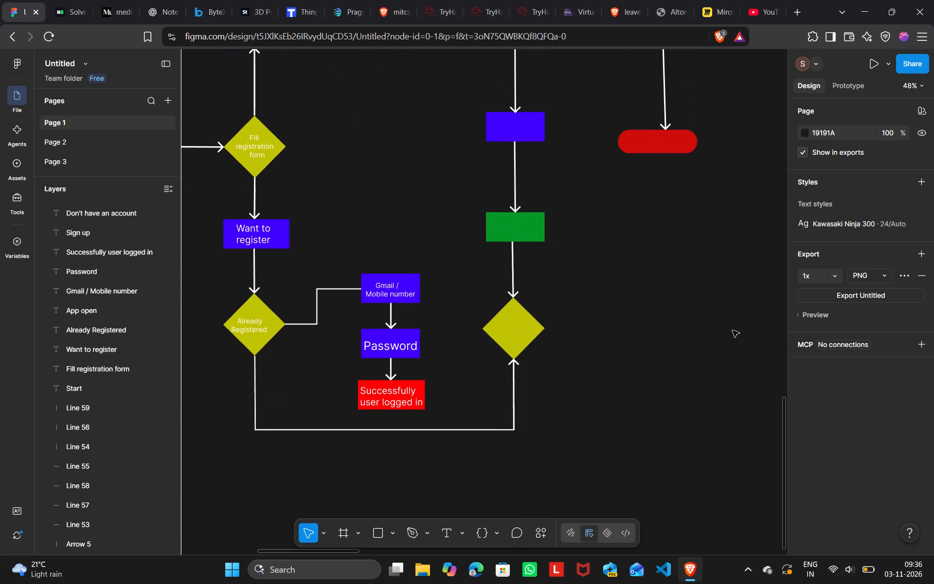
pyautogui.scroll(1, 733, 330)
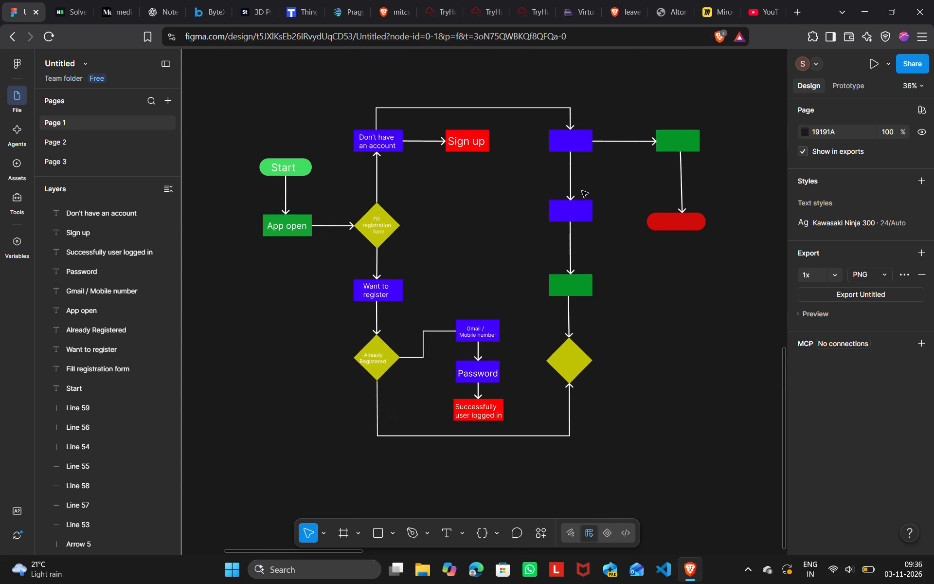
pyautogui.click(463, 534)
pyautogui.click(502, 498)
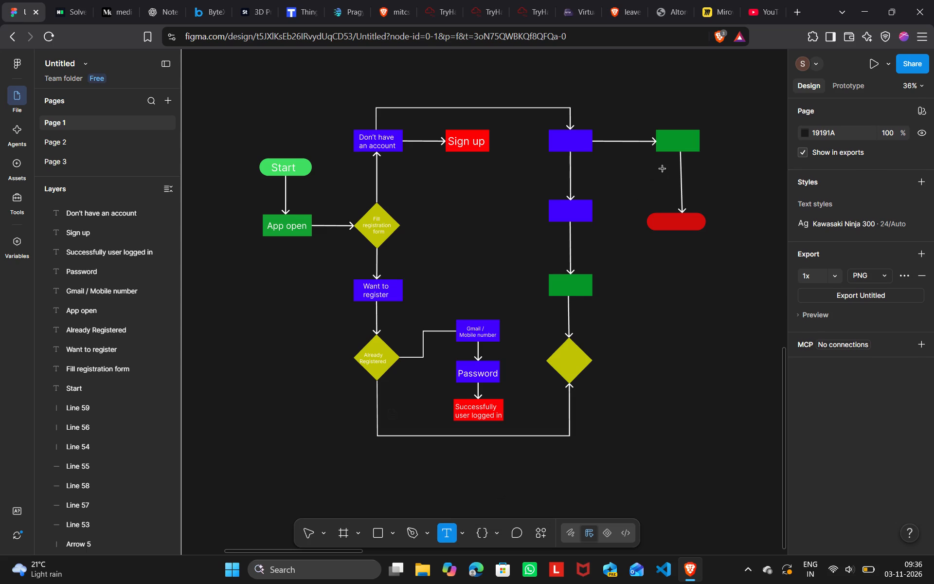
pyautogui.click(665, 139)
pyautogui.write('Su')
pyautogui.write('ccessfully login')
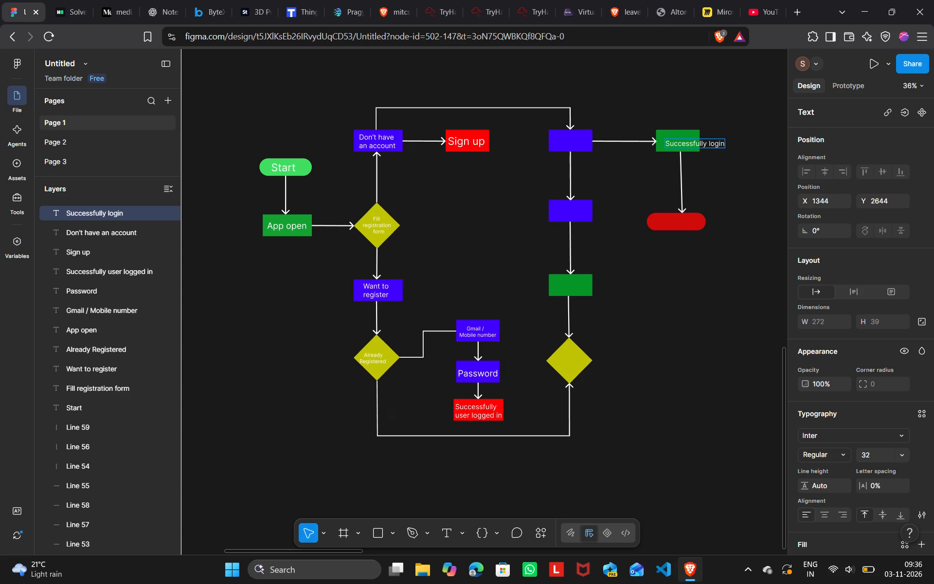
# Break the "Successfully login" label into two lines before "login".
pyautogui.hscroll(-3, 665, 139)
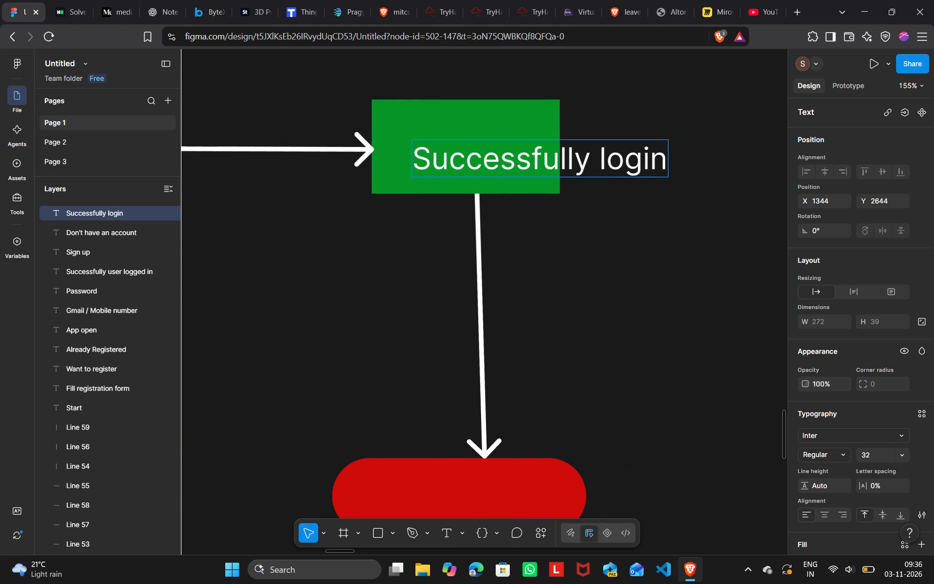
pyautogui.doubleClick(597, 156)
pyautogui.click(597, 156)
pyautogui.press('Return')
pyautogui.click(774, 183)
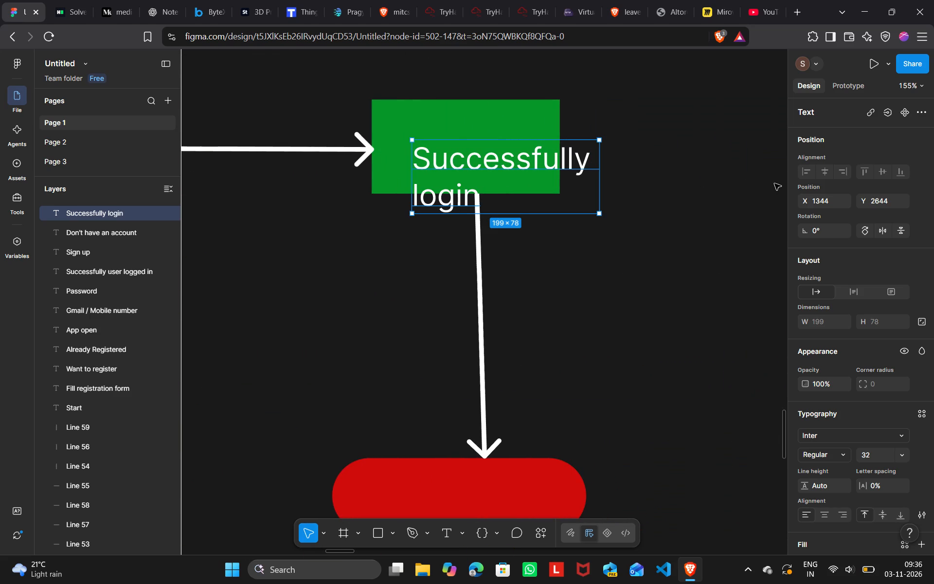
pyautogui.click(666, 170)
# Move the two-line "Successfully login" label inside its green rectangle, to about X 1308, Y 2612.
pyautogui.moveTo(552, 171); pyautogui.dragTo(545, 168)
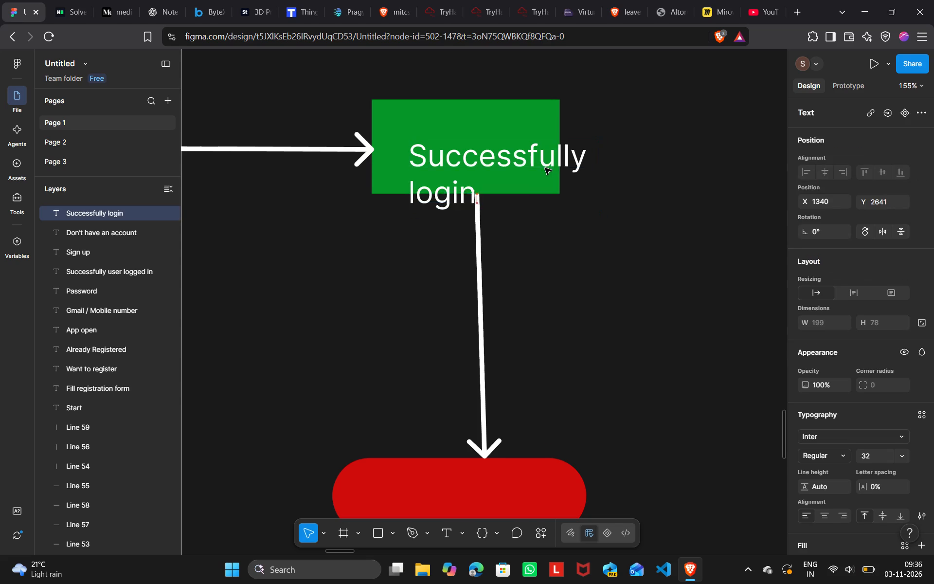
pyautogui.moveTo(545, 168); pyautogui.dragTo(519, 141)
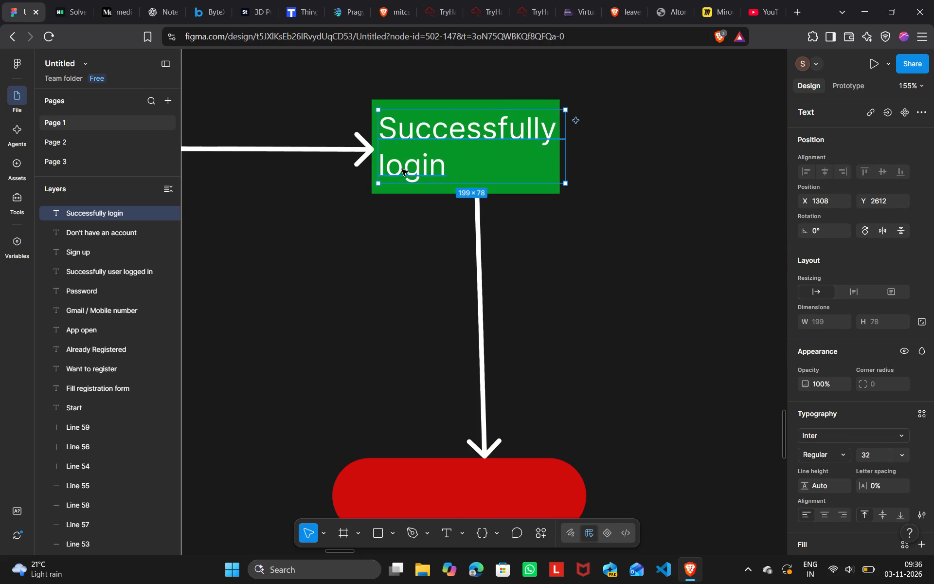
# Indent the word "login" with spaces so that it sits centred under "Successfully".
pyautogui.doubleClick(402, 169)
pyautogui.click(378, 161)
pyautogui.press('space')
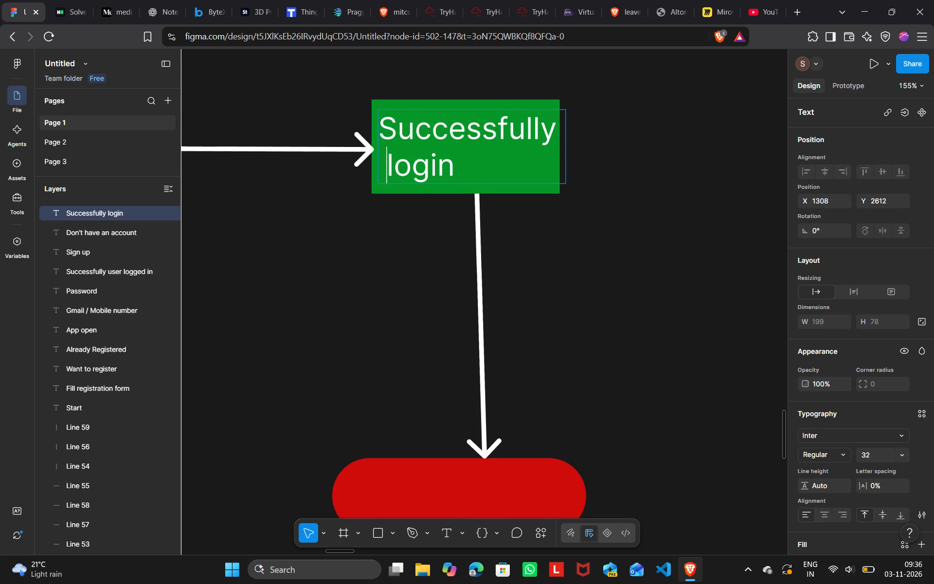
pyautogui.press('space')
pyautogui.press('space')
pyautogui.press('space')
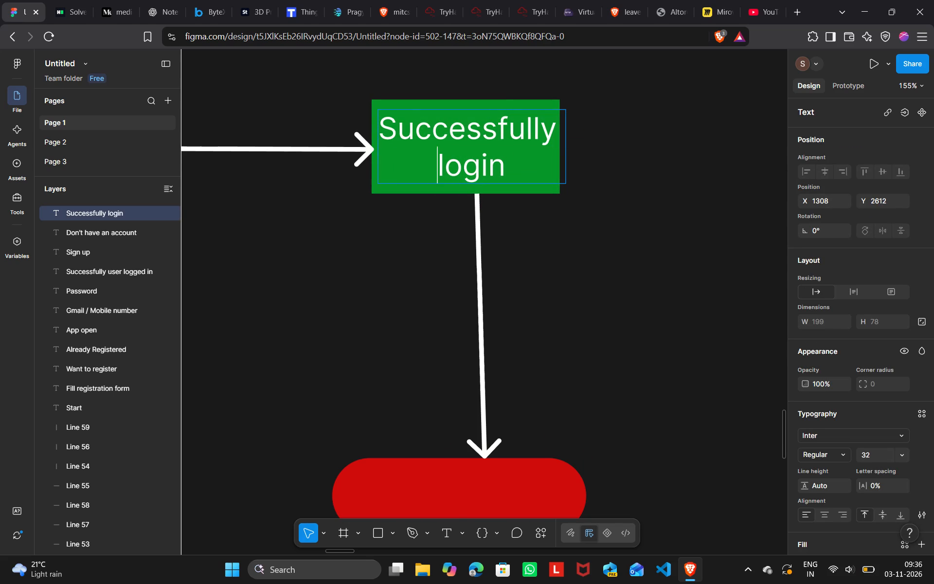
pyautogui.press('BackSpace')
pyautogui.click(494, 222)
pyautogui.click(556, 232)
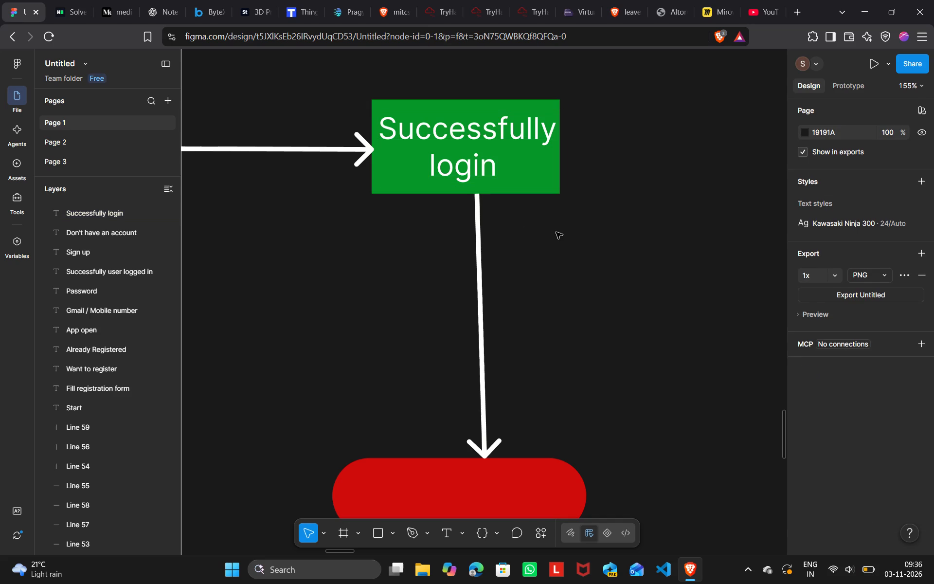
# Nudge the "Successfully login" label down to Y 2618 so it is vertically centred in its green rectangle.
pyautogui.click(484, 169)
pyautogui.press('Down')
pyautogui.press('Down')
pyautogui.press('Down')
pyautogui.press('Down')
pyautogui.press('Down')
pyautogui.press('Right')
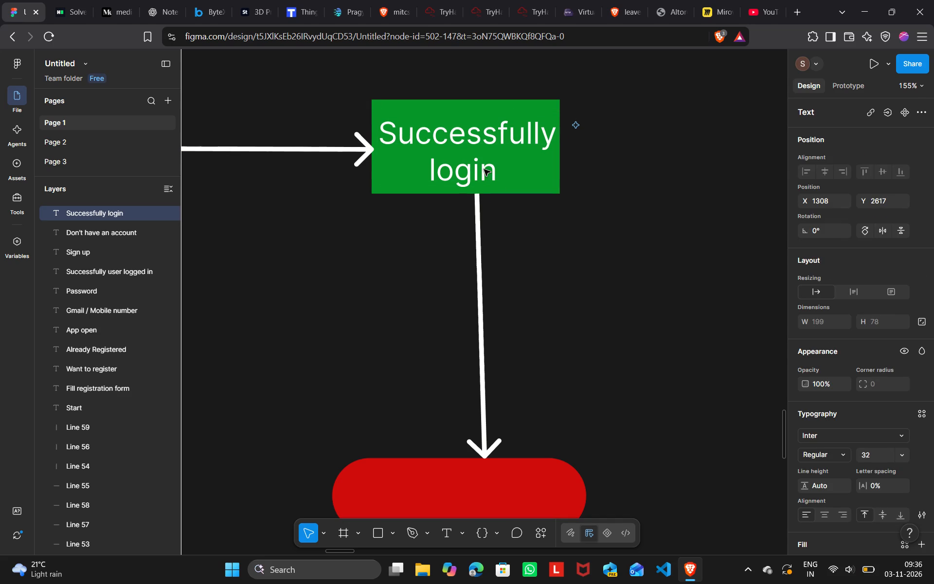
pyautogui.press('Right')
pyautogui.press('Left')
pyautogui.press('Left')
pyautogui.press('Down')
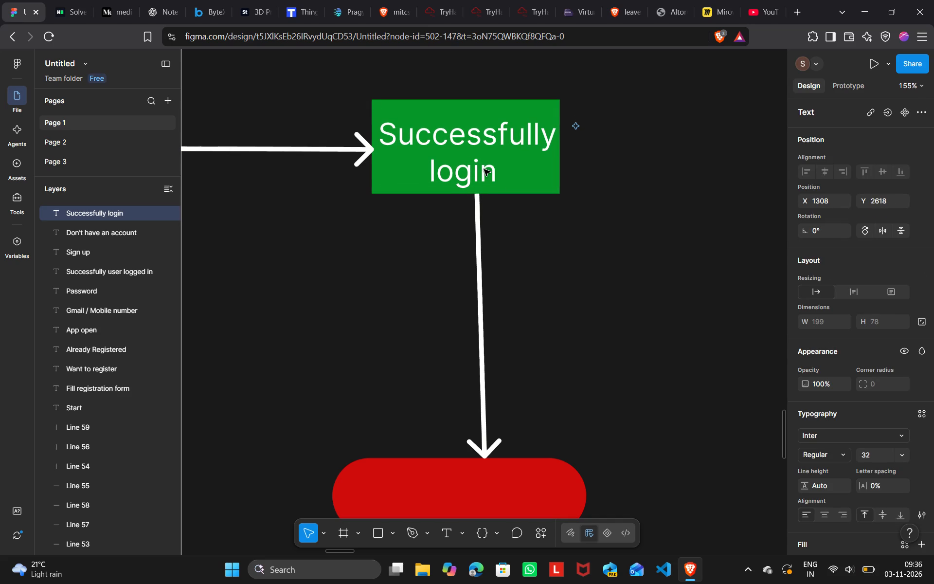
pyautogui.click(575, 250)
# Examine the flow chart and the app screen designs above it to work out the remaining empty shapes and connections.
pyautogui.hscroll(5, 575, 250)
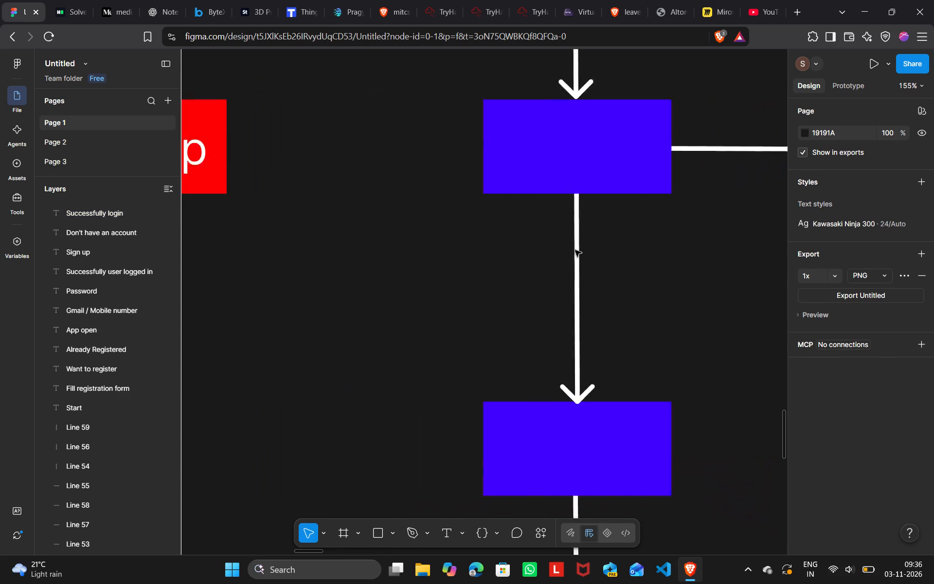
pyautogui.hscroll(-1, 575, 250)
pyautogui.scroll(-1, 575, 250)
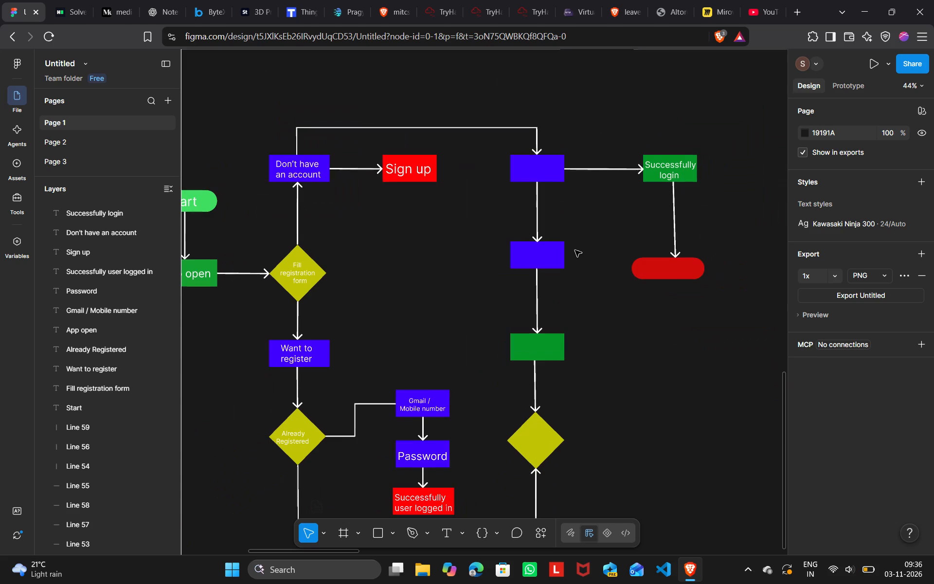
pyautogui.scroll(-1, 575, 250)
pyautogui.scroll(1, 575, 250)
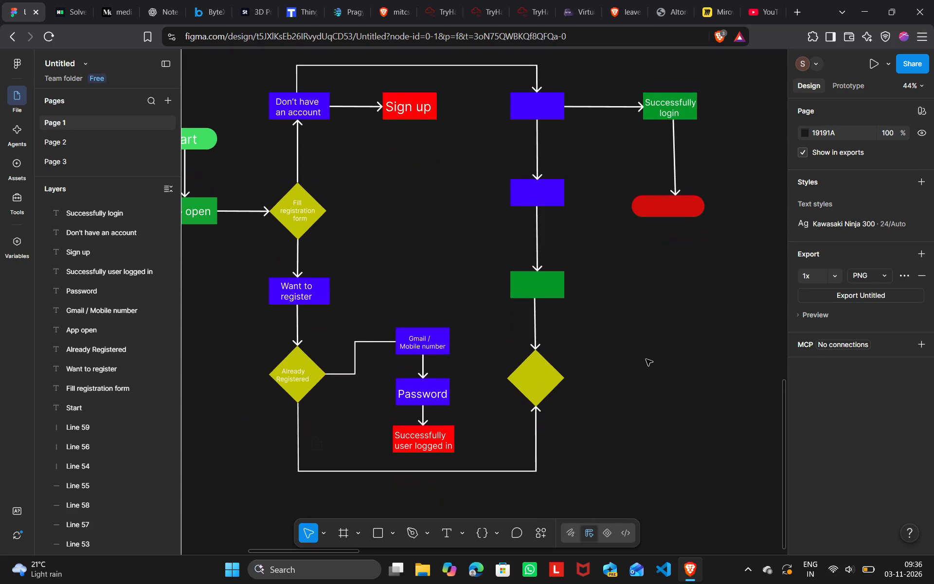
pyautogui.scroll(1, 646, 359)
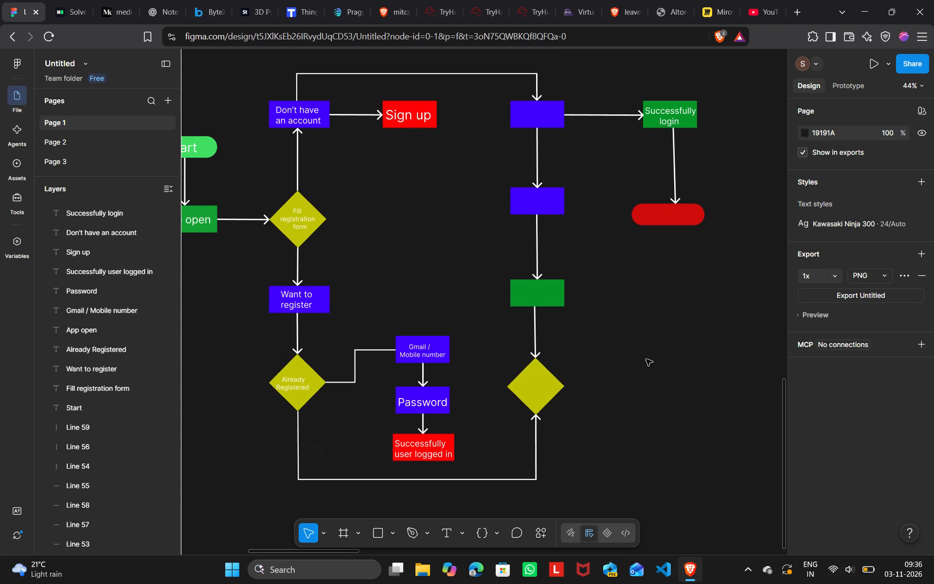
pyautogui.scroll(4, 646, 359)
pyautogui.hscroll(1, 646, 359)
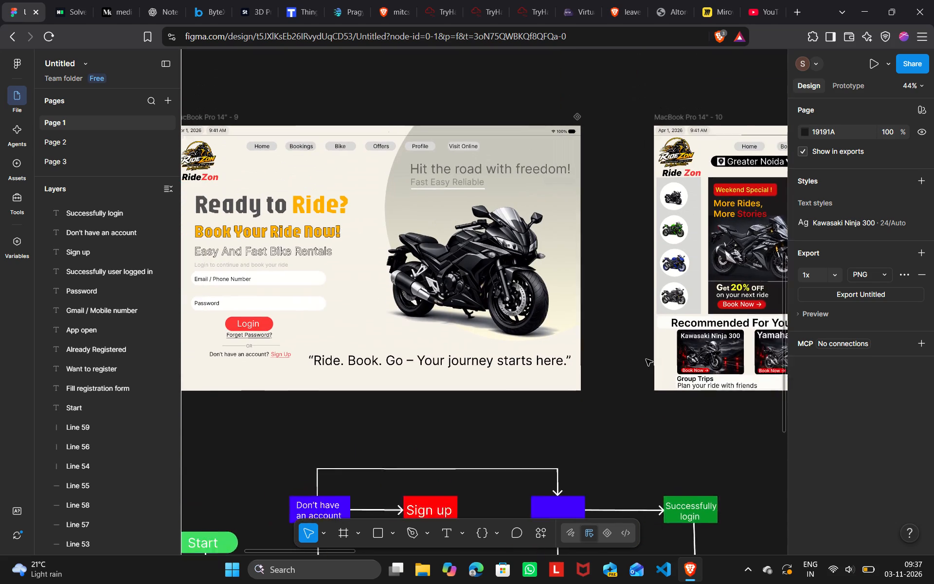
pyautogui.hscroll(1, 646, 359)
pyautogui.scroll(-3, 646, 359)
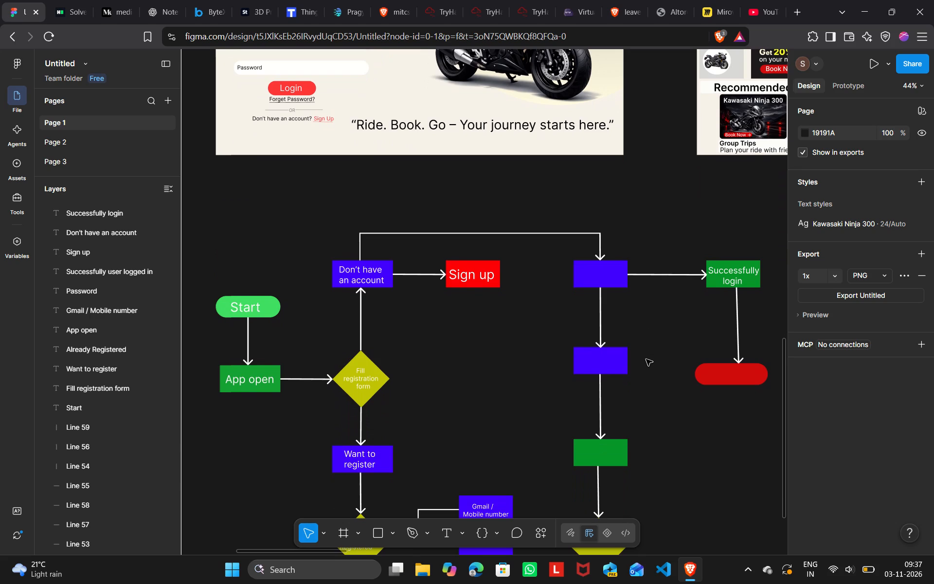
pyautogui.scroll(-2, 646, 359)
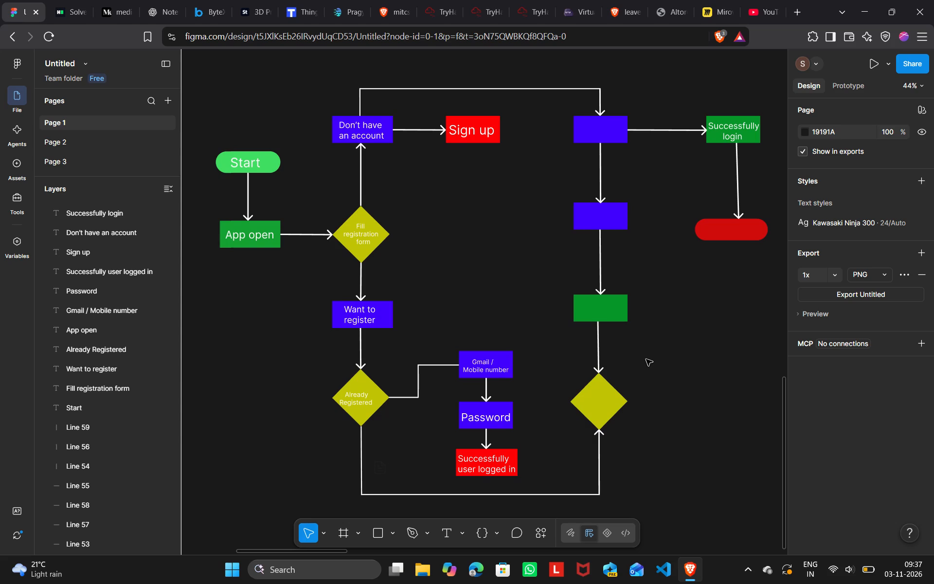
pyautogui.scroll(1, 646, 359)
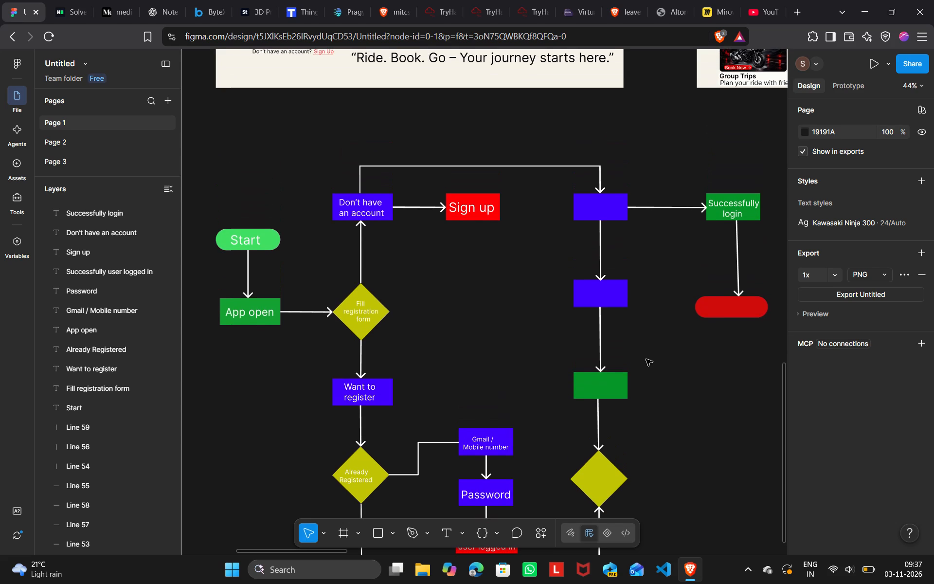
pyautogui.scroll(-1, 646, 359)
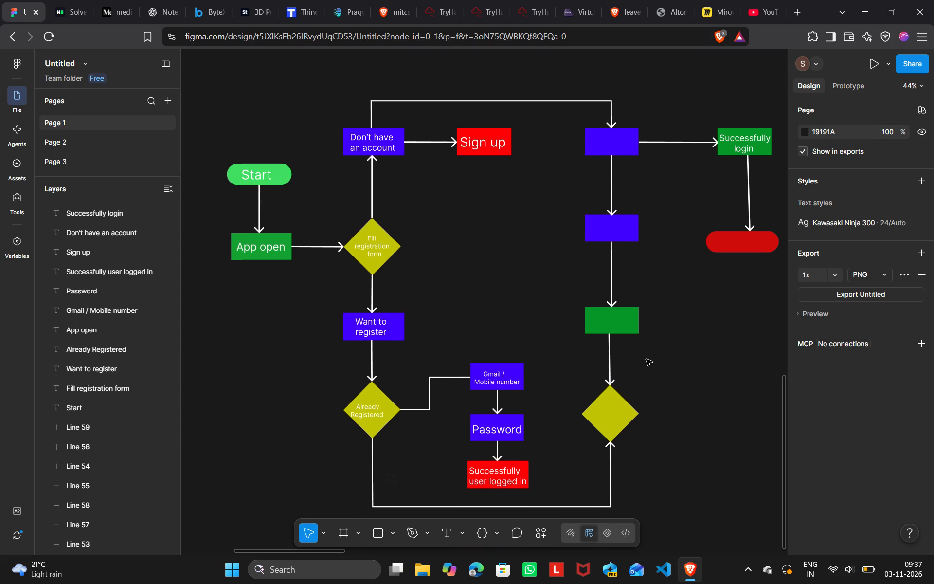
pyautogui.click(646, 359)
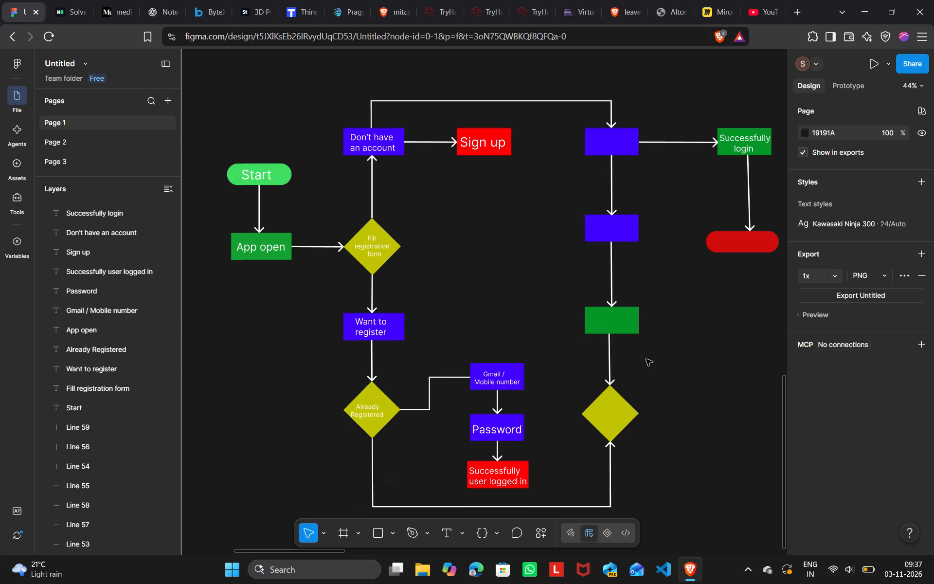
pyautogui.hscroll(-1, 646, 359)
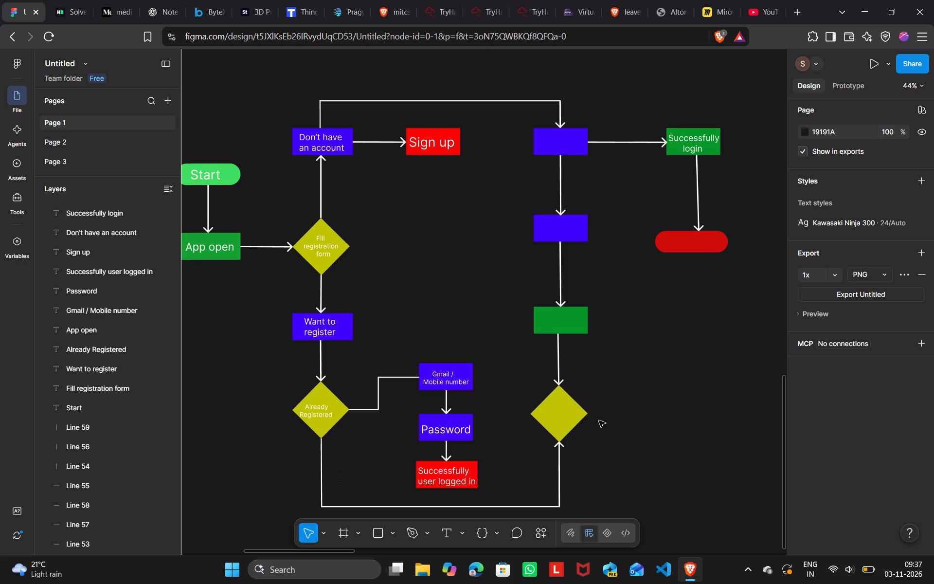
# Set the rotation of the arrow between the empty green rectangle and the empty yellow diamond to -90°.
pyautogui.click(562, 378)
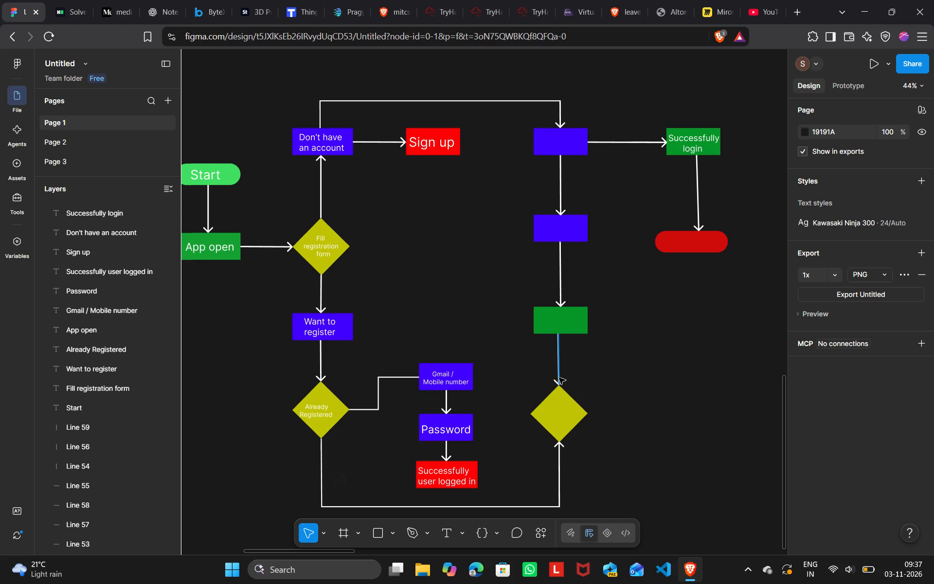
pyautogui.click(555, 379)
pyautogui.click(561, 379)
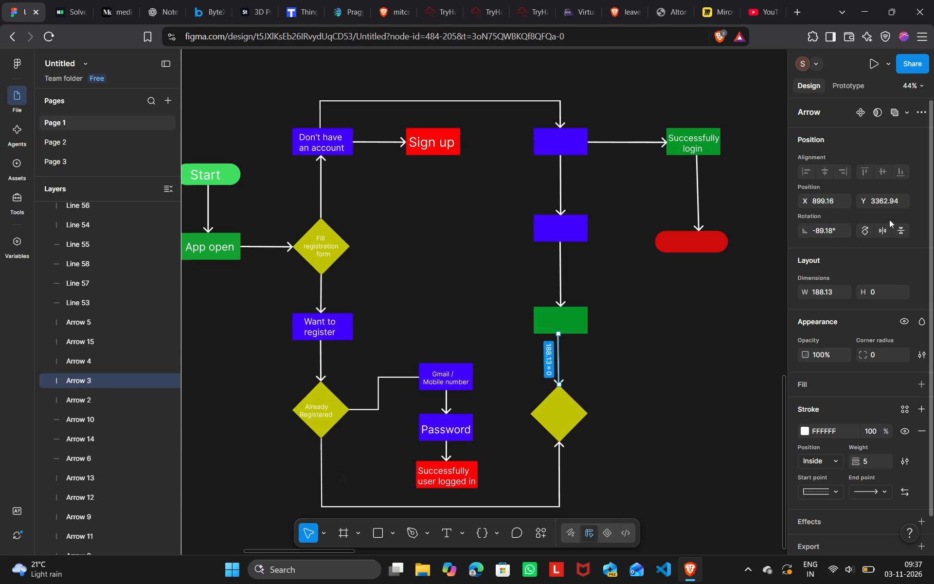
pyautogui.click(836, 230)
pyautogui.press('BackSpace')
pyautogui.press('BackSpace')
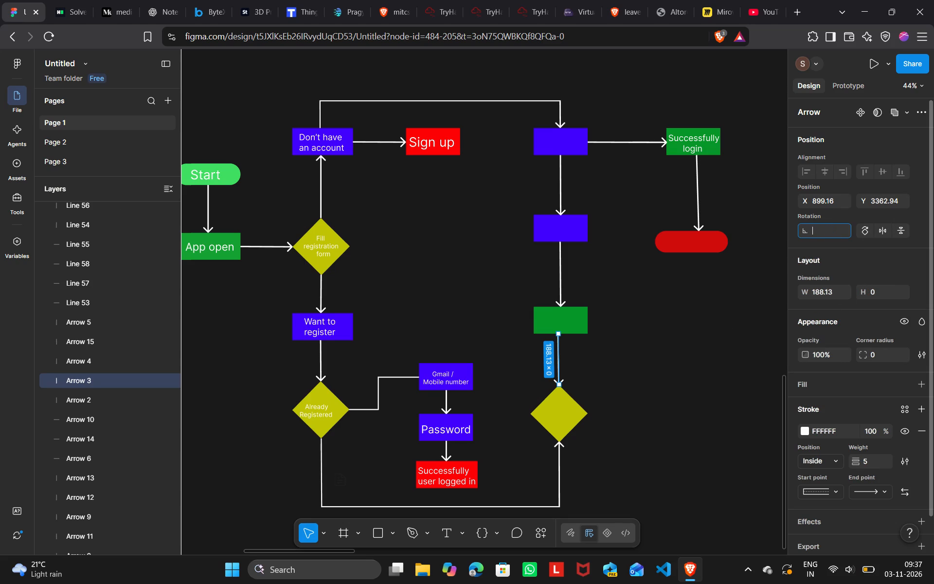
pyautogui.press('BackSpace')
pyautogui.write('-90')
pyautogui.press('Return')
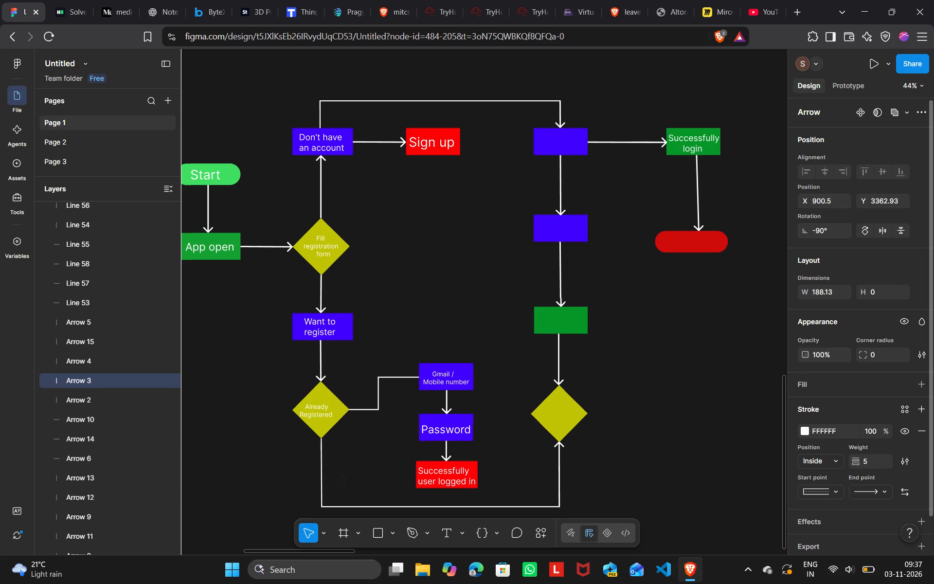
# Set the rotation of the arrow between the empty green rectangle and the empty yellow diamond to 90°, pointing it upward.
pyautogui.click(830, 232)
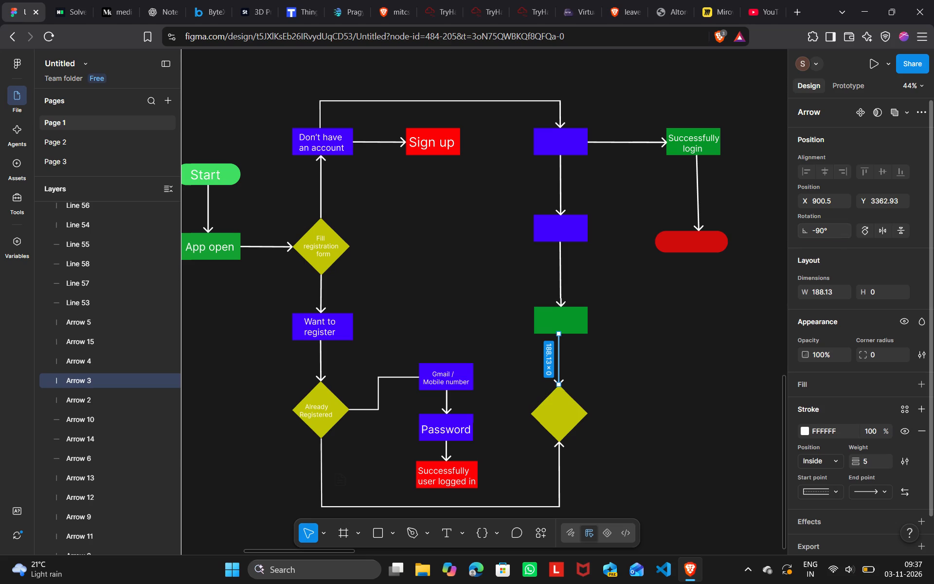
pyautogui.press('BackSpace')
pyautogui.press('BackSpace')
pyautogui.press('BackSpace')
pyautogui.write('90')
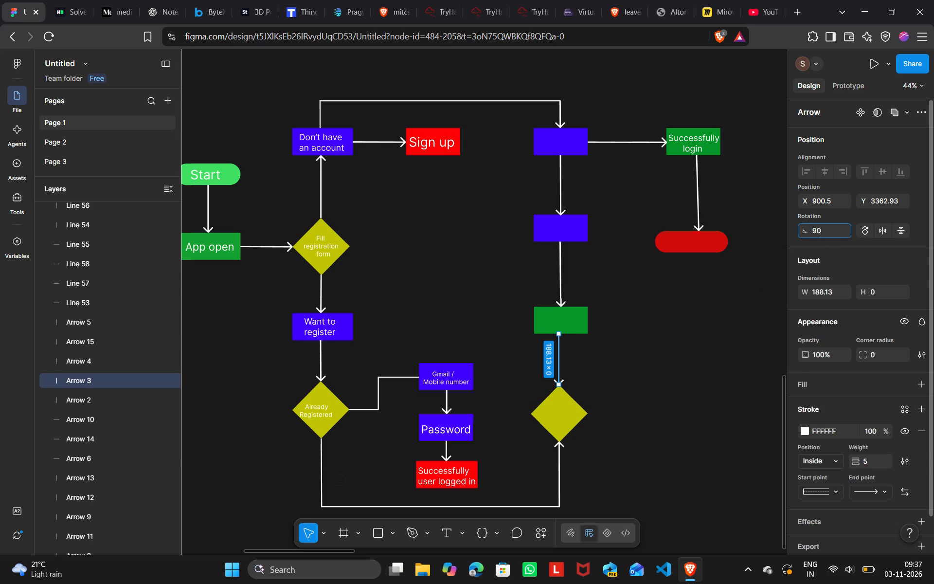
pyautogui.press('Return')
pyautogui.click(680, 275)
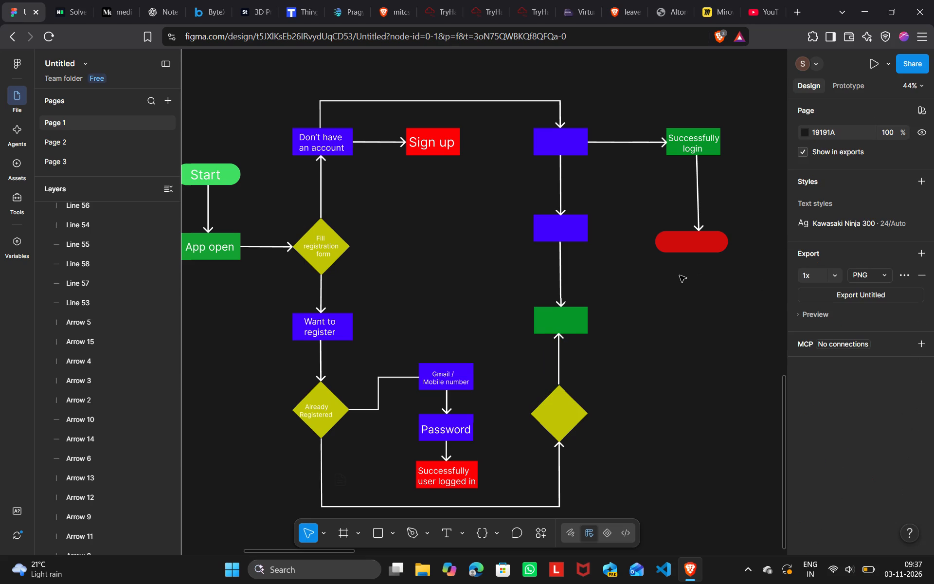
# Set the rotation of the arrow between the empty green rectangle and the lower empty blue rectangle to 90° so it points upward.
pyautogui.click(561, 291)
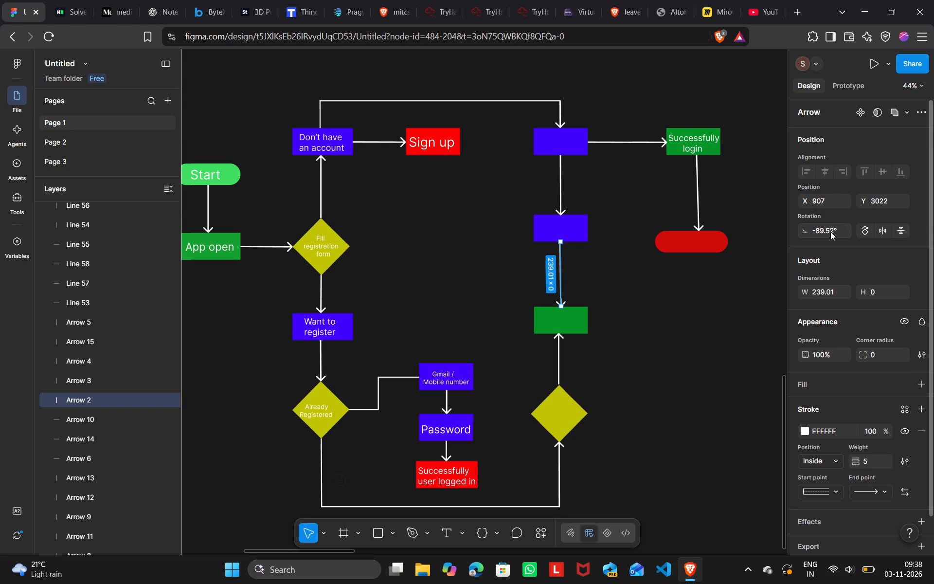
pyautogui.click(837, 230)
pyautogui.press('BackSpace')
pyautogui.press('BackSpace')
pyautogui.press('BackSpace')
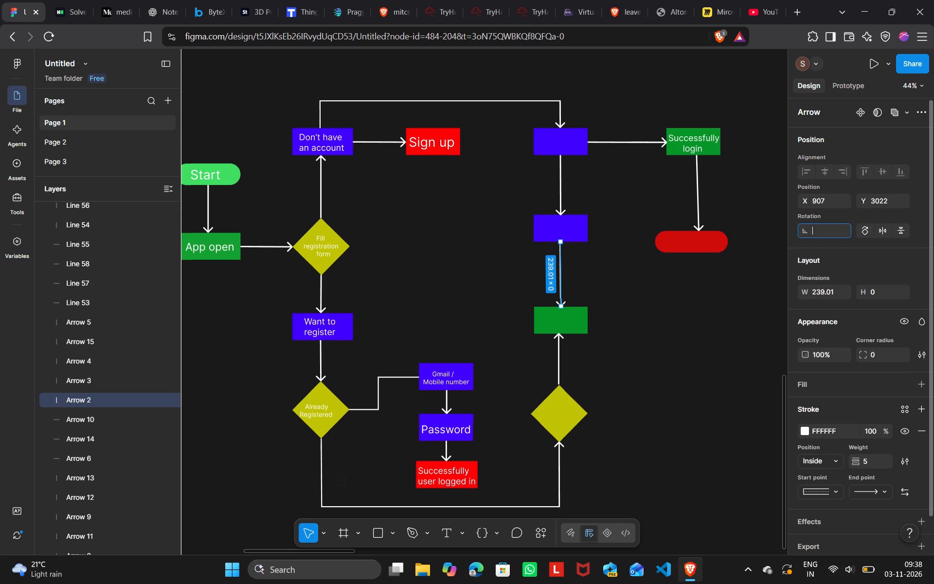
pyautogui.write('90')
pyautogui.press('Return')
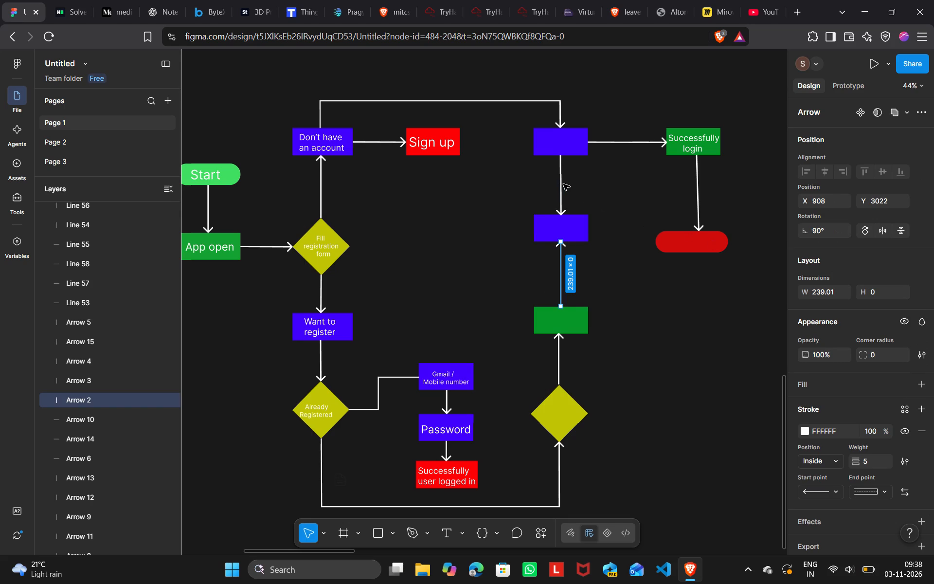
# Set the rotation of the arrow between the two empty blue rectangles to 90° so it points upward.
pyautogui.click(558, 182)
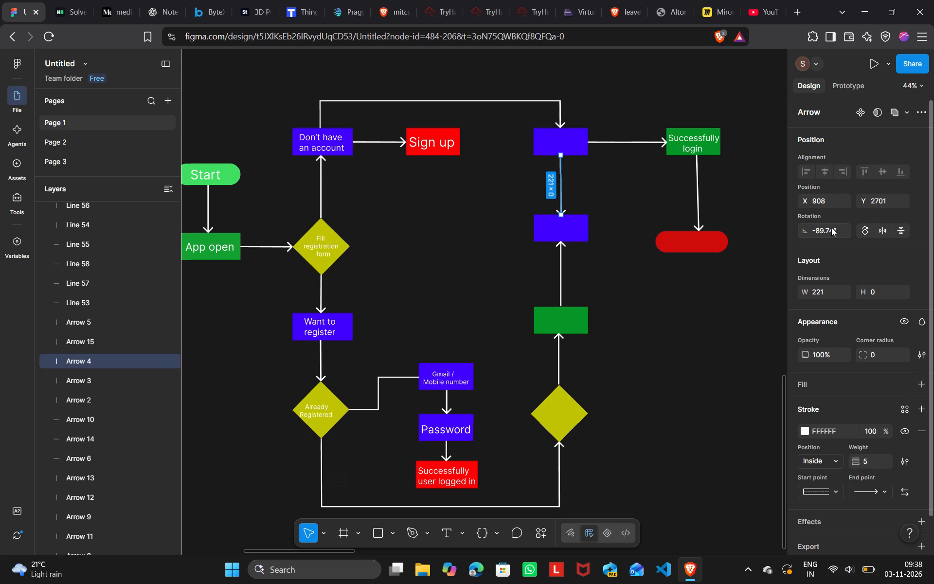
pyautogui.click(831, 228)
pyautogui.press('BackSpace')
pyautogui.press('BackSpace')
pyautogui.write('90')
pyautogui.press('Return')
pyautogui.click(717, 318)
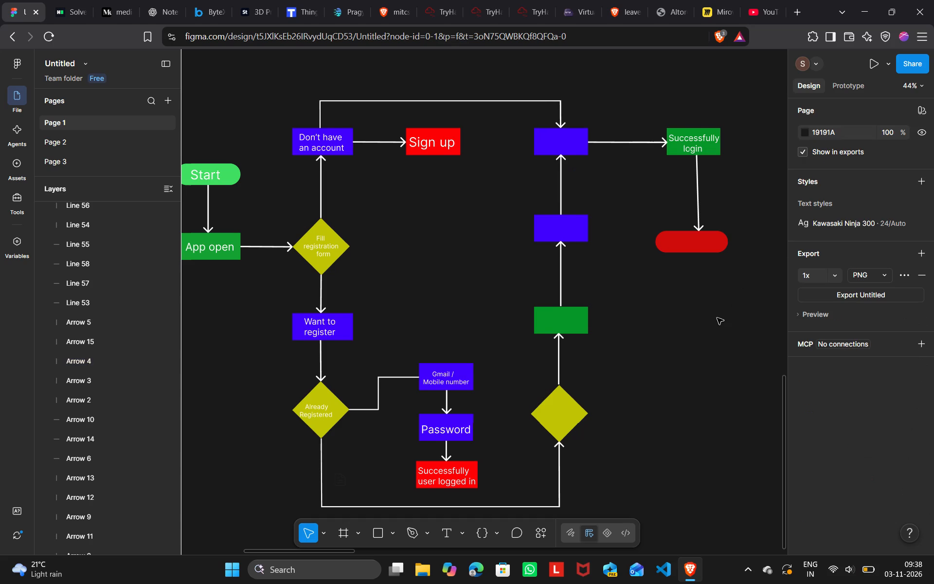
# Add the text "Login" inside the empty blue rectangle that leads to "Successfully login".
pyautogui.scroll(1, 717, 318)
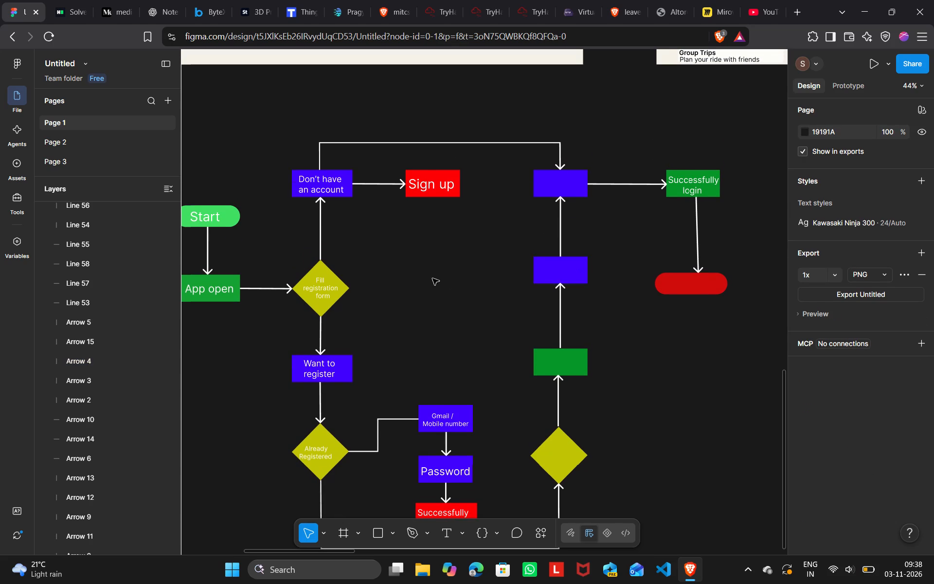
pyautogui.scroll(1, 437, 293)
pyautogui.hscroll(-1, 437, 293)
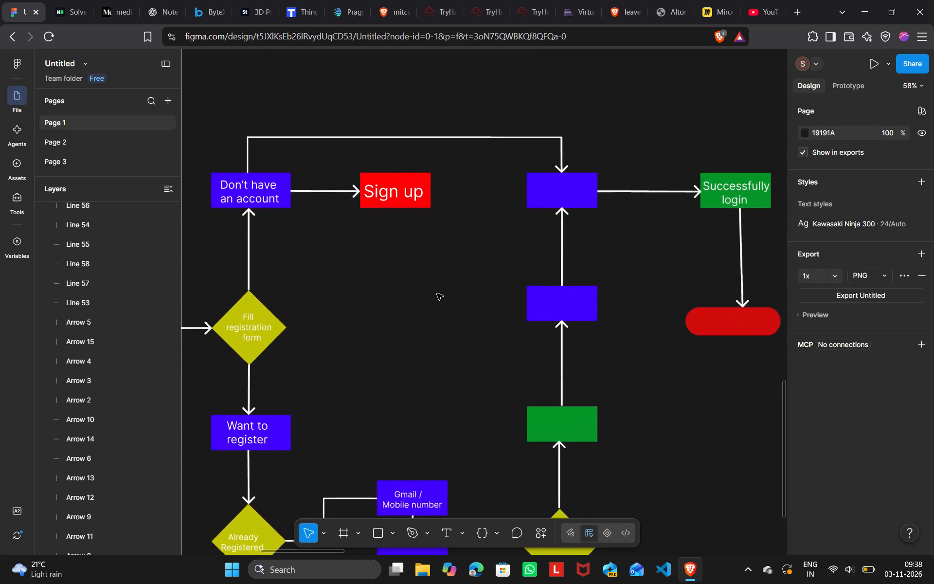
pyautogui.hscroll(-1, 437, 293)
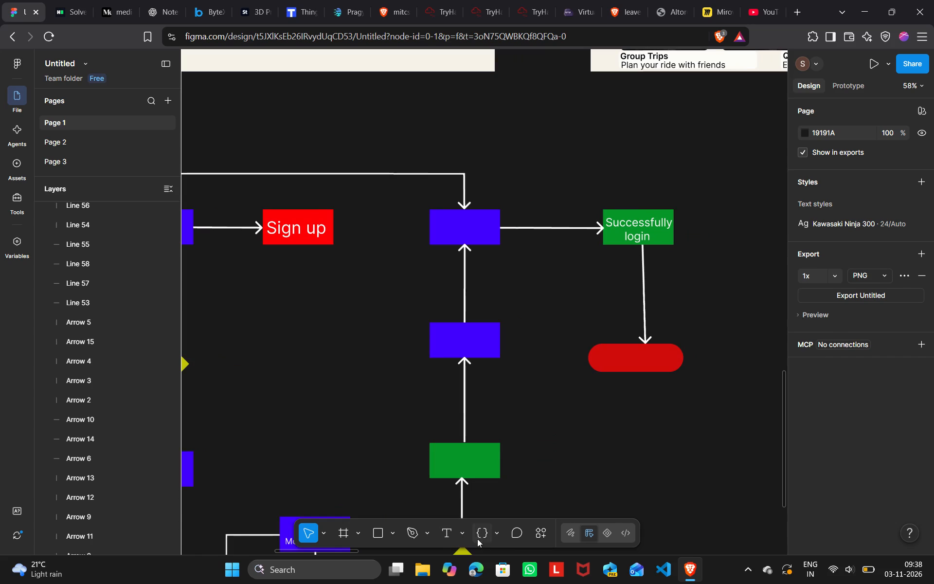
pyautogui.click(457, 539)
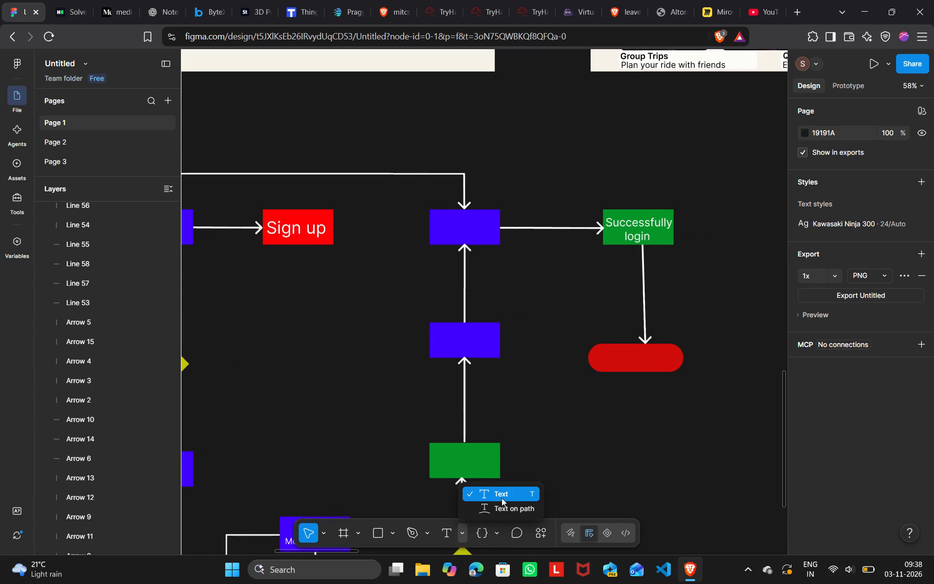
pyautogui.click(502, 497)
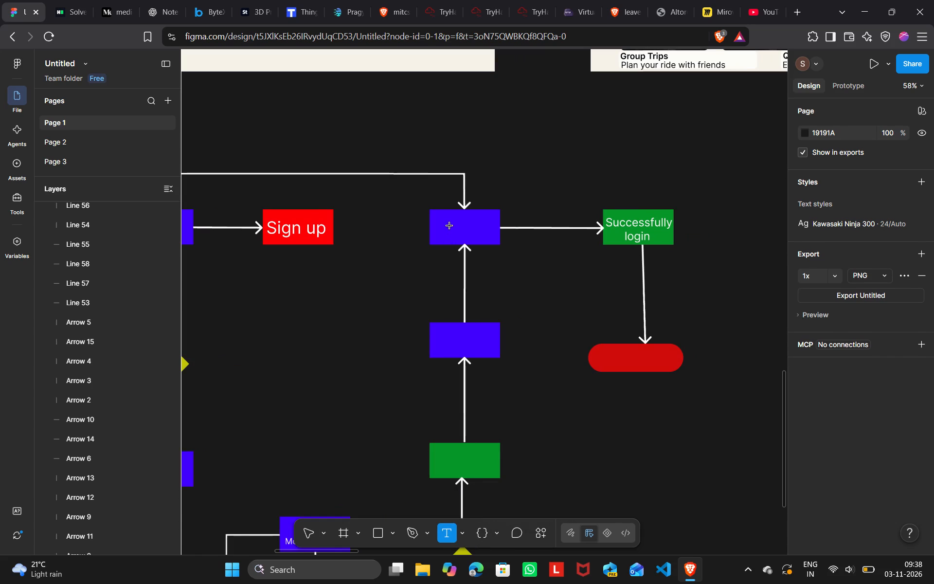
pyautogui.click(449, 226)
pyautogui.write('Login')
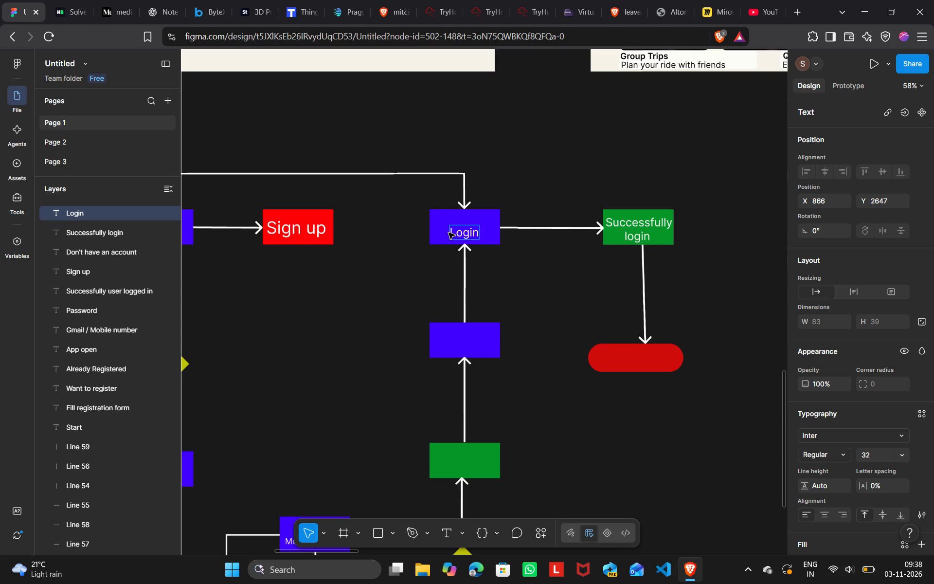
# Set the font size of the "Login" label to 40.
pyautogui.moveTo(451, 232); pyautogui.dragTo(517, 237)
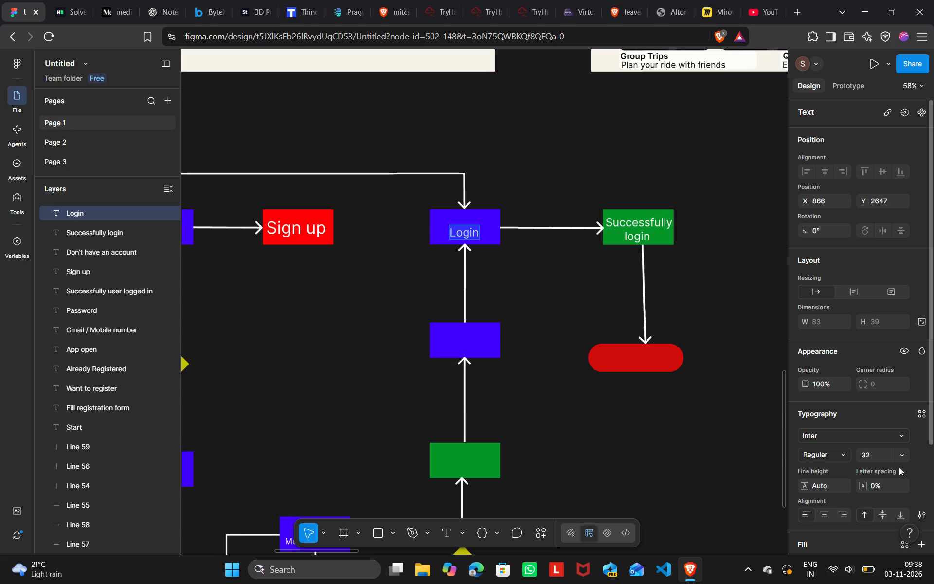
pyautogui.click(901, 458)
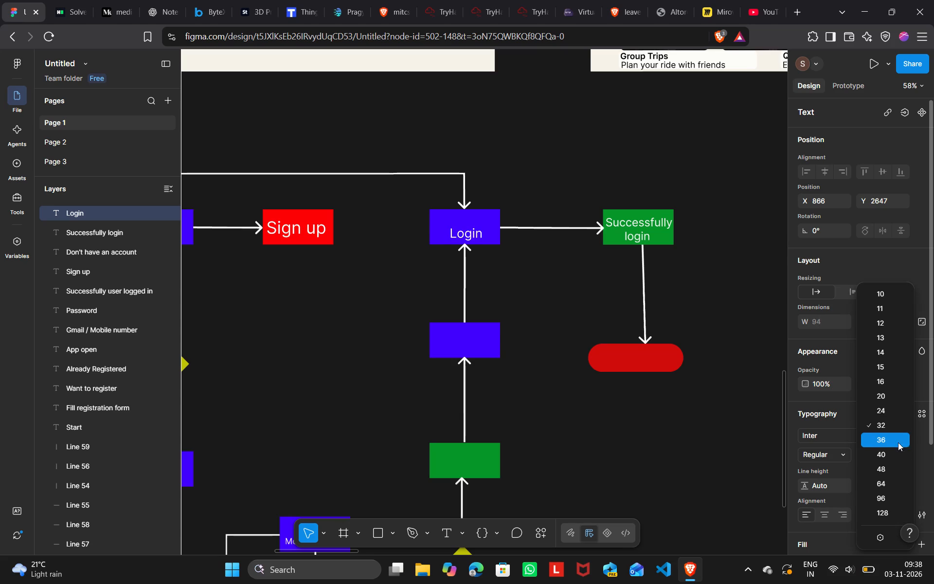
pyautogui.click(893, 458)
pyautogui.click(698, 447)
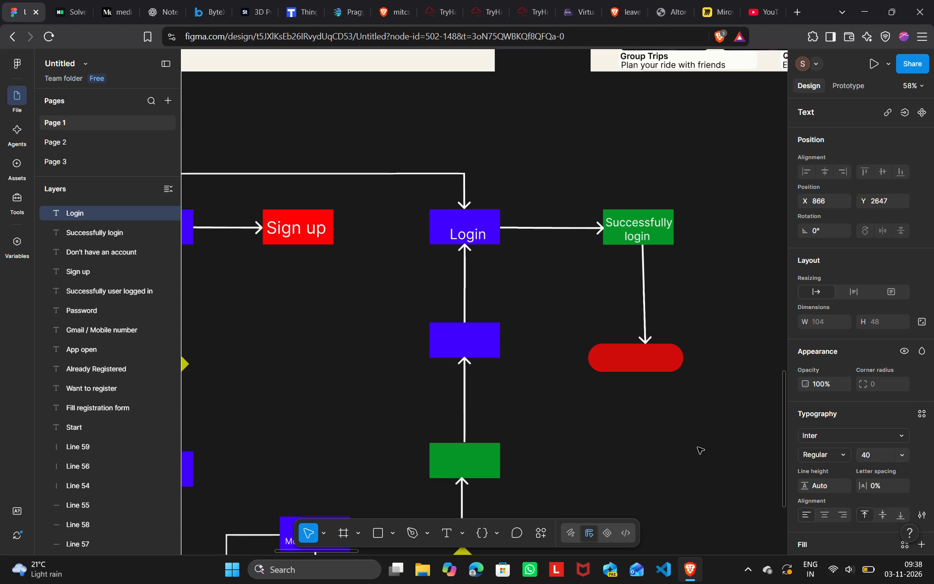
pyautogui.click(698, 447)
# Nudge the "Login" label up to Y 2627 and slightly left so it is centred in its blue rectangle.
pyautogui.click(473, 240)
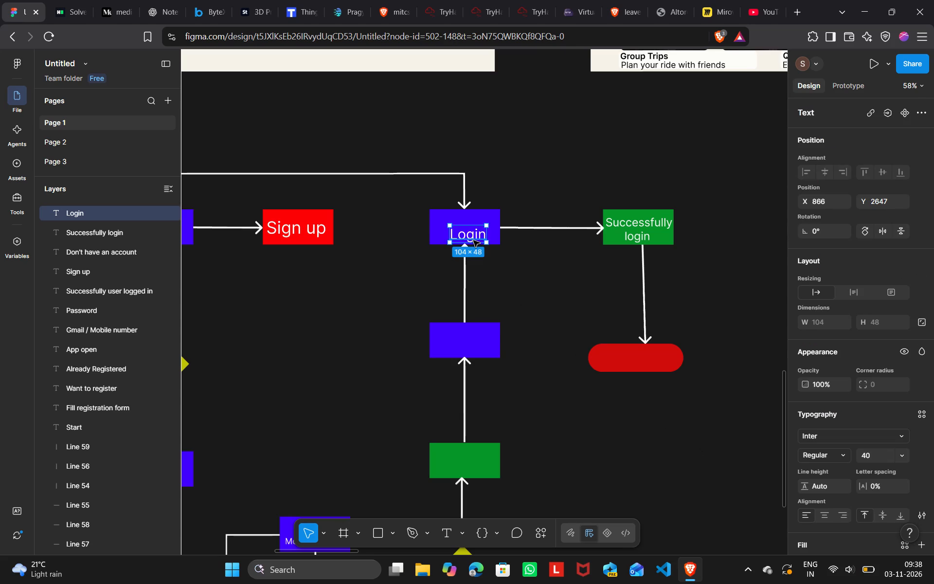
pyautogui.press('Up')
pyautogui.press('Up')
pyautogui.press('Up')
pyautogui.press('Up')
pyautogui.press('Up')
pyautogui.press('Up')
pyautogui.press('Up')
pyautogui.press('Up')
pyautogui.press('Up')
pyautogui.press('Up')
pyautogui.press('Up')
pyautogui.press('Up')
pyautogui.press('Up')
pyautogui.press('Up')
pyautogui.press('Up')
pyautogui.press('Up')
pyautogui.press('Up')
pyautogui.press('Up')
pyautogui.press('Up')
pyautogui.press('Up')
pyautogui.press('Left')
pyautogui.press('Left')
pyautogui.press('Left')
pyautogui.press('Left')
pyautogui.press('Left')
pyautogui.press('Left')
pyautogui.press('Left')
pyautogui.press('Left')
pyautogui.press('Left')
pyautogui.press('Left')
pyautogui.press('Left')
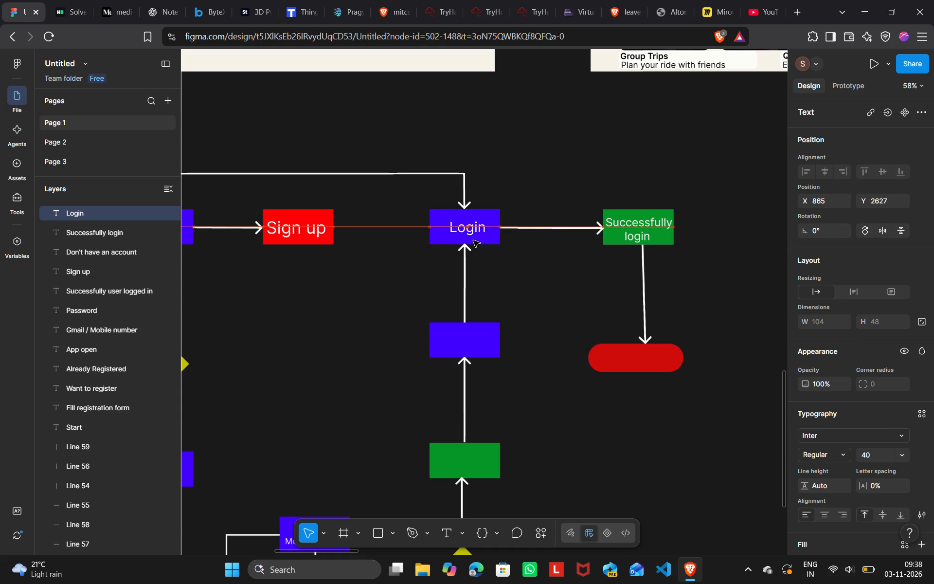
pyautogui.click(548, 283)
# Examine the flow chart's branches and the arrows leading to "Login" to work out which connections and labels are missing.
pyautogui.scroll(-2, 548, 283)
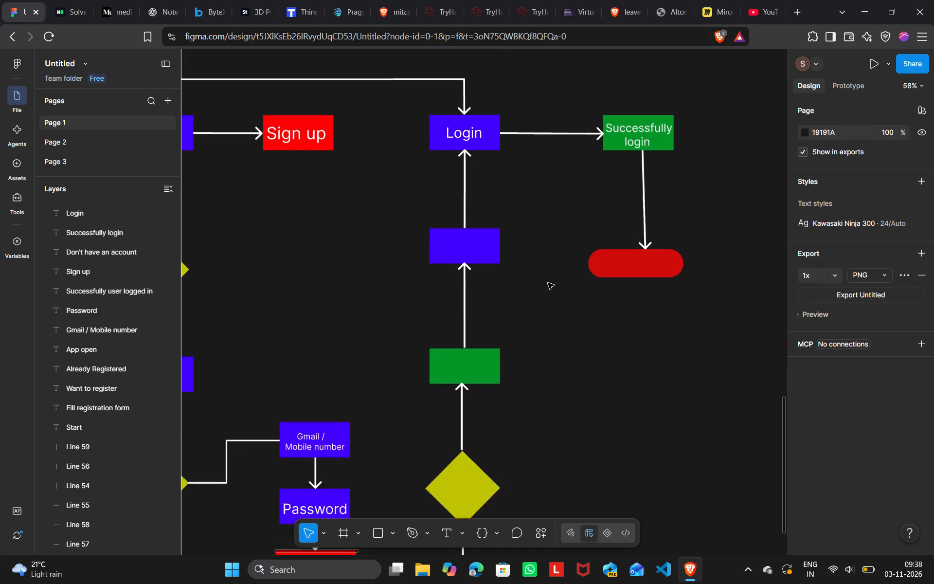
pyautogui.scroll(-1, 548, 283)
pyautogui.hscroll(1, 548, 283)
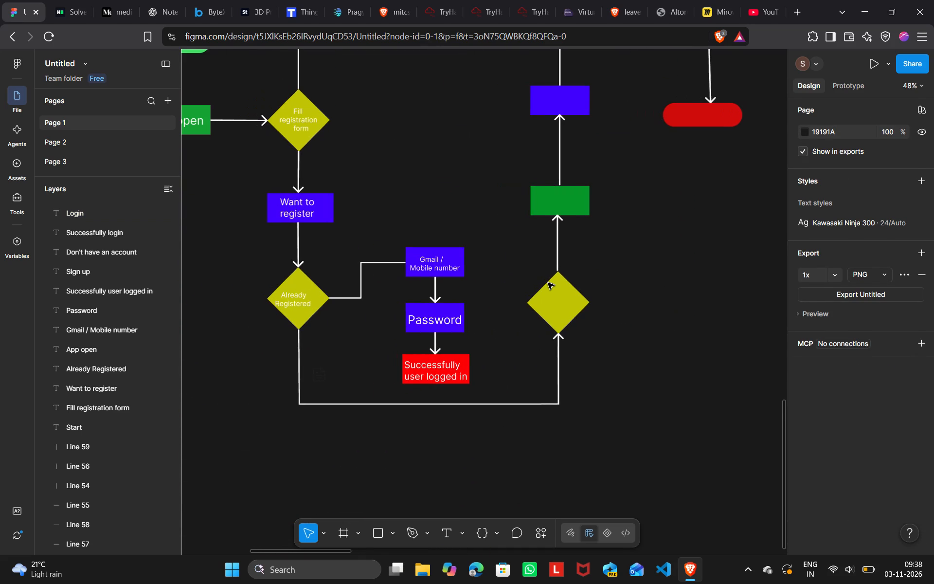
pyautogui.click(613, 351)
pyautogui.scroll(2, 508, 472)
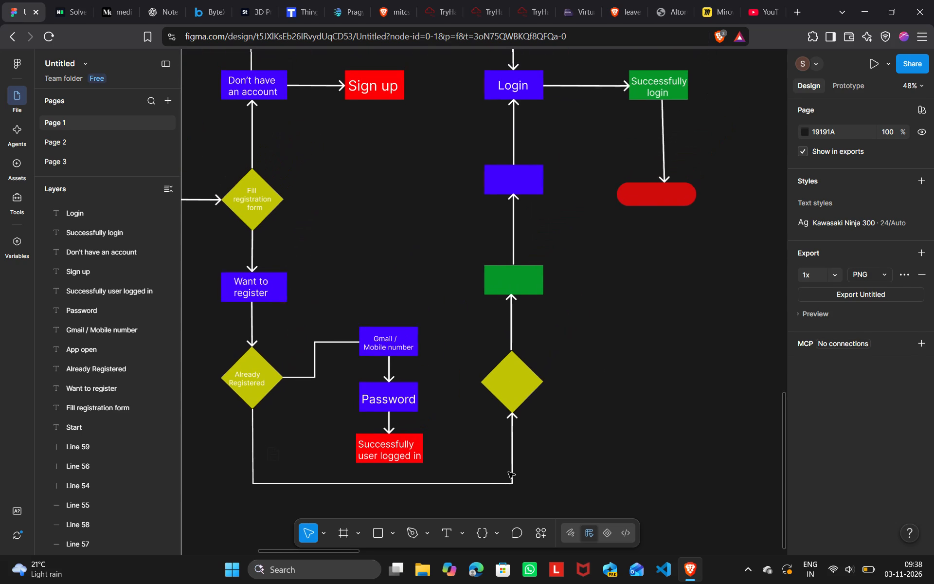
pyautogui.scroll(1, 508, 472)
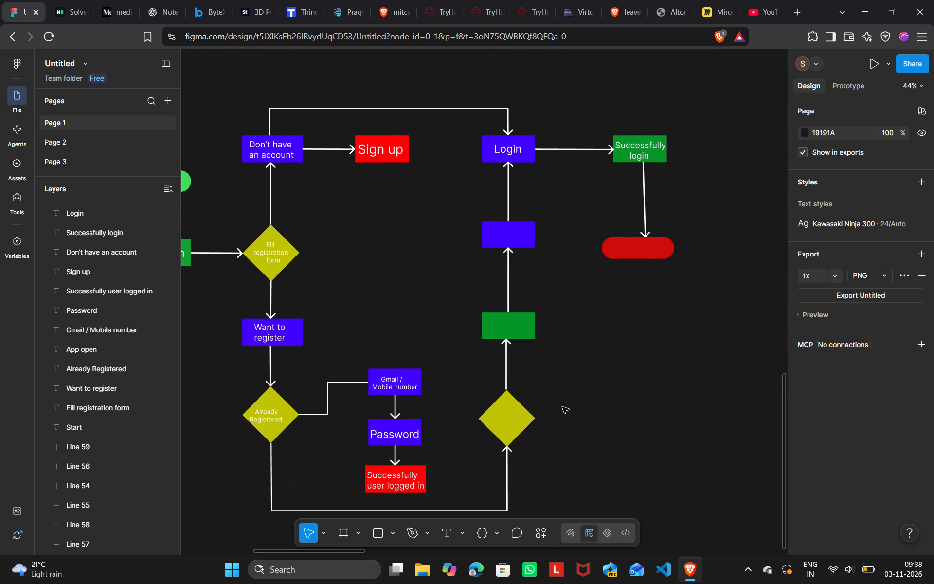
pyautogui.scroll(-1, 562, 407)
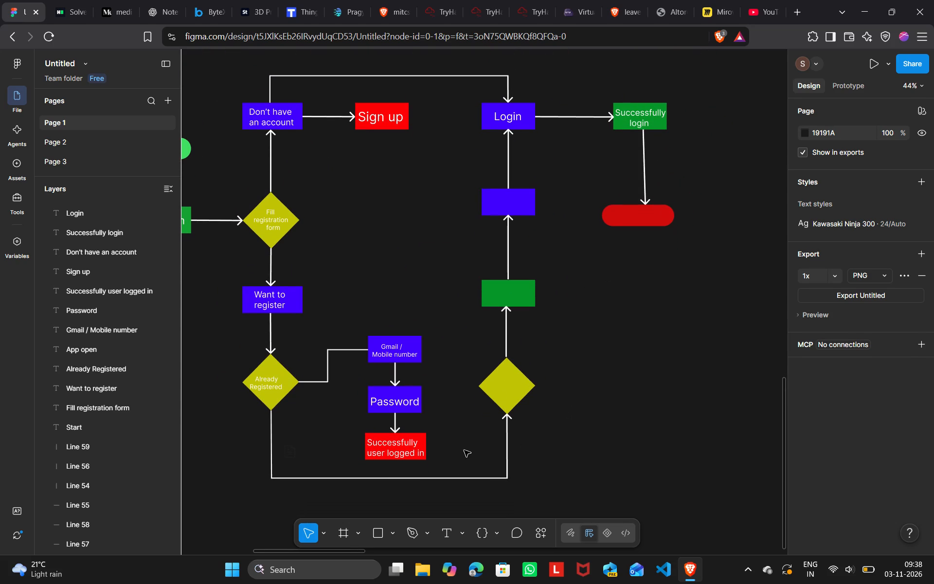
pyautogui.click(567, 472)
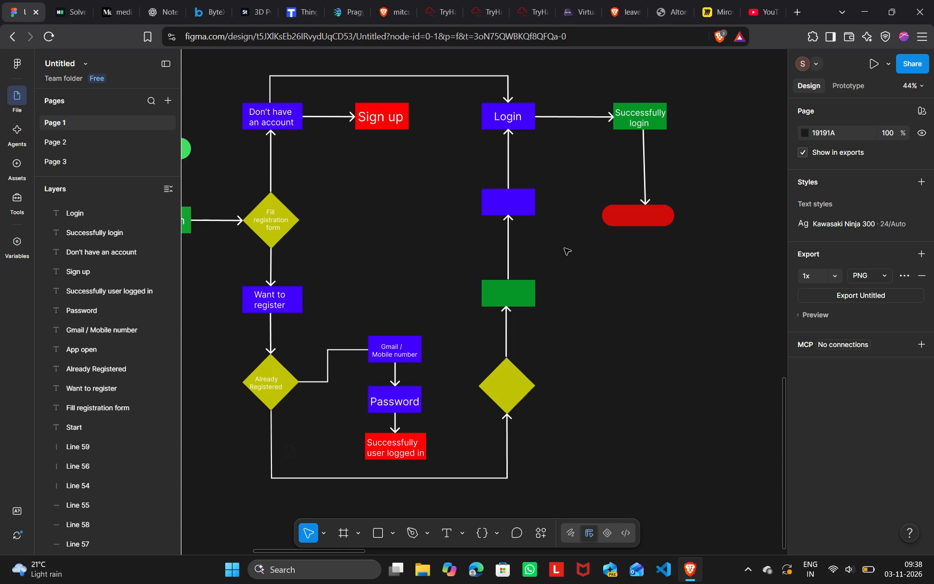
pyautogui.click(509, 145)
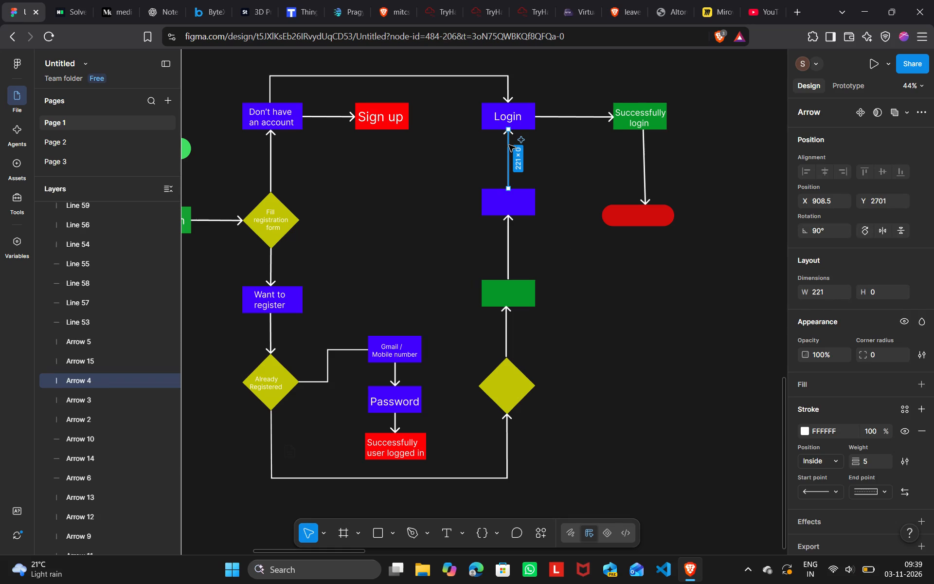
pyautogui.click(509, 145)
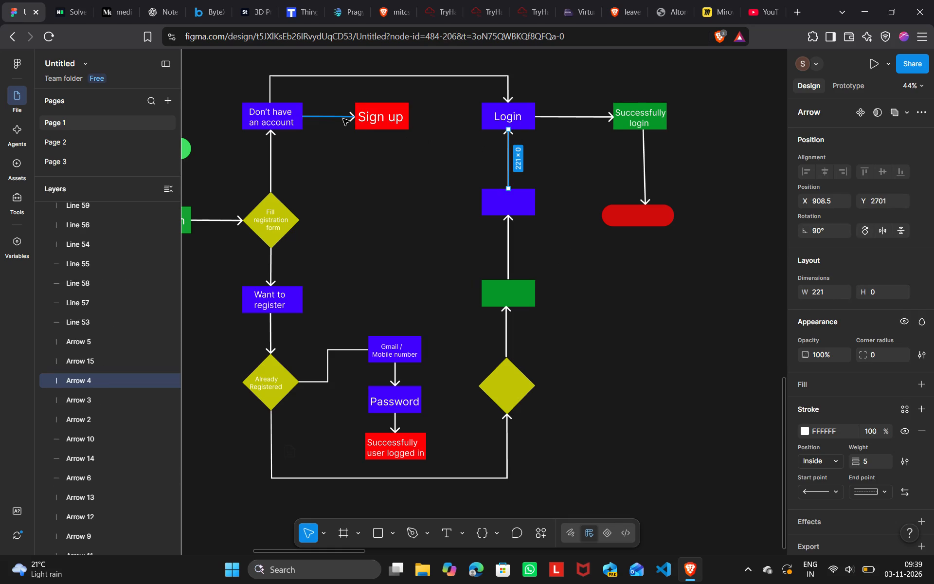
# Duplicate the arrow between "Don't have an account" and "Sign up" and move the copy into the gap before "Login", at about X 572.
pyautogui.click(342, 118)
pyautogui.hotkey('ctrl', 'd')
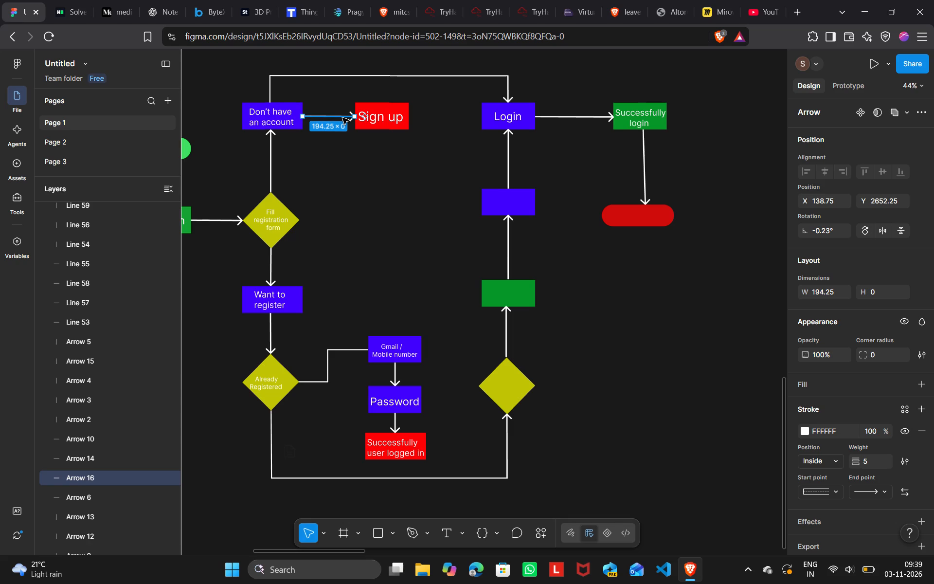
pyautogui.click(342, 118)
pyautogui.press('Right')
pyautogui.press('Right')
pyautogui.press('Right')
pyautogui.press('Right')
pyautogui.press('Right')
pyautogui.press('Right')
pyautogui.press('Right')
pyautogui.press('Right')
pyautogui.press('Right')
pyautogui.press('Right')
pyautogui.press('Right')
pyautogui.press('Right')
pyautogui.press('Right')
pyautogui.press('Right')
pyautogui.press('Right')
pyautogui.press('Right')
pyautogui.press('Right')
pyautogui.press('Right')
pyautogui.press('Right')
pyautogui.press('Right')
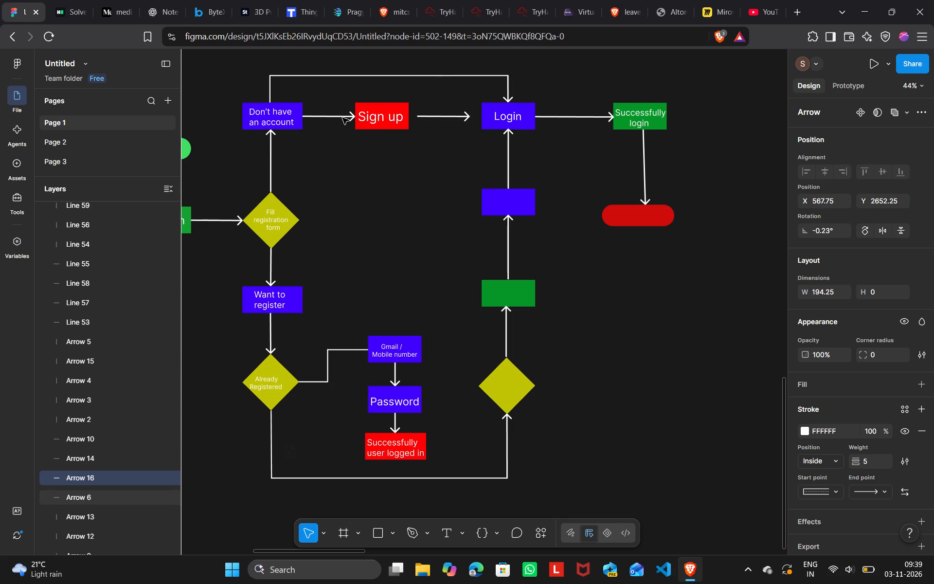
# Set the width of the copied arrow between "Sign up" and "Login" to 250.
pyautogui.scroll(1, 461, 141)
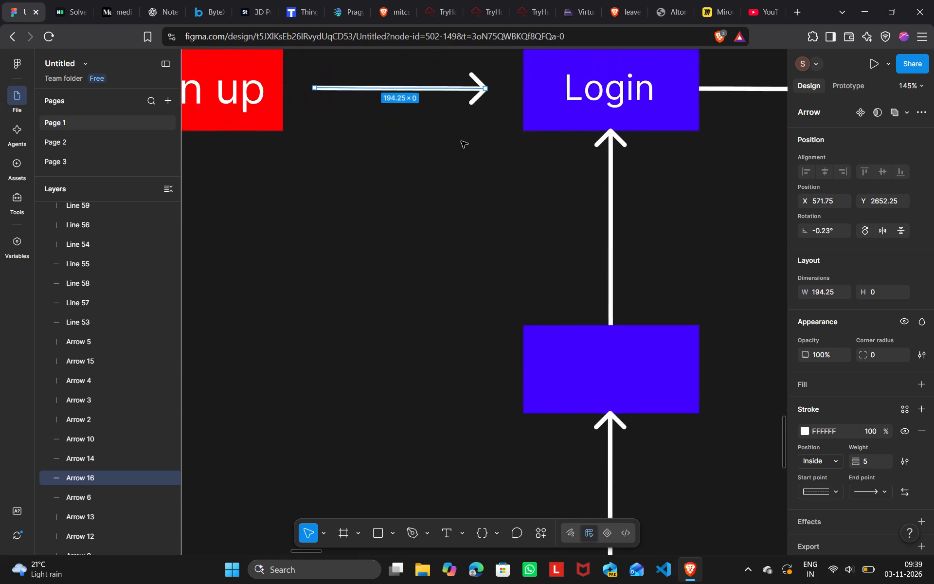
pyautogui.scroll(1, 461, 141)
pyautogui.click(457, 140)
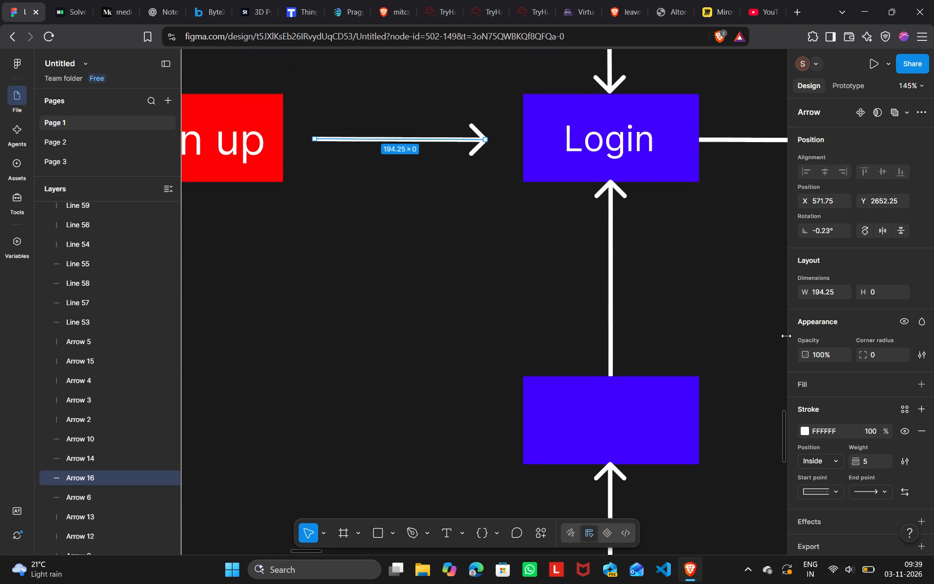
pyautogui.click(838, 294)
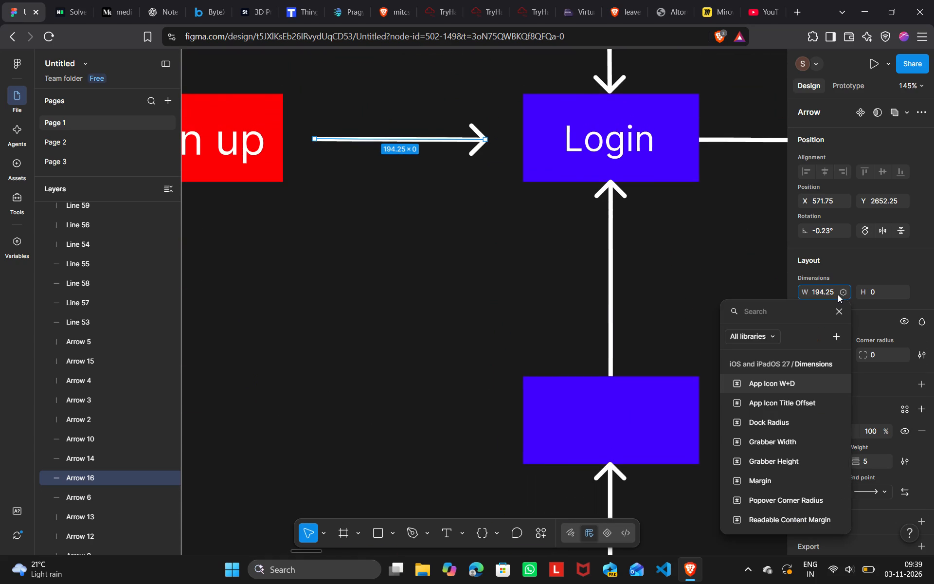
pyautogui.press('BackSpace')
pyautogui.press('BackSpace')
pyautogui.press('BackSpace')
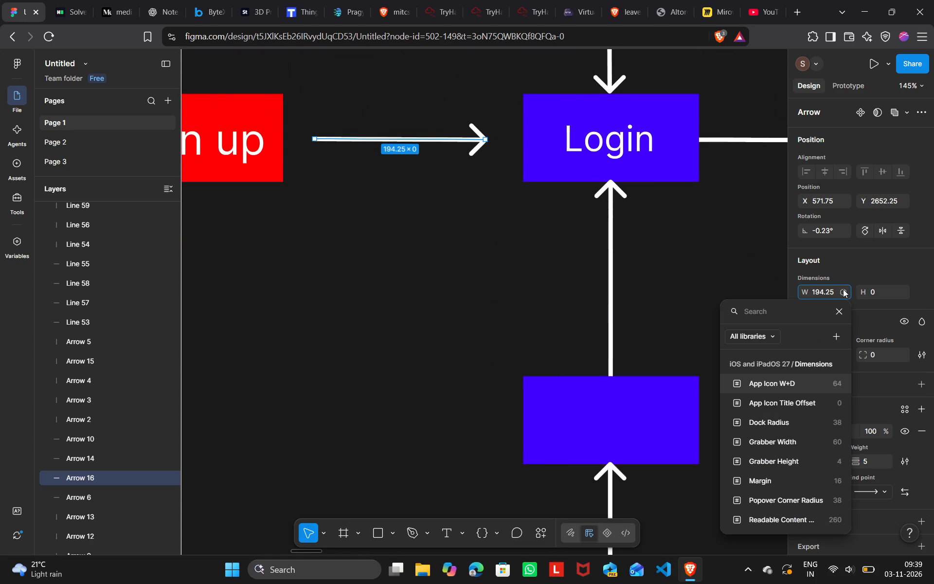
pyautogui.click(833, 288)
pyautogui.doubleClick(827, 289)
pyautogui.press('BackSpace')
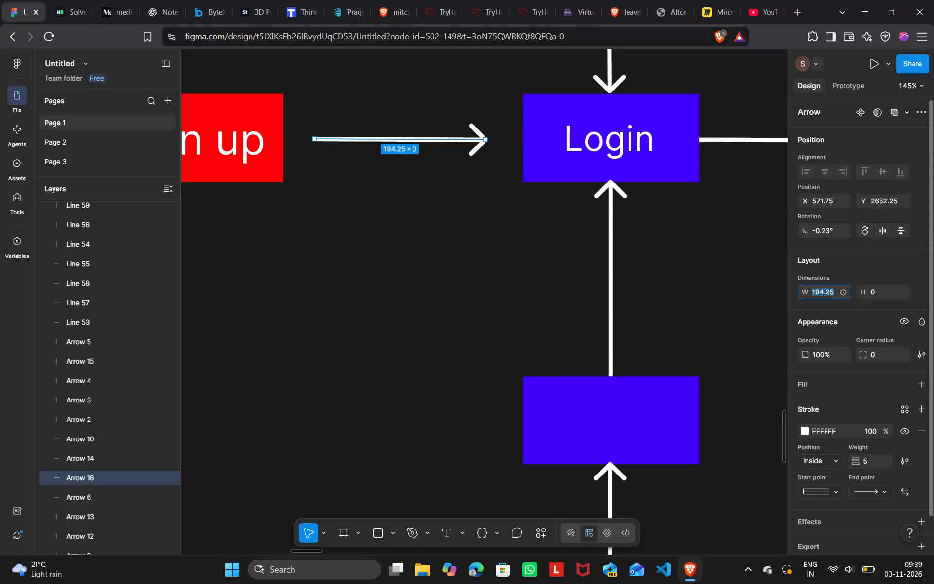
pyautogui.press('BackSpace')
pyautogui.press('BackSpace')
pyautogui.press('BackSpace')
pyautogui.write('250')
pyautogui.press('Return')
pyautogui.click(407, 266)
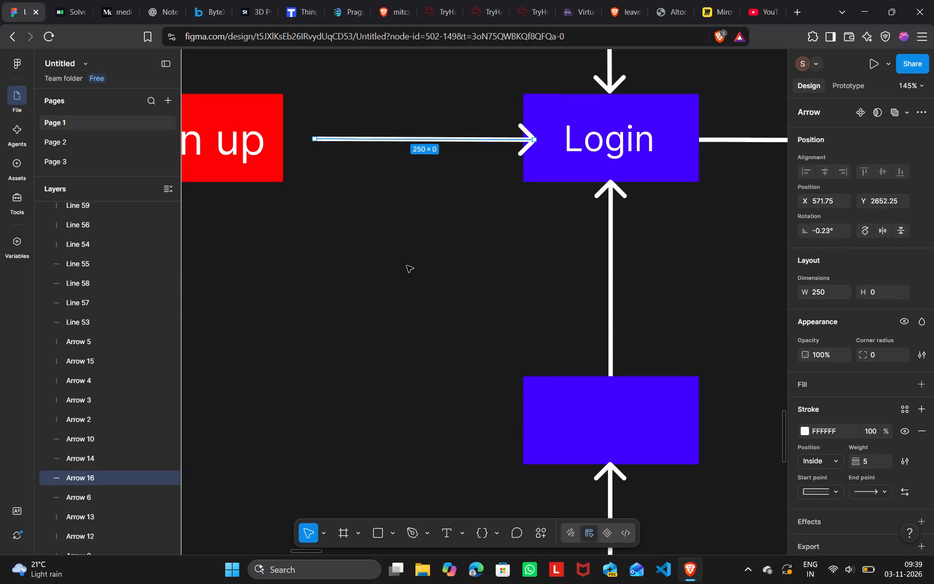
# Move the copied arrow to start at "Sign up" at X 536, Y 2653 and lengthen it to 271 so its tip reaches "Login".
pyautogui.moveTo(457, 139); pyautogui.dragTo(444, 141)
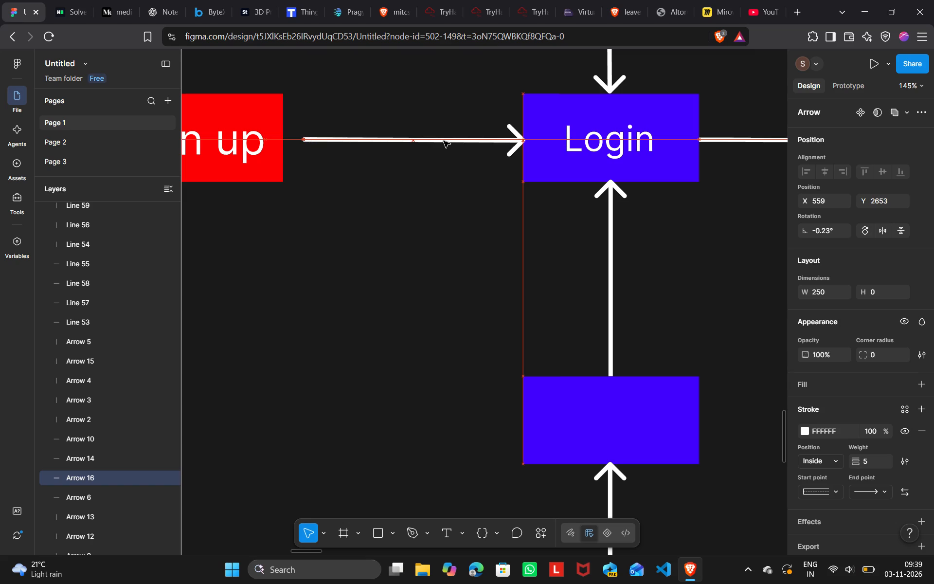
pyautogui.moveTo(444, 141); pyautogui.dragTo(427, 141)
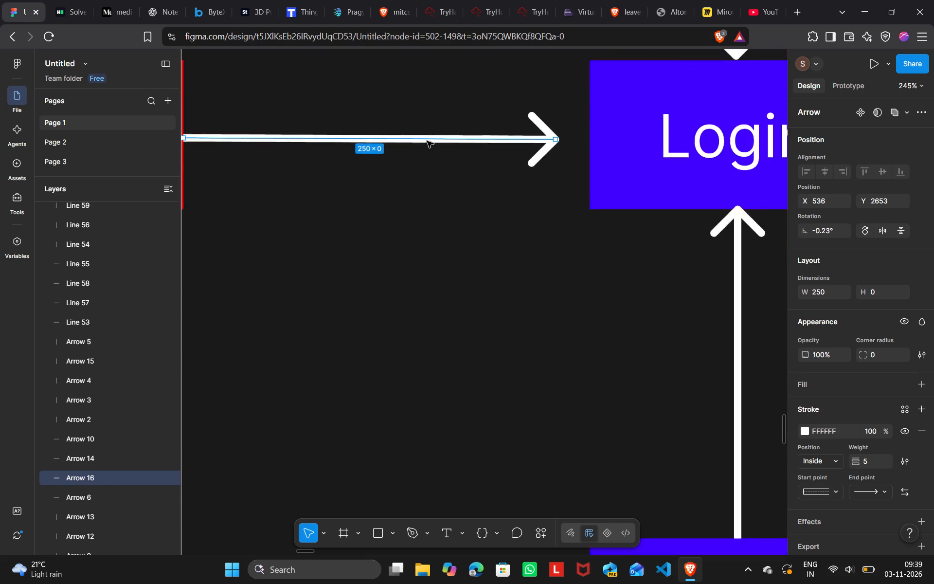
pyautogui.hscroll(-4, 427, 141)
pyautogui.hscroll(1, 427, 141)
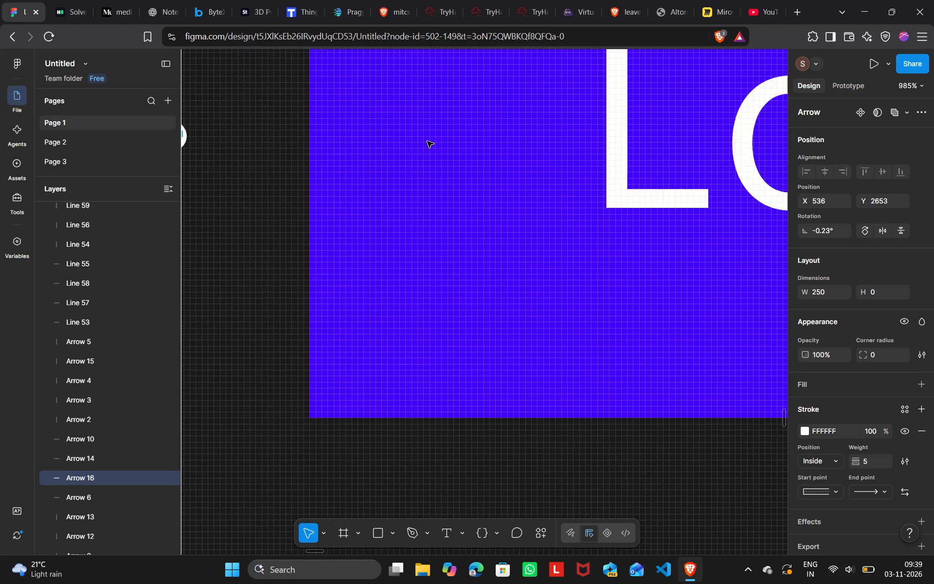
pyautogui.hscroll(1, 427, 141)
pyautogui.moveTo(329, 135); pyautogui.dragTo(377, 138)
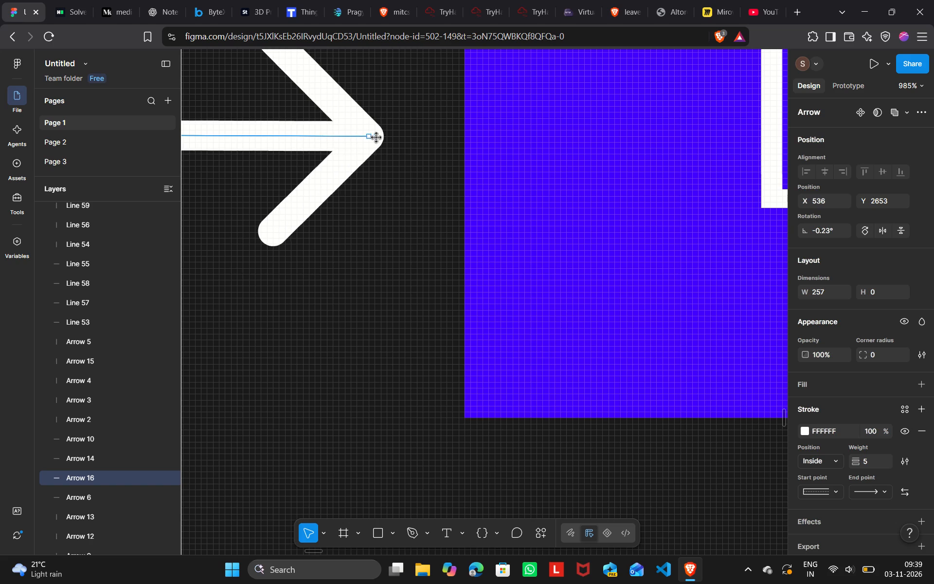
pyautogui.moveTo(377, 138); pyautogui.dragTo(452, 137)
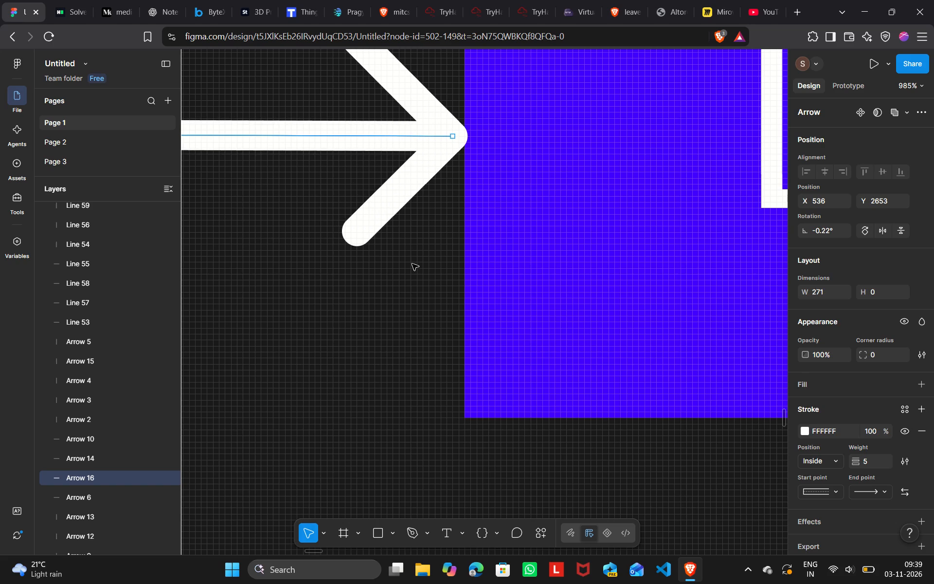
pyautogui.click(412, 264)
# Move the arrow between "Sign up" and "Login" down into the empty area below them, at X 449, Y 2788.
pyautogui.hscroll(-1, 412, 264)
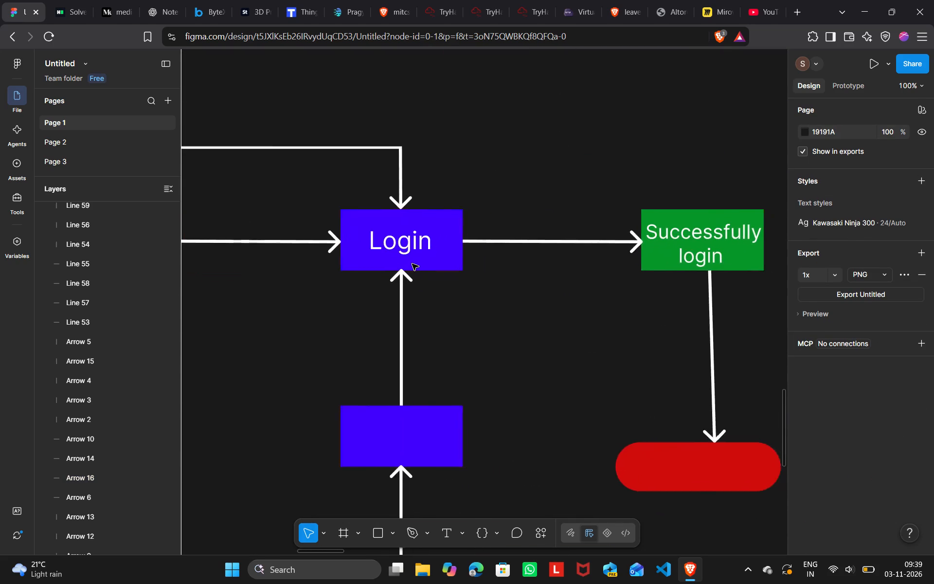
pyautogui.hscroll(2, 412, 264)
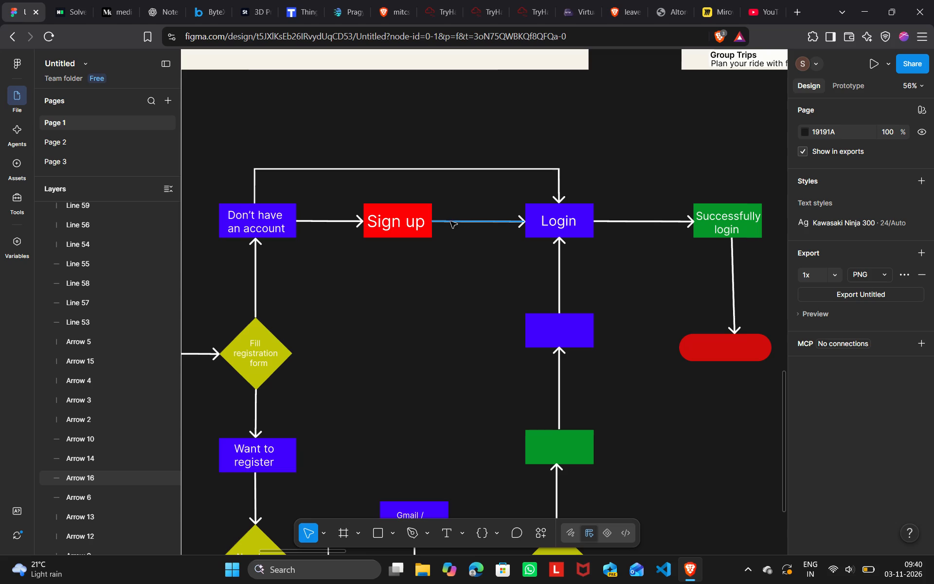
pyautogui.moveTo(457, 220); pyautogui.dragTo(443, 260)
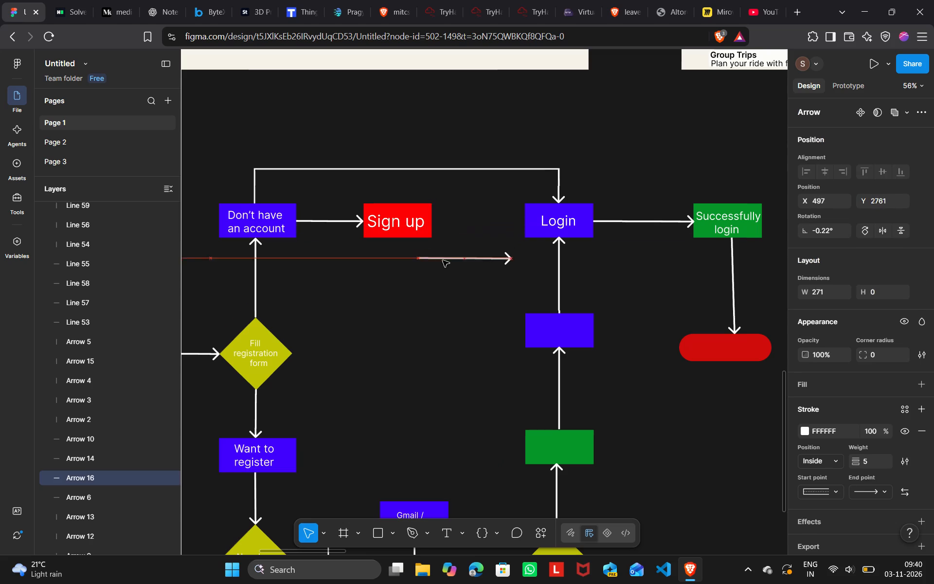
pyautogui.moveTo(443, 260); pyautogui.dragTo(429, 266)
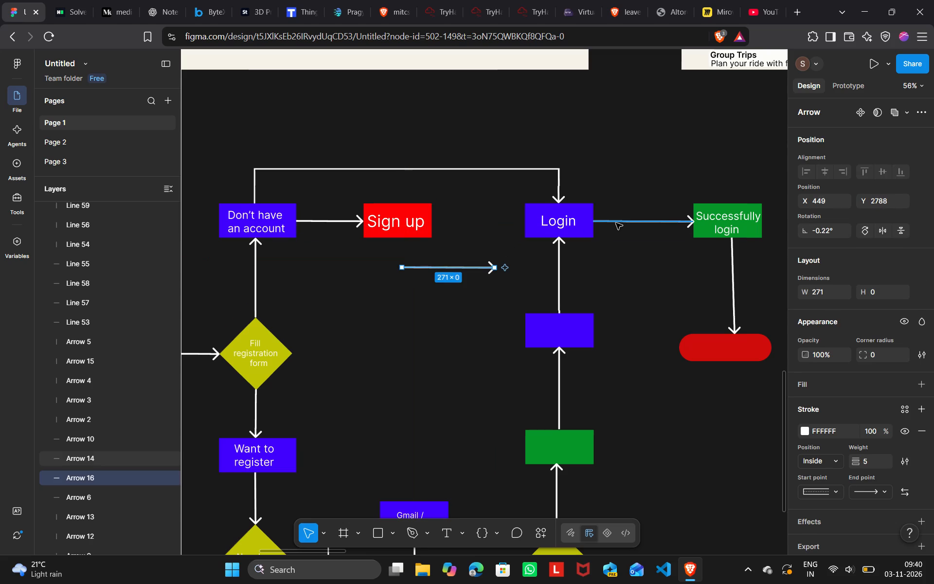
# Move the arrow between "Login" and "Successfully login" up above the chart, to X 863, Y 2394.
pyautogui.moveTo(625, 223); pyautogui.dragTo(595, 152)
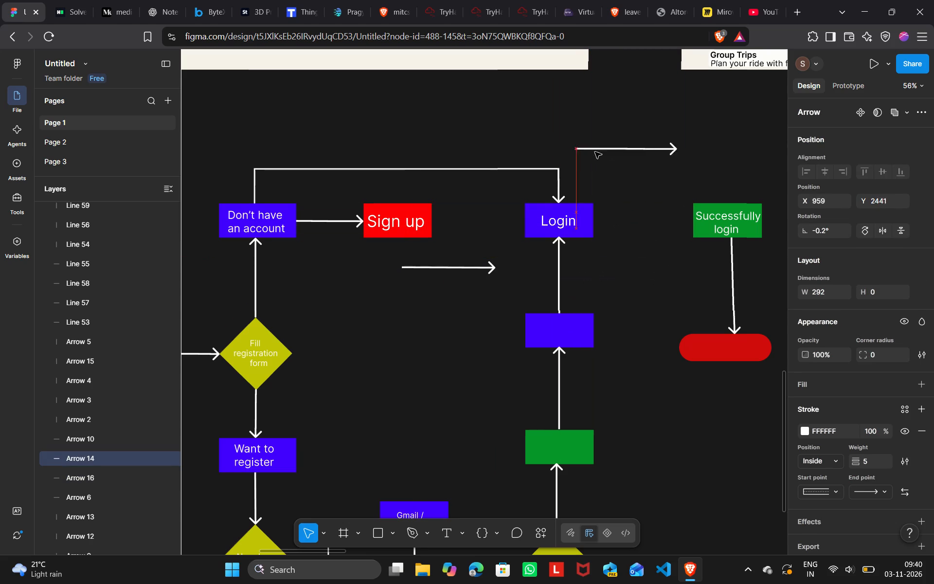
pyautogui.moveTo(595, 152); pyautogui.dragTo(576, 132)
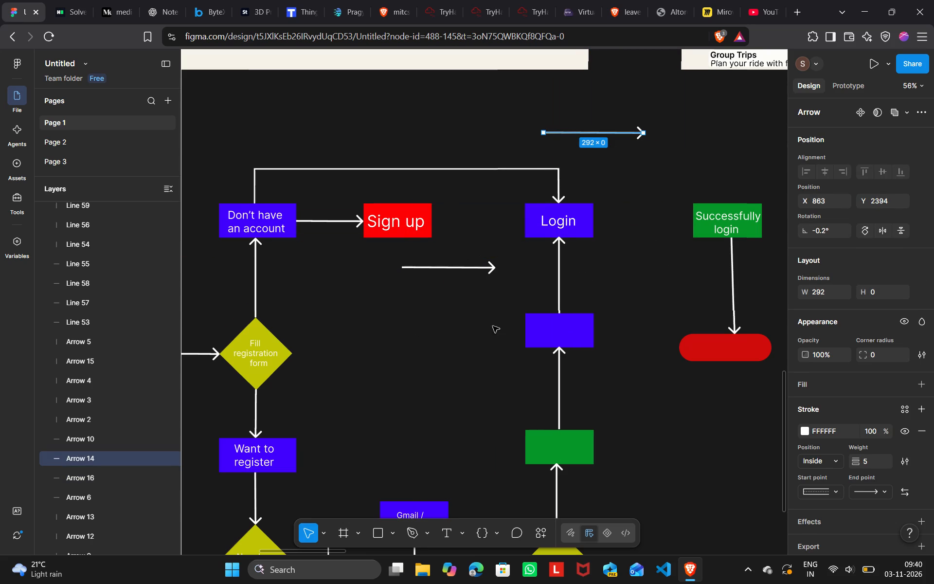
pyautogui.scroll(-2, 561, 286)
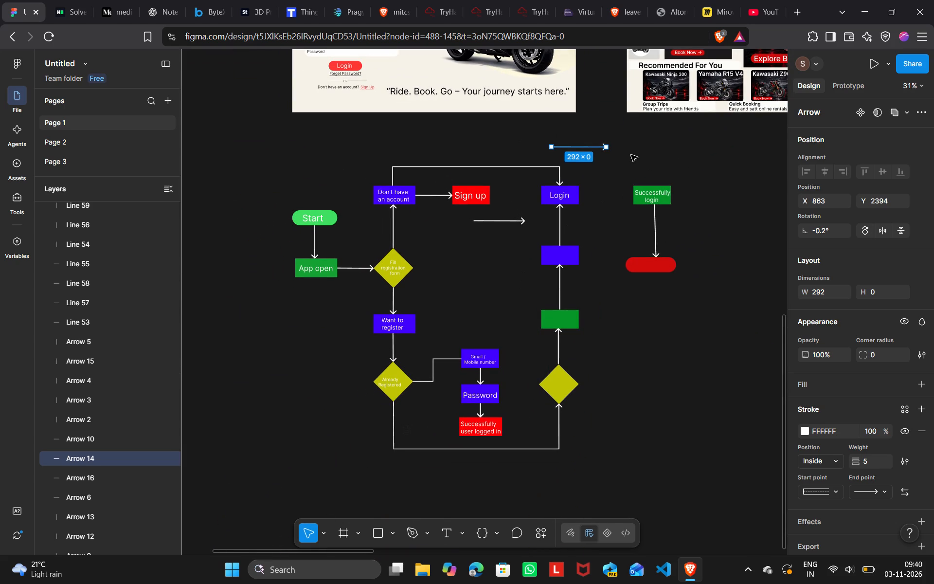
pyautogui.rightClick(589, 146)
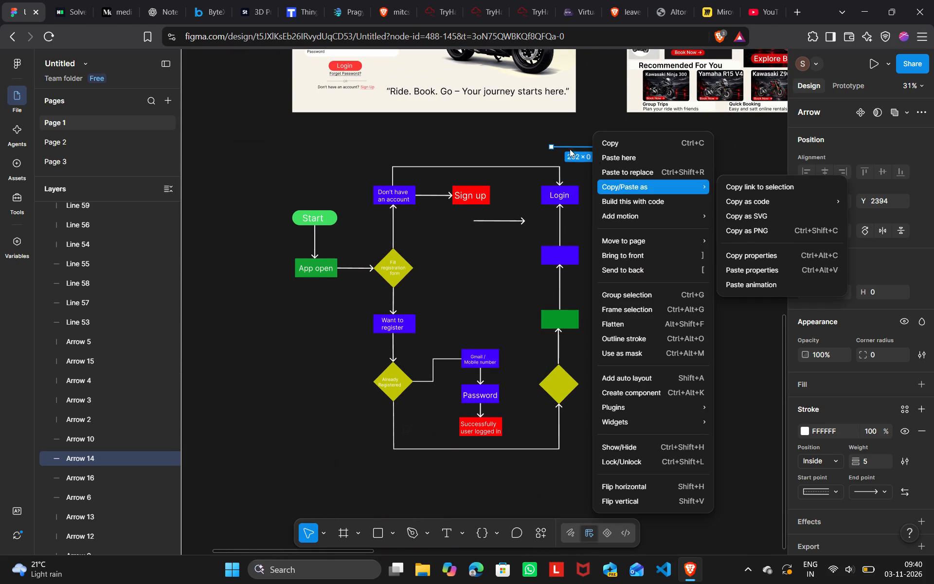
pyautogui.click(552, 130)
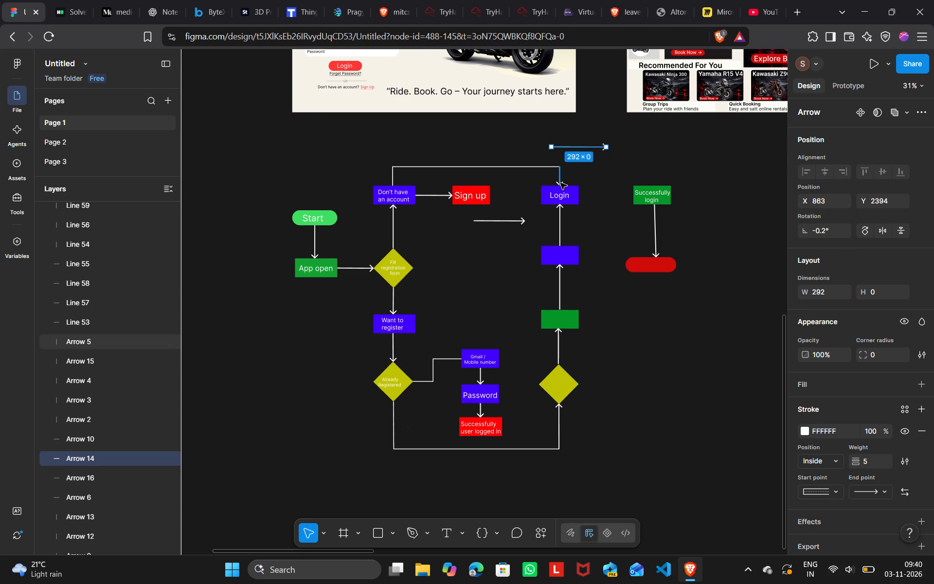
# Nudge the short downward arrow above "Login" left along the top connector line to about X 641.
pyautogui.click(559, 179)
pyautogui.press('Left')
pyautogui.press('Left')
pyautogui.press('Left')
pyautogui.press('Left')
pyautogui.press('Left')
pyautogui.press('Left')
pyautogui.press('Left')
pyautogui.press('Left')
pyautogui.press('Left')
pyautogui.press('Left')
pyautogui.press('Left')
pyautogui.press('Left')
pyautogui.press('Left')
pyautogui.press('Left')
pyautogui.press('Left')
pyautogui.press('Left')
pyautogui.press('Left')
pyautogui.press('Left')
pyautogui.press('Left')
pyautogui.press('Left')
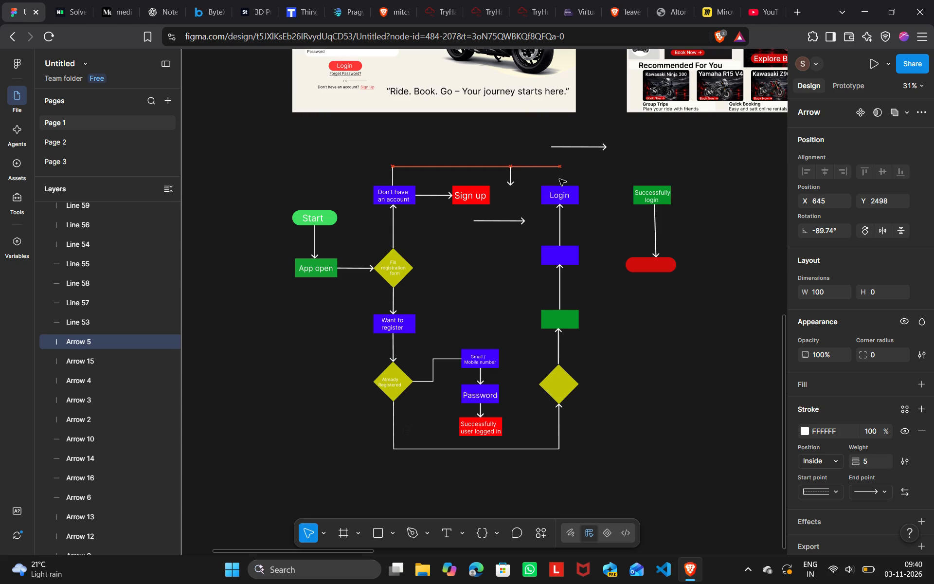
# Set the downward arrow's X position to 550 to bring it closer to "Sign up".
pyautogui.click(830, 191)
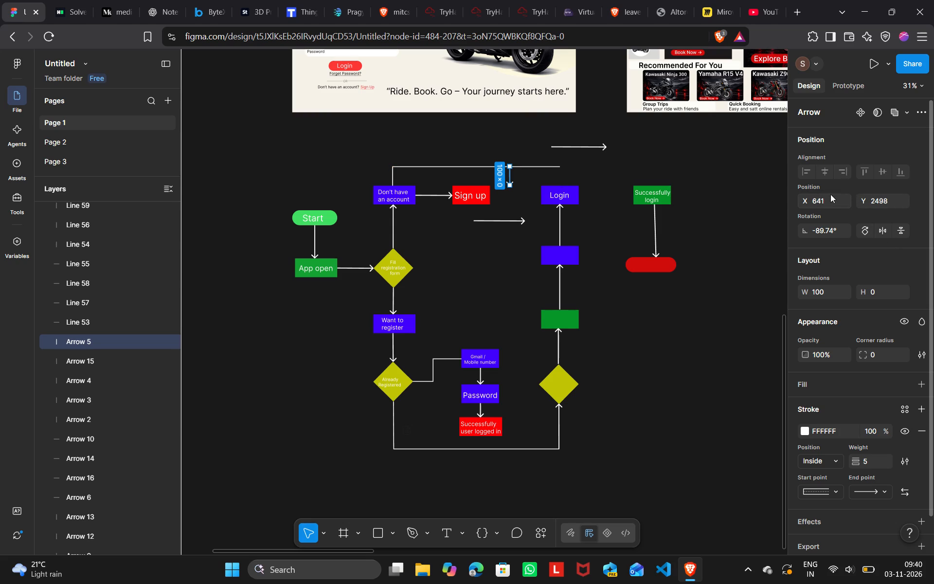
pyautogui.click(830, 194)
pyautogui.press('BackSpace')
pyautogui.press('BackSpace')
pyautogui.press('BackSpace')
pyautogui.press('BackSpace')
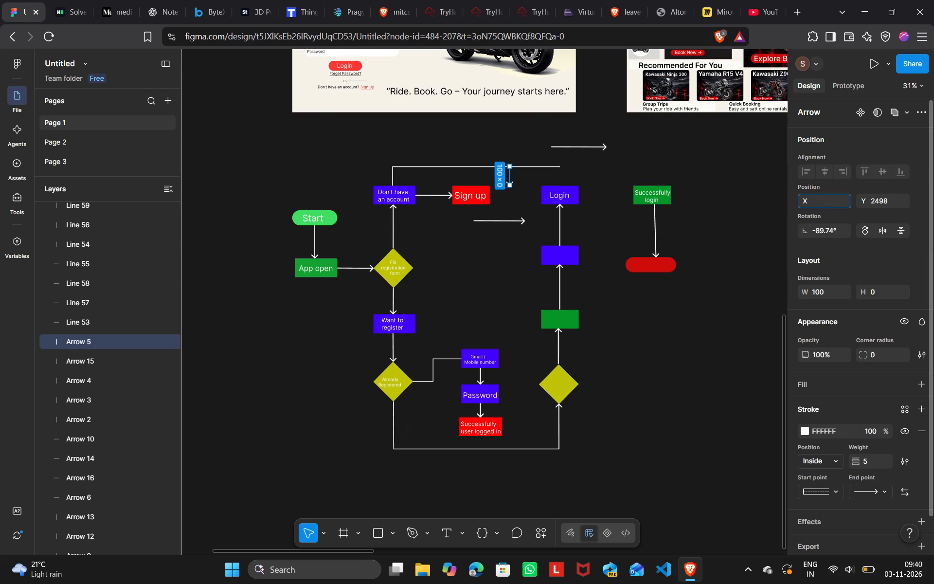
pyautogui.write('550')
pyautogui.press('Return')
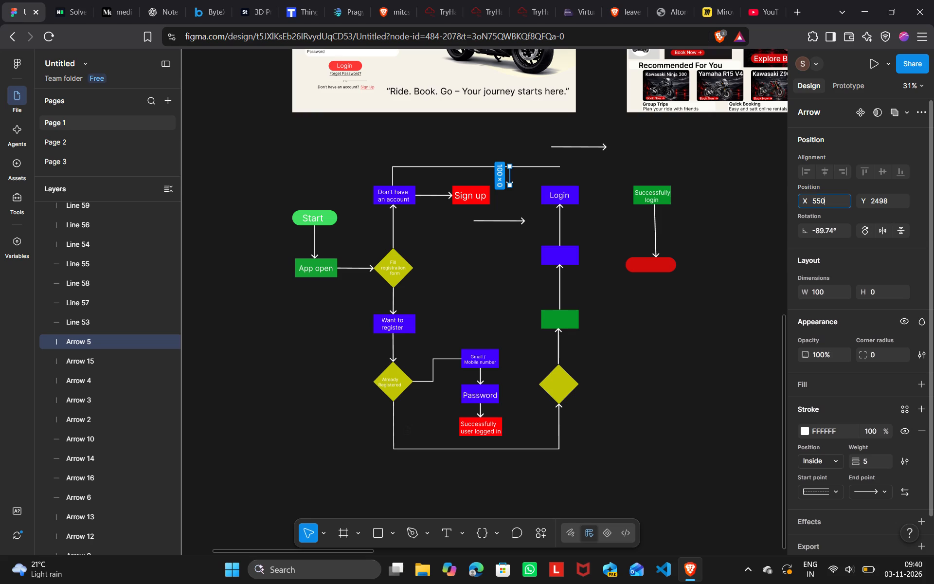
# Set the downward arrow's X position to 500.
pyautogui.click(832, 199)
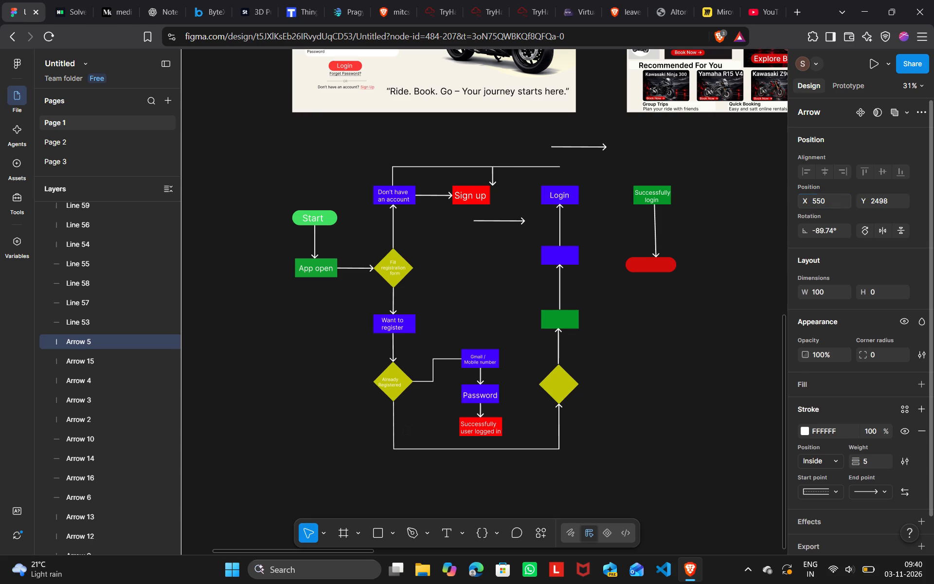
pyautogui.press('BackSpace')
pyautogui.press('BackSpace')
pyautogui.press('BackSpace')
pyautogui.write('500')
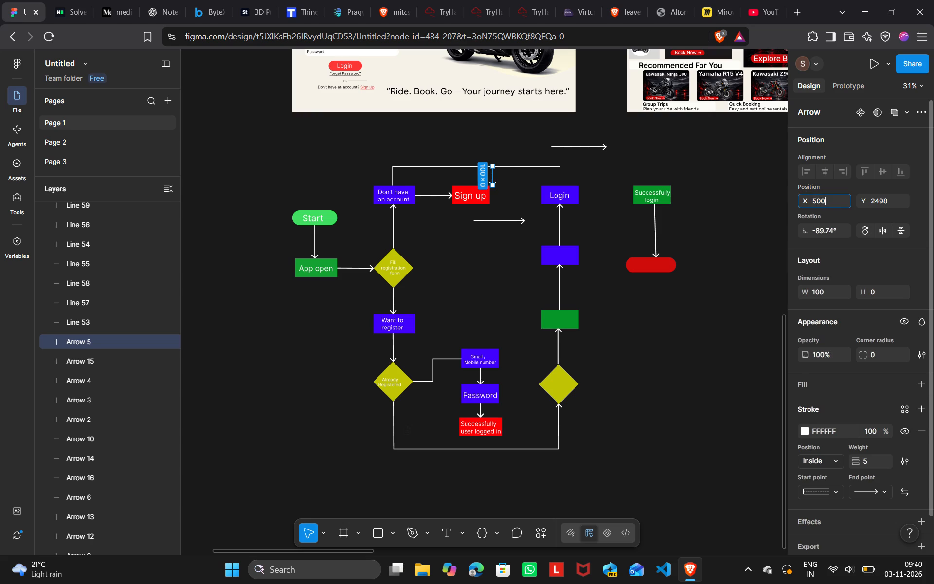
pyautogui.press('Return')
# Set the downward arrow's X position to 450 so it points at the top of the "Sign up" rectangle.
pyautogui.click(825, 200)
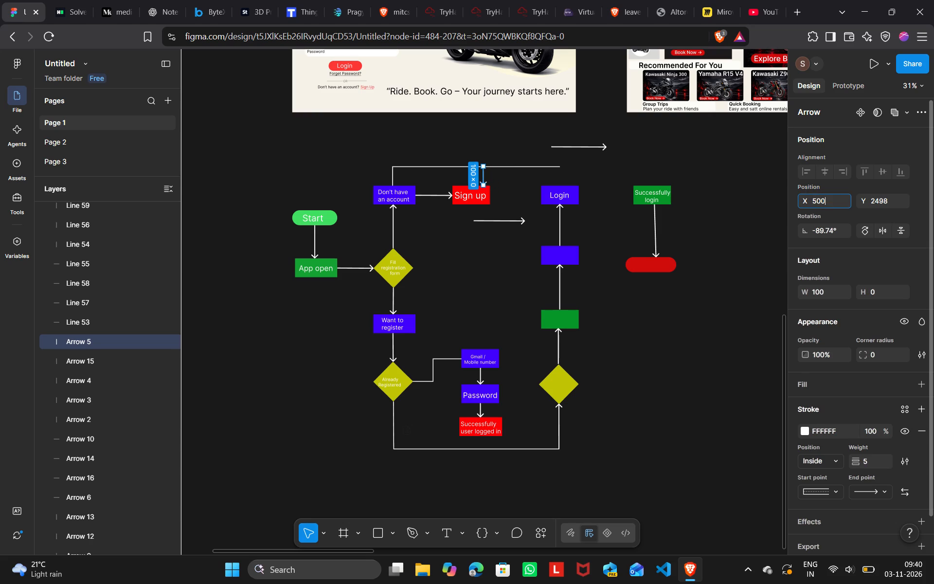
pyautogui.press('BackSpace')
pyautogui.press('BackSpace')
pyautogui.press('BackSpace')
pyautogui.press('BackSpace')
pyautogui.press('BackSpace')
pyautogui.press('BackSpace')
pyautogui.press('BackSpace')
pyautogui.press('BackSpace')
pyautogui.write('450')
pyautogui.press('Return')
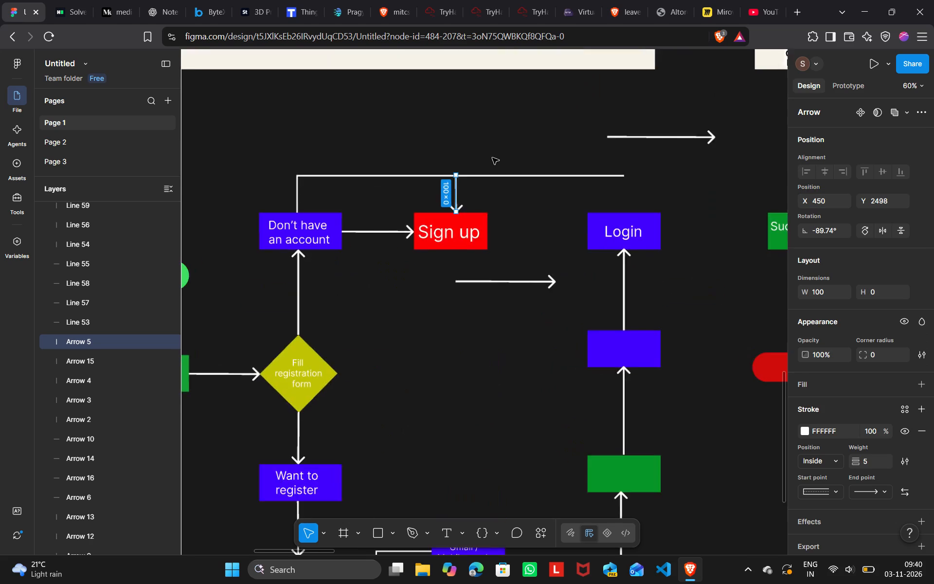
# Nudge the downward arrow left to about X 430 so it sits close to the centre of the "Sign up" rectangle.
pyautogui.scroll(-2, 492, 158)
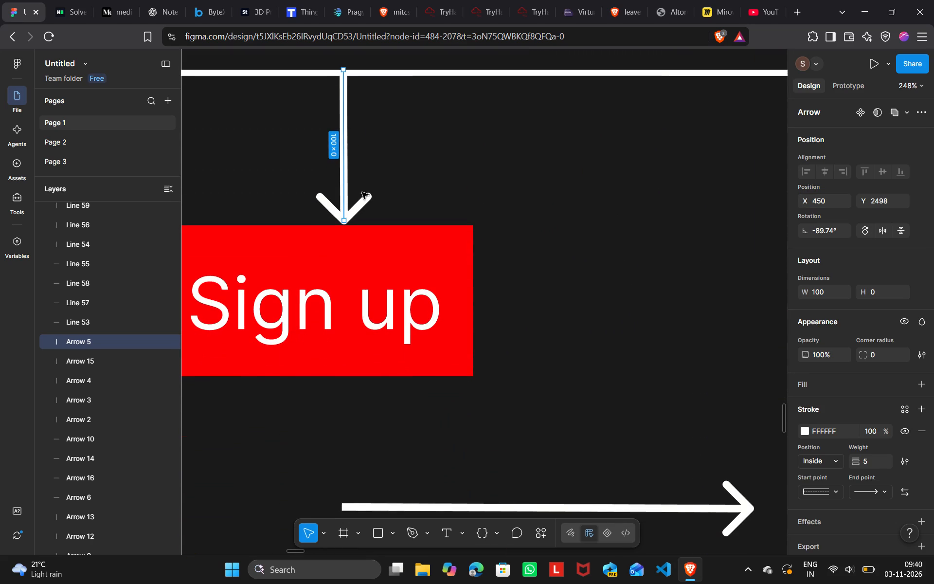
pyautogui.click(347, 195)
pyautogui.press('Left')
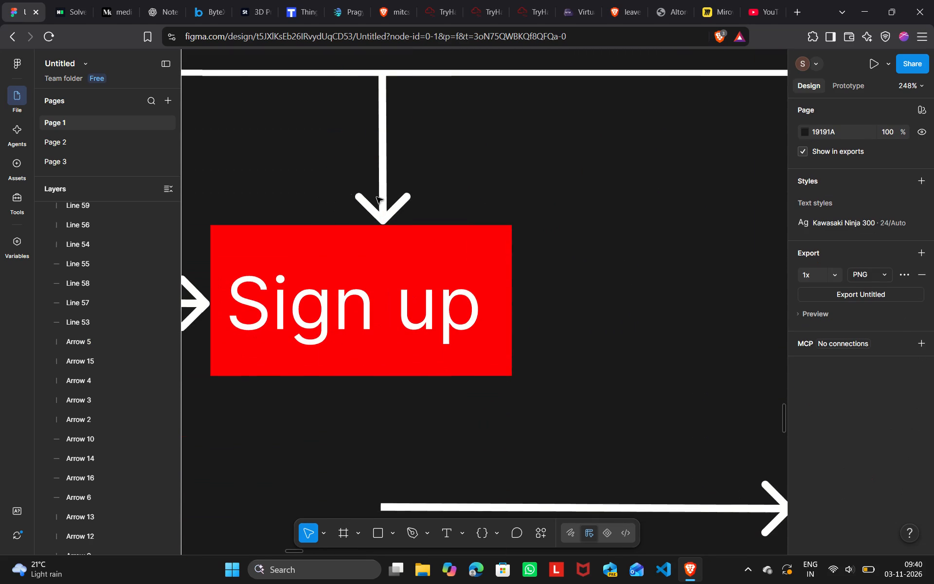
pyautogui.click(386, 202)
pyautogui.click(381, 202)
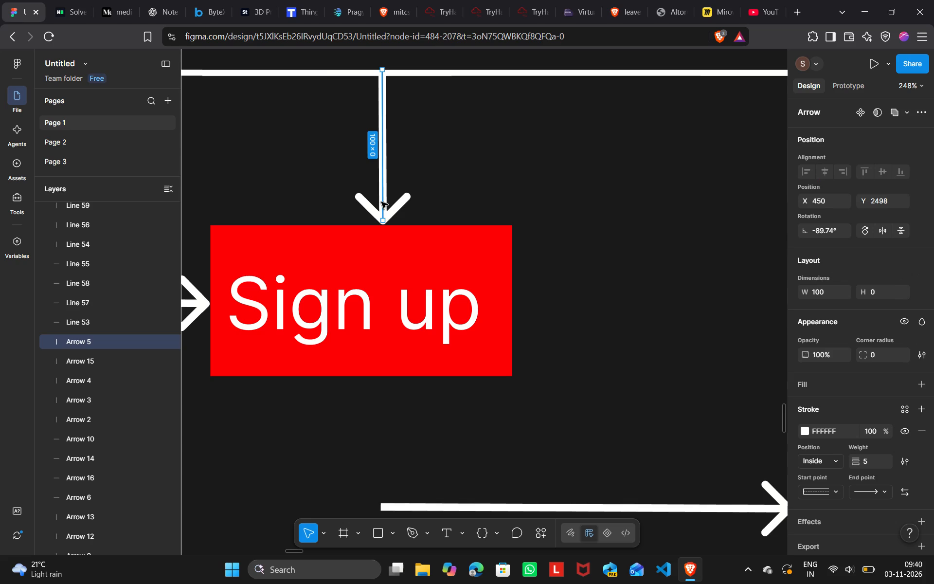
pyautogui.press('Left')
pyautogui.press('Left')
pyautogui.press('Left')
pyautogui.press('Left')
pyautogui.press('Left')
pyautogui.press('Left')
pyautogui.press('Left')
pyautogui.press('Left')
pyautogui.press('Left')
pyautogui.press('Left')
pyautogui.press('Left')
pyautogui.press('Left')
pyautogui.press('Left')
pyautogui.press('Left')
pyautogui.press('Left')
pyautogui.press('Left')
pyautogui.press('Left')
pyautogui.press('Left')
pyautogui.press('Left')
pyautogui.press('Left')
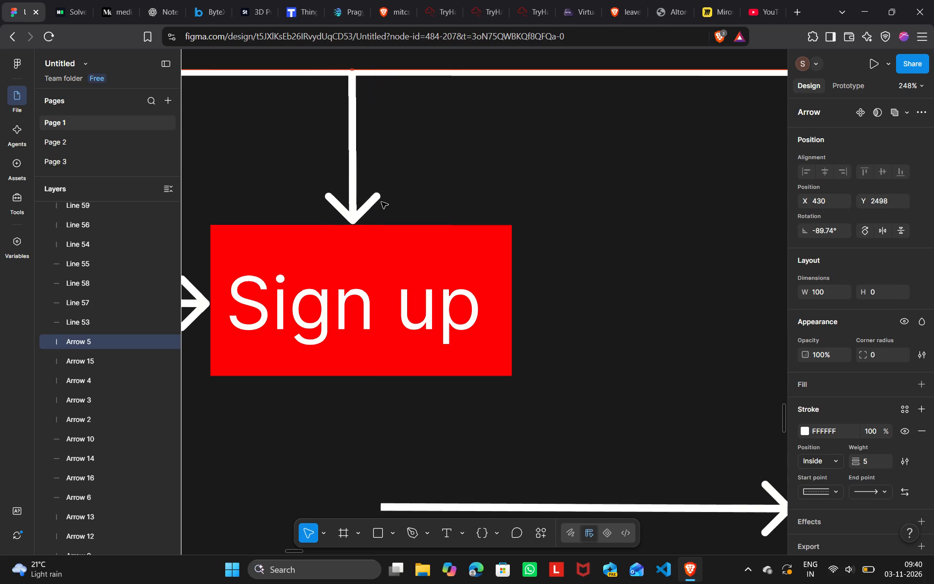
pyautogui.press('Left')
pyautogui.press('Right')
pyautogui.press('Right')
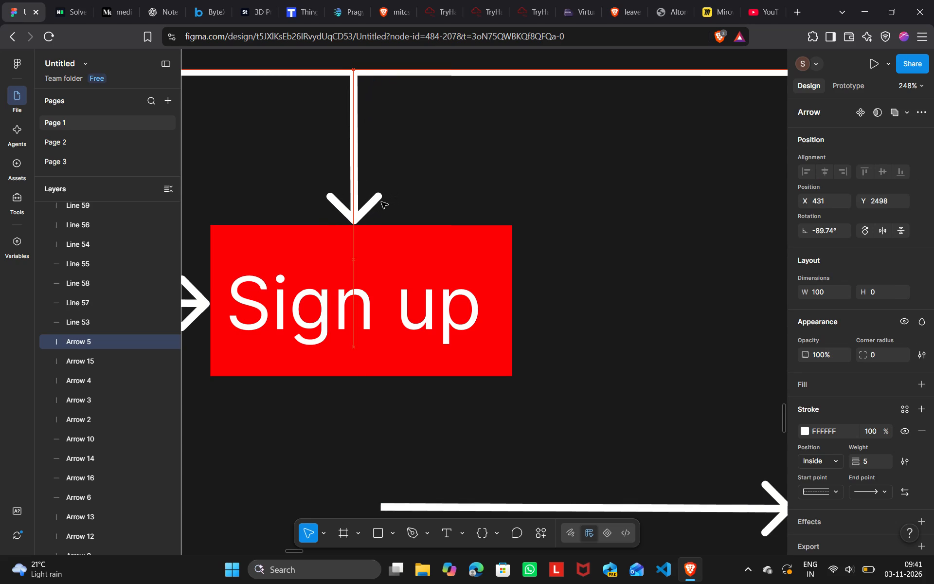
pyautogui.press('Right')
pyautogui.press('Left')
pyautogui.press('Left')
pyautogui.click(527, 166)
# Set the width of the horizontal connector line above "Sign up" and "Login" to 500.
pyautogui.hscroll(-1, 527, 166)
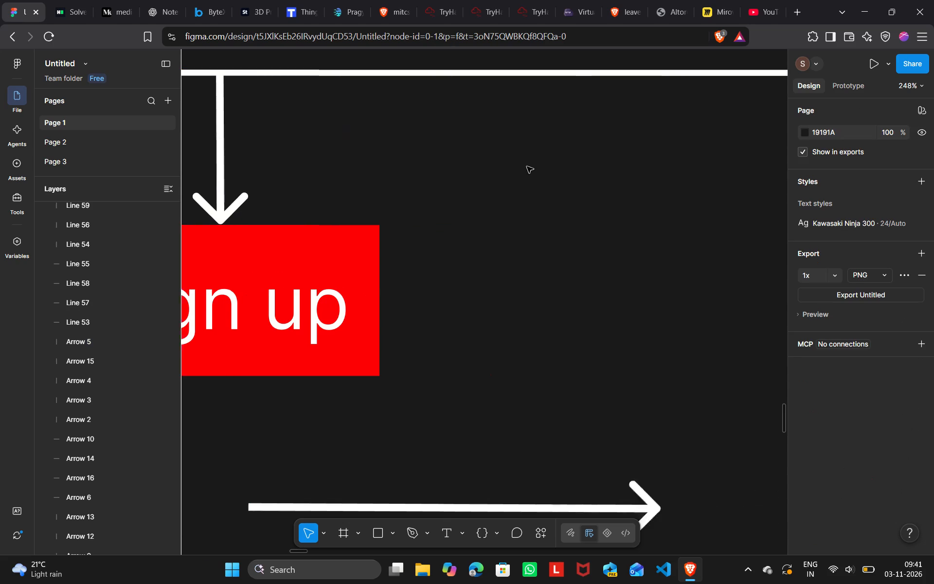
pyautogui.hscroll(-1, 527, 166)
pyautogui.scroll(-1, 527, 166)
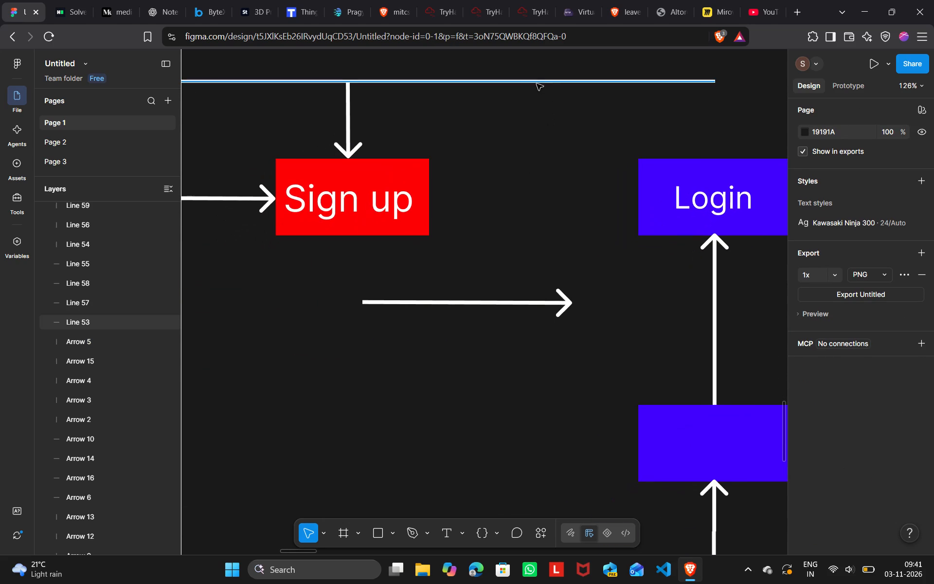
pyautogui.click(538, 82)
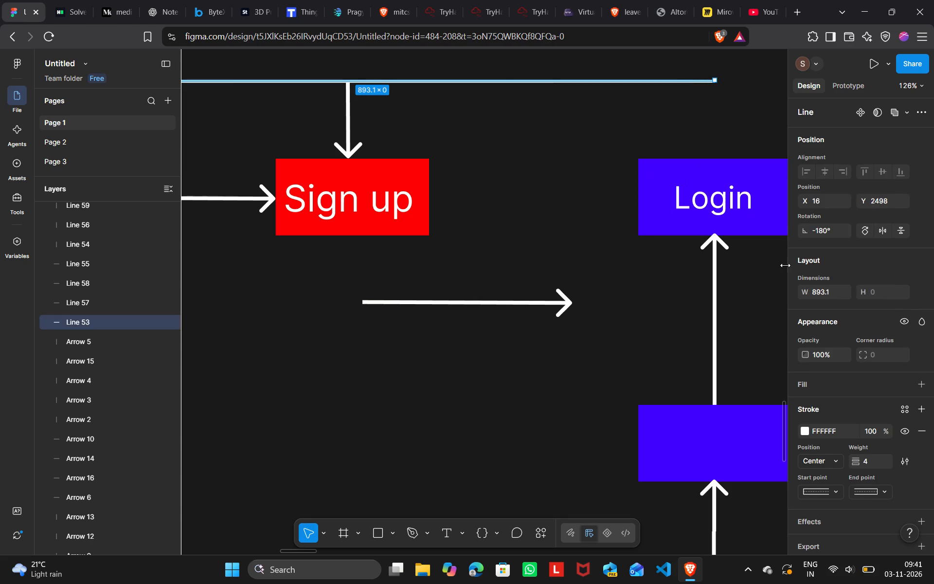
pyautogui.click(827, 290)
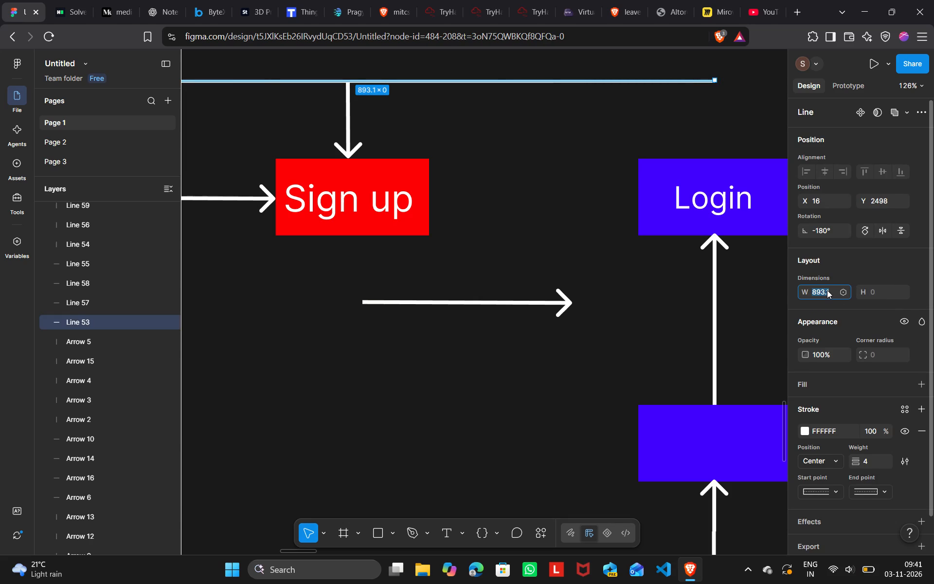
pyautogui.press('BackSpace')
pyautogui.write('500')
pyautogui.press('Return')
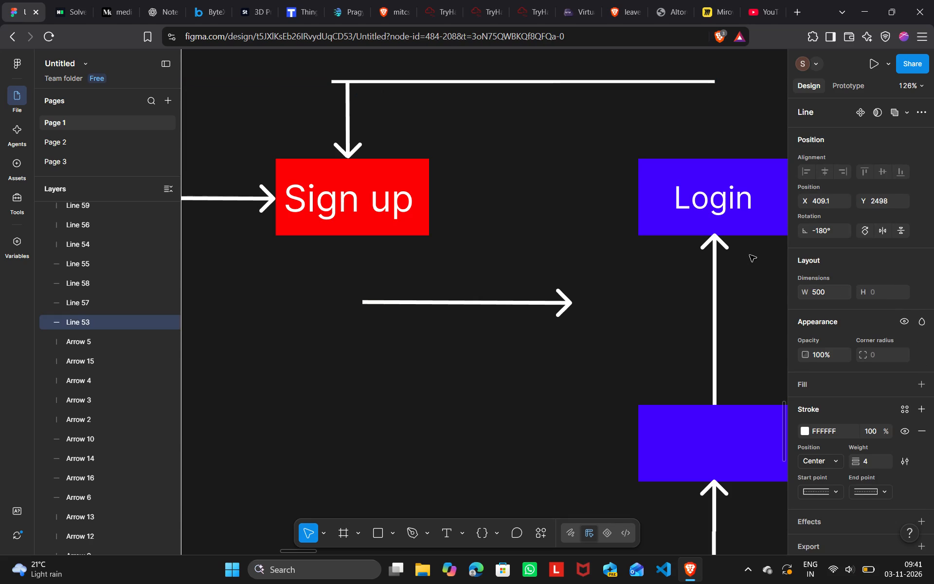
# Move the horizontal line above "Sign up" left to X 15.1 so it meets the vertical line above "Don't have an account".
pyautogui.hscroll(3, 750, 255)
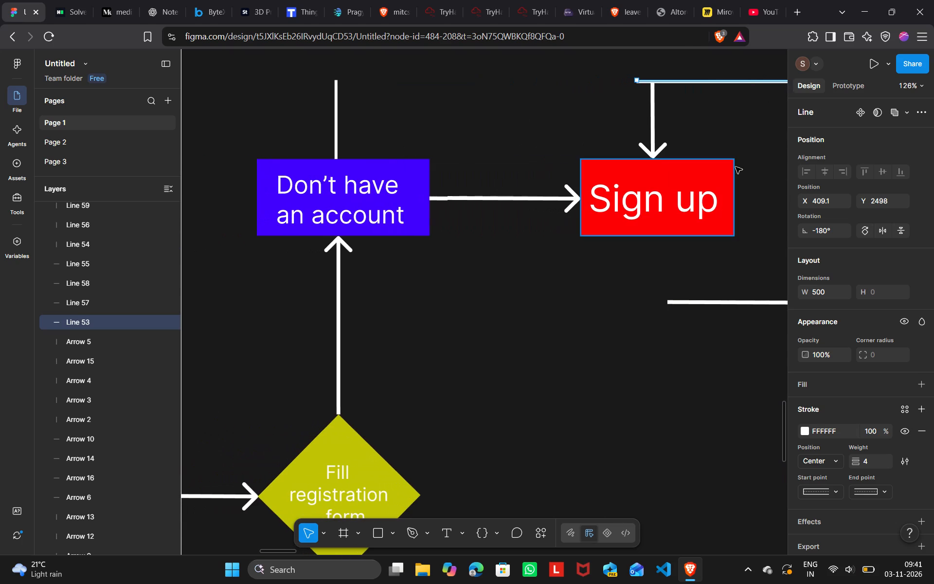
pyautogui.click(717, 81)
pyautogui.press('Left')
pyautogui.press('Left')
pyautogui.press('Left')
pyautogui.press('Left')
pyautogui.press('Left')
pyautogui.press('Left')
pyautogui.press('Left')
pyautogui.press('Left')
pyautogui.press('Left')
pyautogui.press('Left')
pyautogui.press('Left')
pyautogui.press('Left')
pyautogui.press('Left')
pyautogui.press('Left')
pyautogui.press('Left')
pyautogui.press('Left')
pyautogui.press('Left')
pyautogui.press('Left')
pyautogui.press('Left')
pyautogui.press('Left')
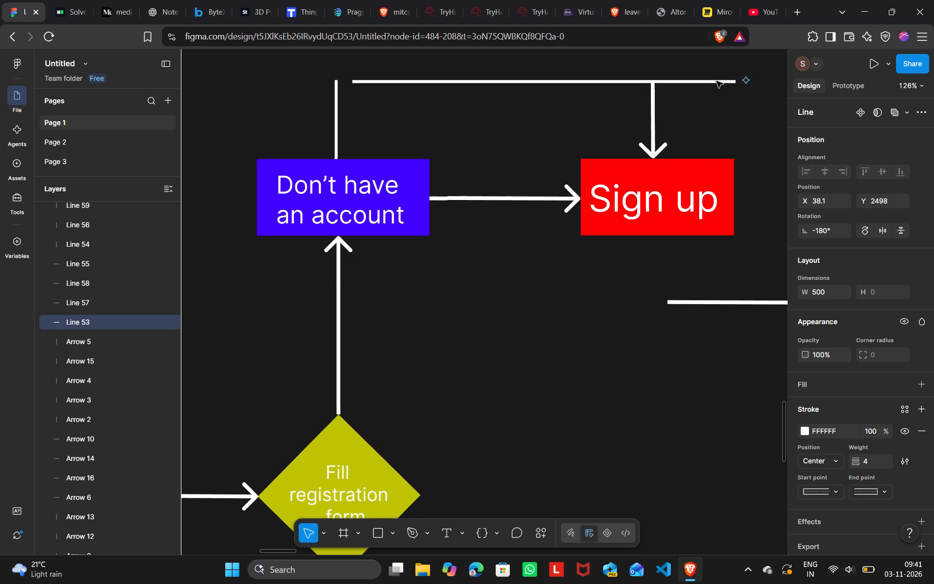
pyautogui.press('Left')
pyautogui.press('Left')
pyautogui.press('Left')
pyautogui.press('Left')
pyautogui.press('Left')
pyautogui.press('Left')
pyautogui.press('Right')
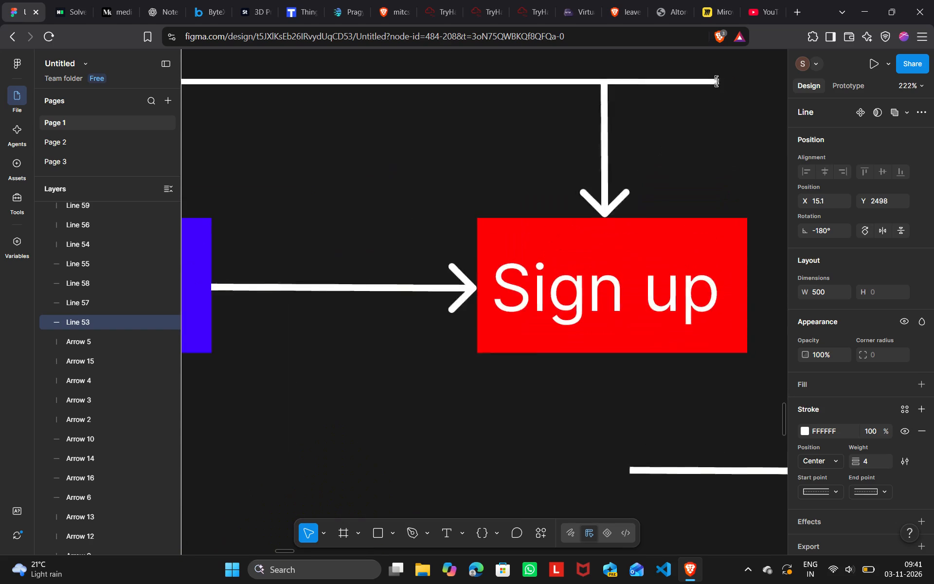
pyautogui.press('Right')
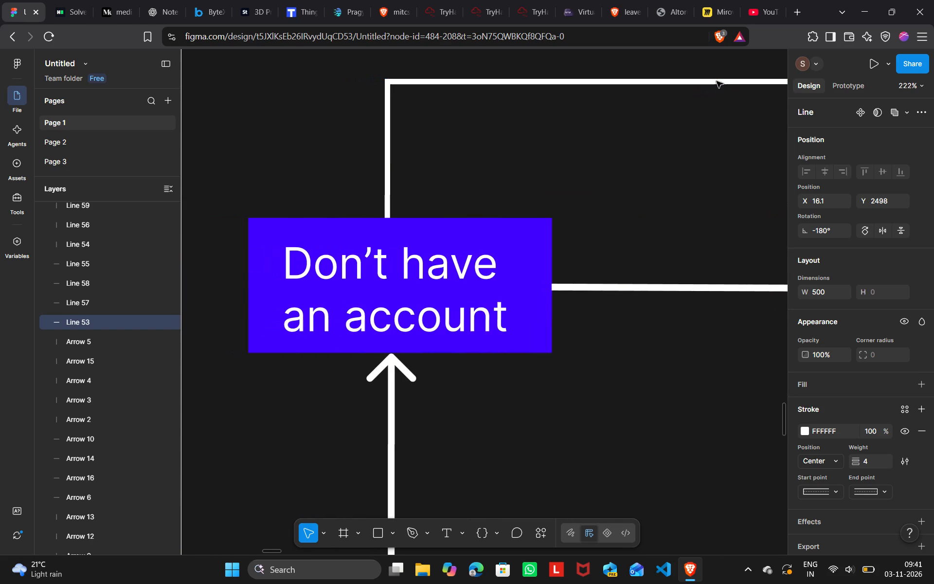
pyautogui.press('Left')
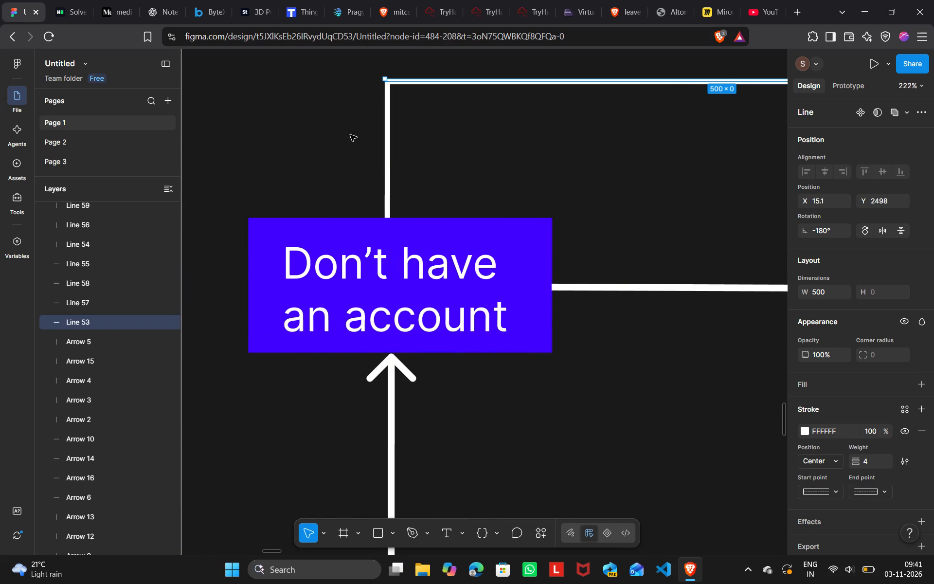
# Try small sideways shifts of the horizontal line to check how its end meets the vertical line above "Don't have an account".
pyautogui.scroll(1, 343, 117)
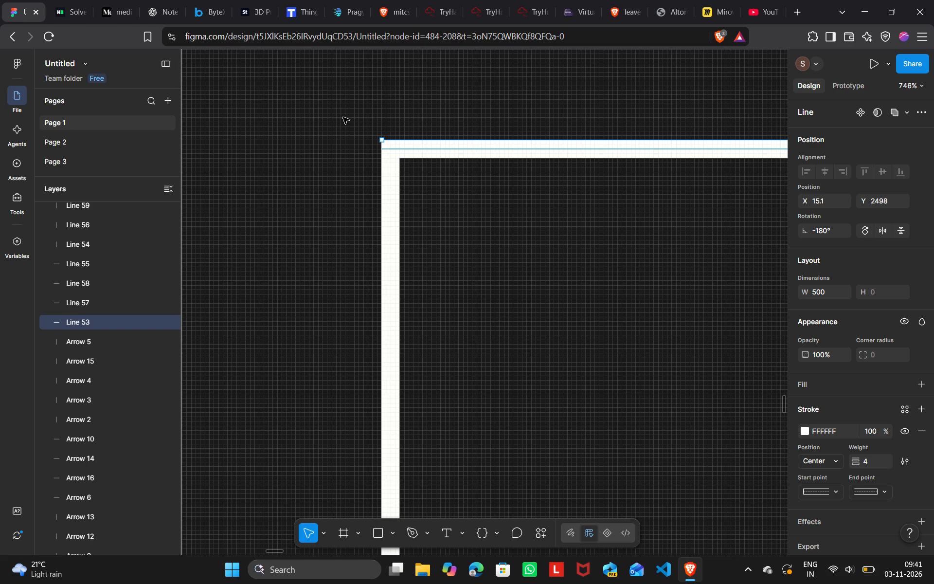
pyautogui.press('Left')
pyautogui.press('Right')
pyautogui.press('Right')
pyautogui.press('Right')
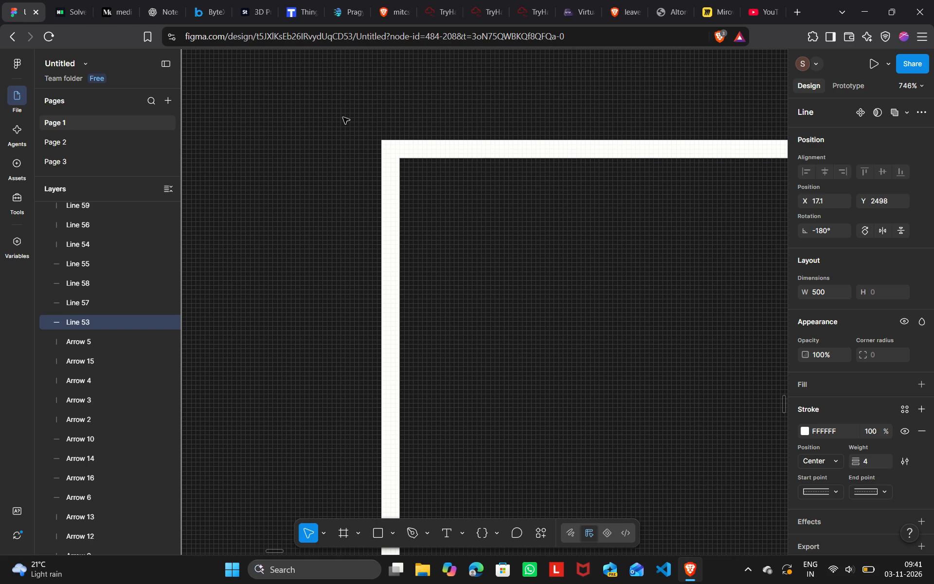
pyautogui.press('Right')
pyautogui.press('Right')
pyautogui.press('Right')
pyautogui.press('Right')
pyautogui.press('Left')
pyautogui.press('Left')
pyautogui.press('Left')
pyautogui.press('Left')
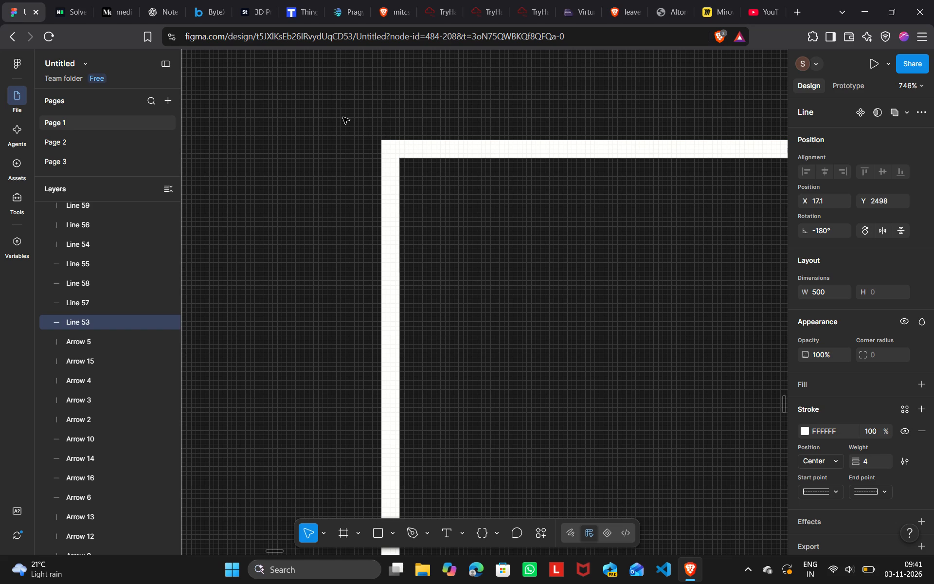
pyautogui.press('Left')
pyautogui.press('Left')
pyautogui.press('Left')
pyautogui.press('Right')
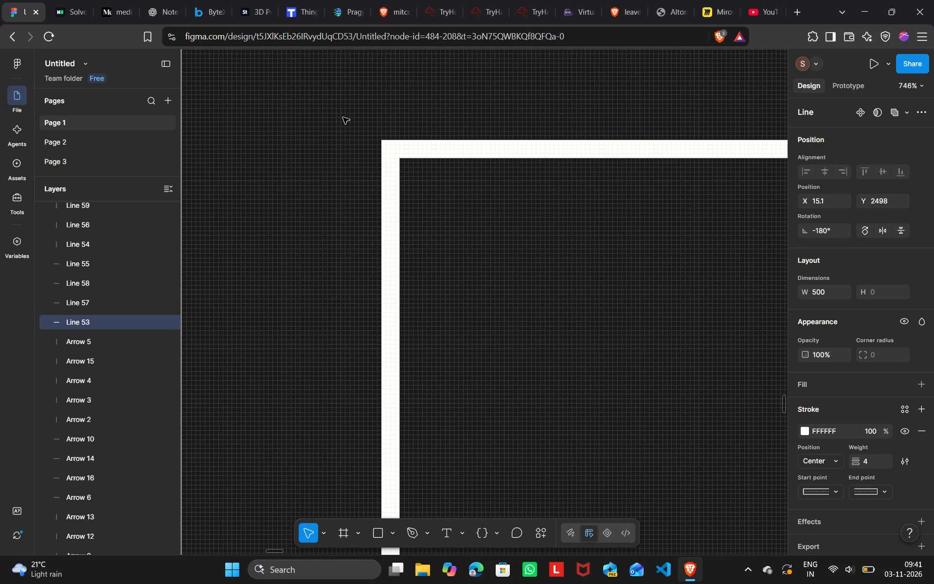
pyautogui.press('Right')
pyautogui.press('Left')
# Shorten the horizontal line to about 416 wide at 180° so it ends flush with the downward arrow above "Sign up".
pyautogui.hscroll(-4, 343, 117)
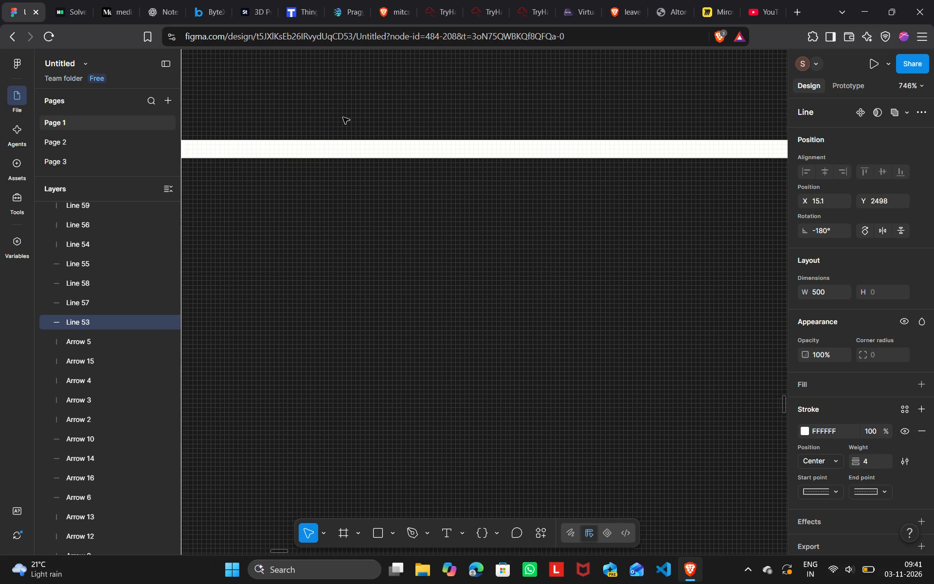
pyautogui.hscroll(-9, 343, 117)
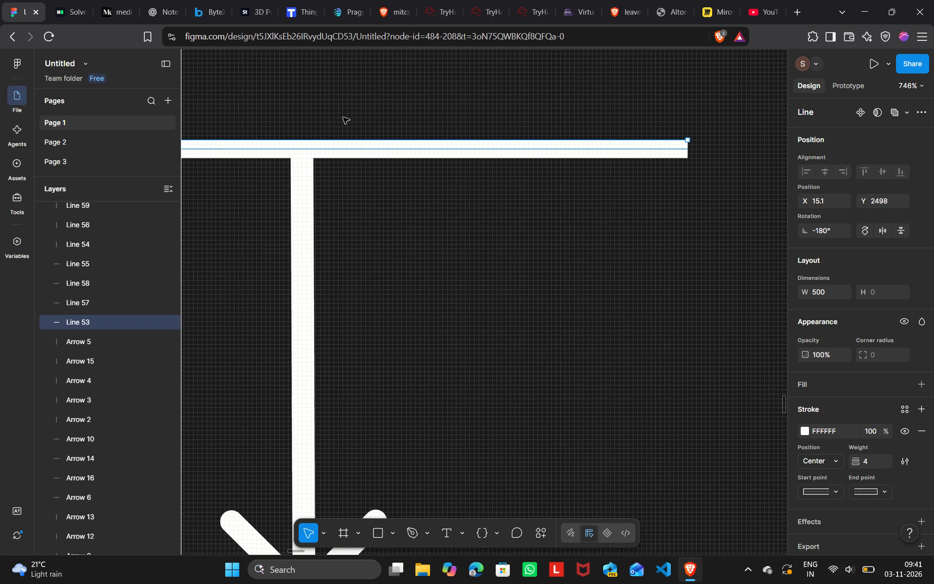
pyautogui.moveTo(687, 144); pyautogui.dragTo(343, 137)
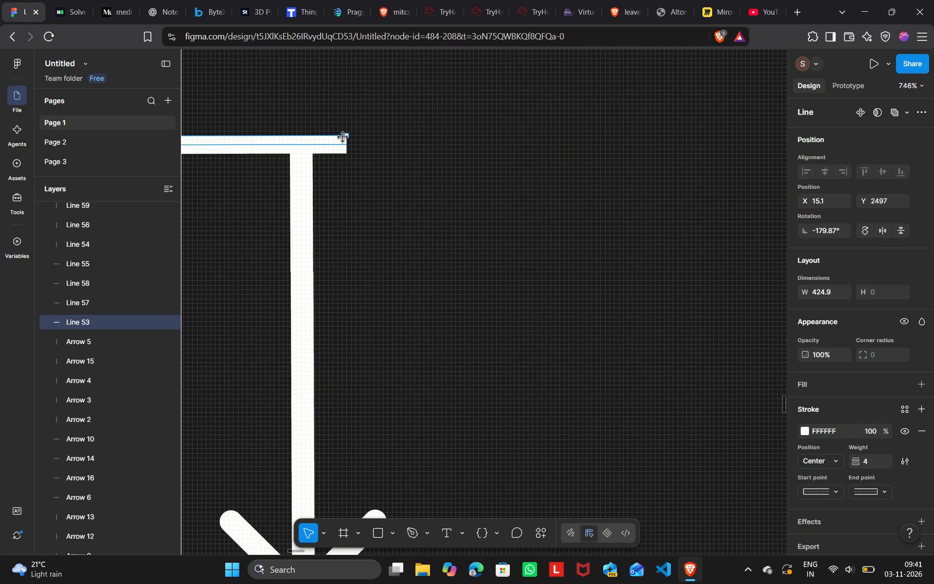
pyautogui.moveTo(343, 137); pyautogui.dragTo(313, 143)
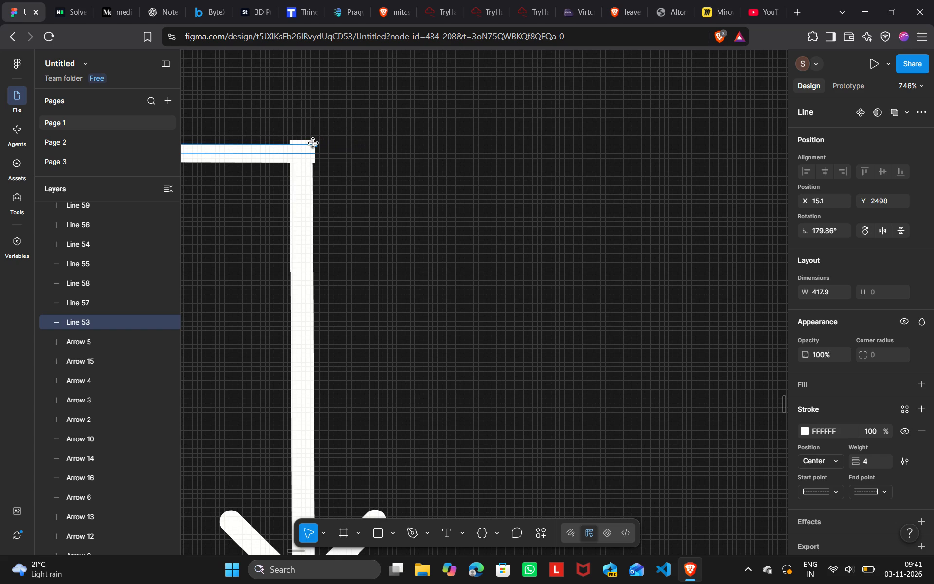
pyautogui.moveTo(313, 143); pyautogui.dragTo(307, 141)
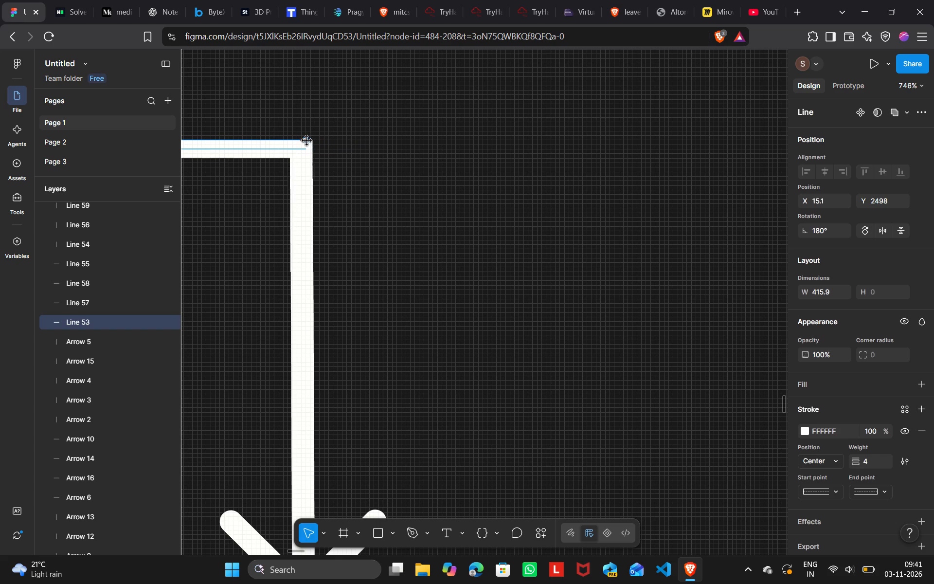
pyautogui.click(393, 136)
# Move the arrow between "Don't have an account" and "Sign up" to the empty area above and right of "Sign up", about X 498, Y 2547.
pyautogui.hscroll(2, 393, 136)
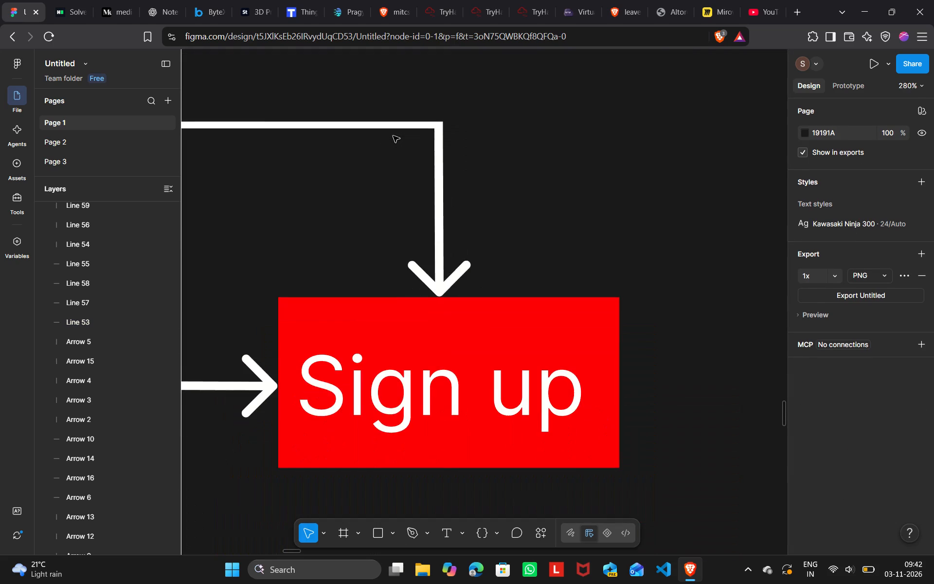
pyautogui.hscroll(2, 393, 136)
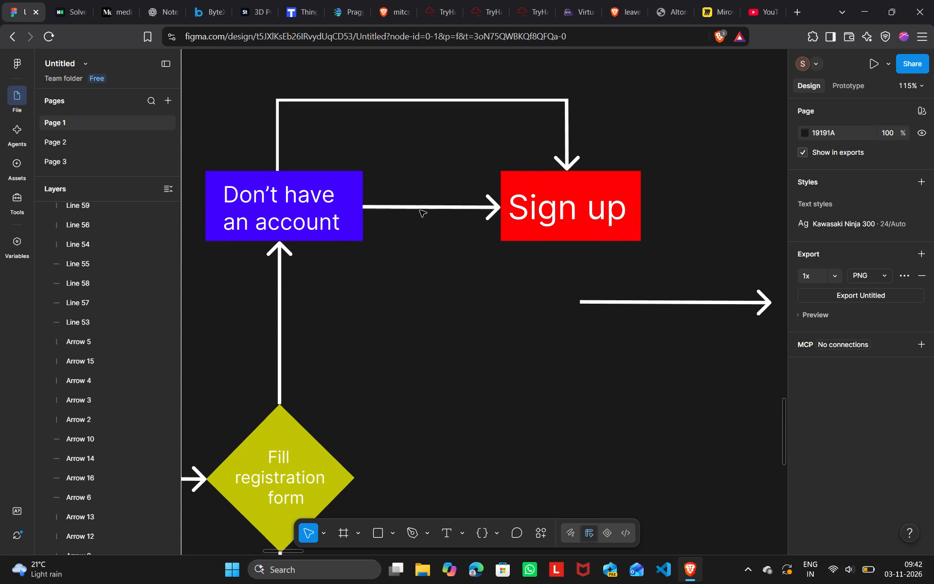
pyautogui.moveTo(420, 209); pyautogui.dragTo(466, 228)
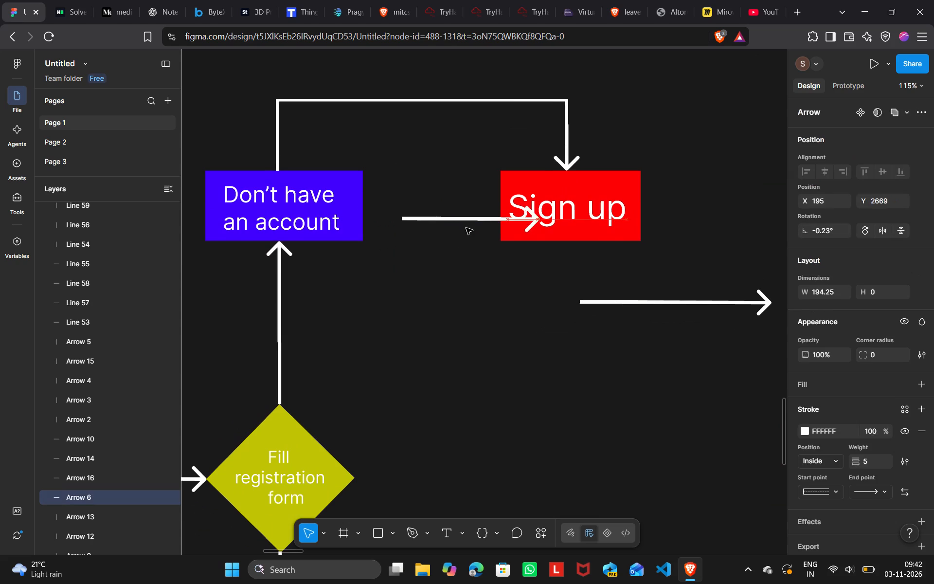
pyautogui.moveTo(466, 228); pyautogui.dragTo(672, 133)
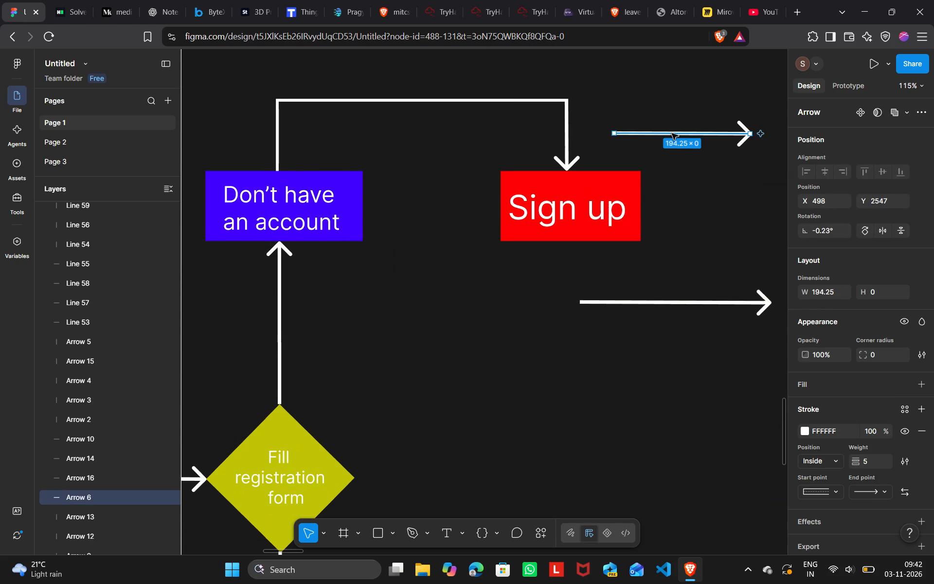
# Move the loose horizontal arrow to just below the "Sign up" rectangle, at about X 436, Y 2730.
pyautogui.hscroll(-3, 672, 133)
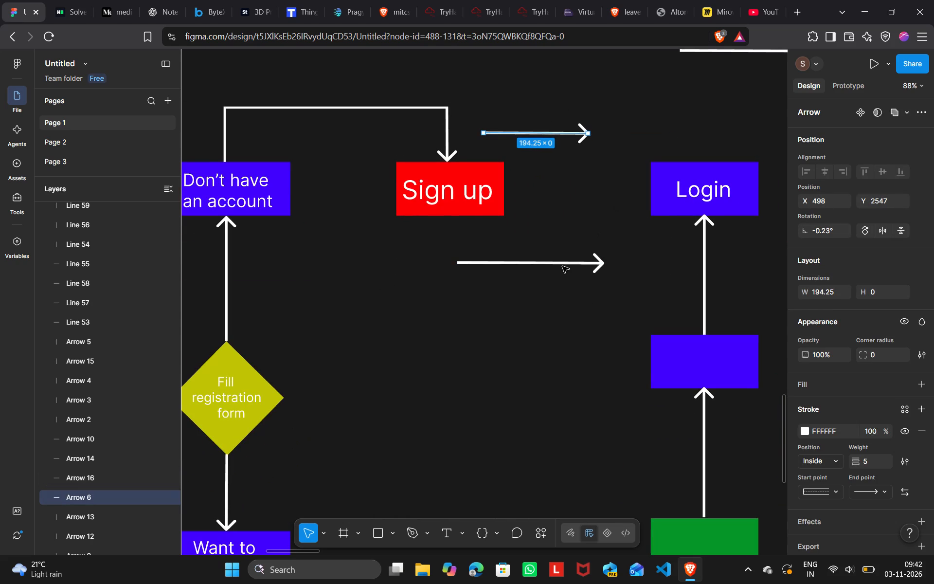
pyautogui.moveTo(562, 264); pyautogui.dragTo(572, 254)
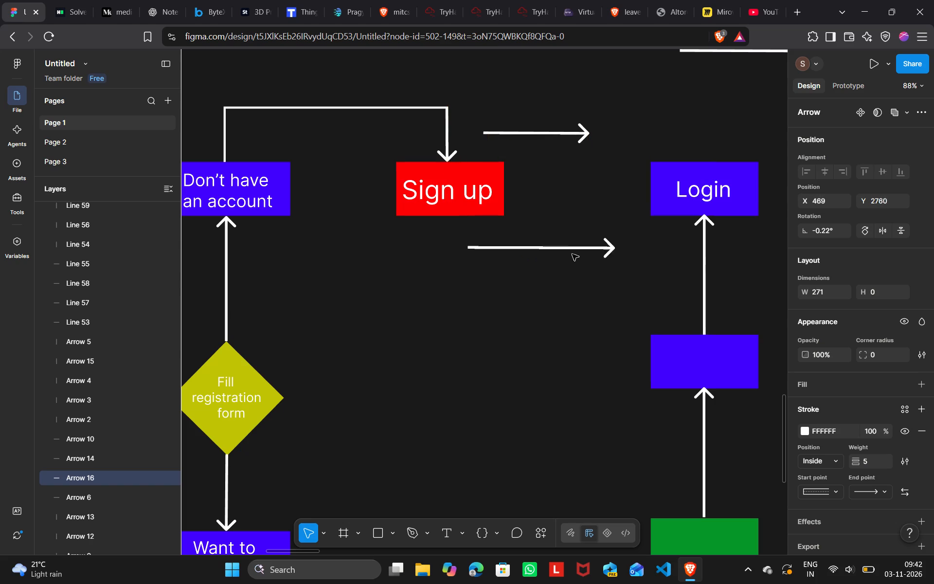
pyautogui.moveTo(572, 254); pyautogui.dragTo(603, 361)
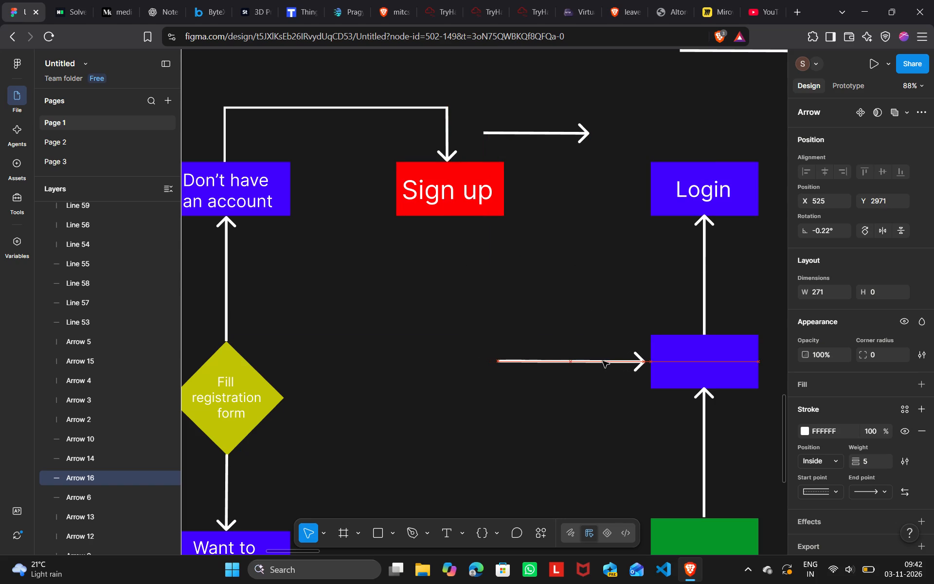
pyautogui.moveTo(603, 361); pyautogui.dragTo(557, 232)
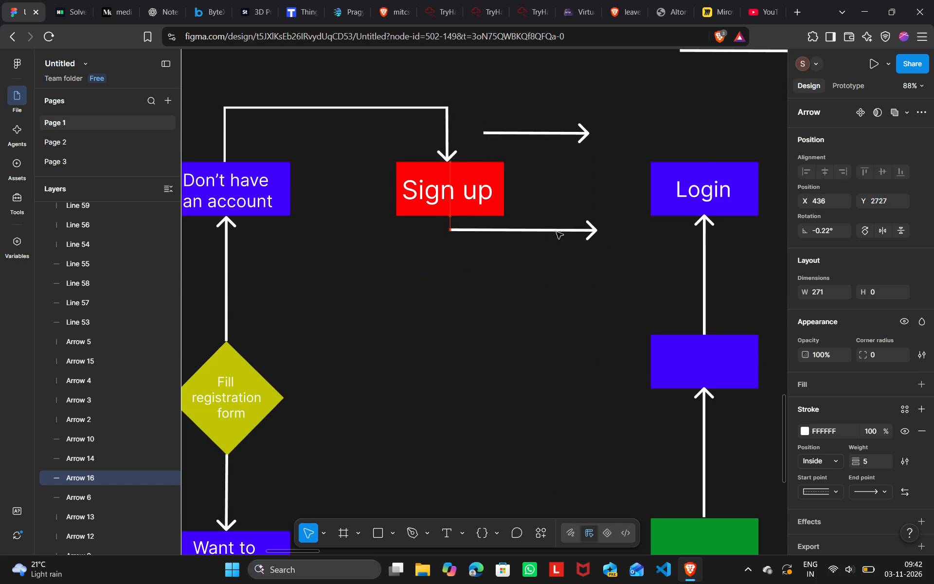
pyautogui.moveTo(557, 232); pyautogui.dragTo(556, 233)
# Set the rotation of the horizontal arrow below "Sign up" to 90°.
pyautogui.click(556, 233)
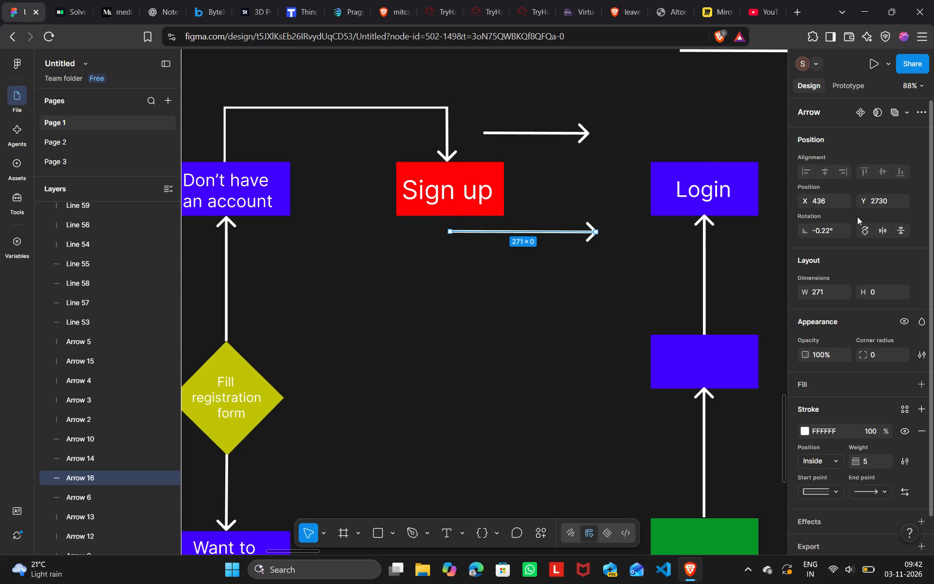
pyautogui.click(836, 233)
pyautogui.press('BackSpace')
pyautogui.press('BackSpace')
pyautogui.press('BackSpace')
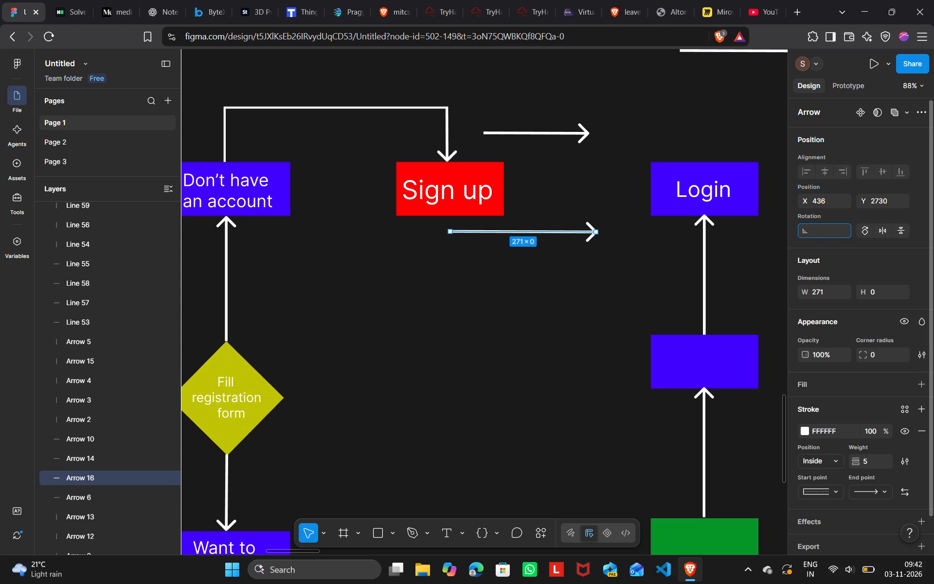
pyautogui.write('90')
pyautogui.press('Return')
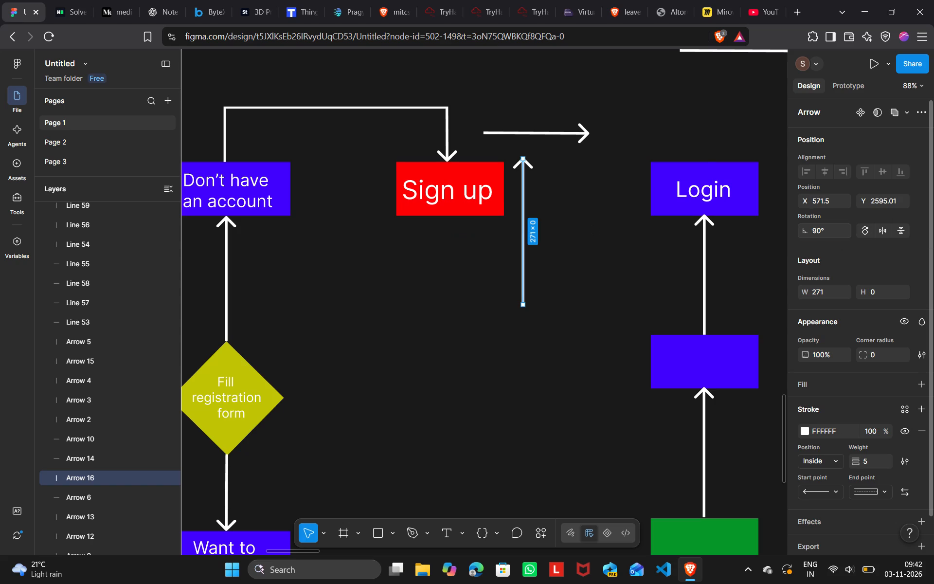
# Set the arrow's rotation to -90° so it points downward.
pyautogui.click(826, 231)
pyautogui.press('BackSpace')
pyautogui.write('-90')
pyautogui.press('Return')
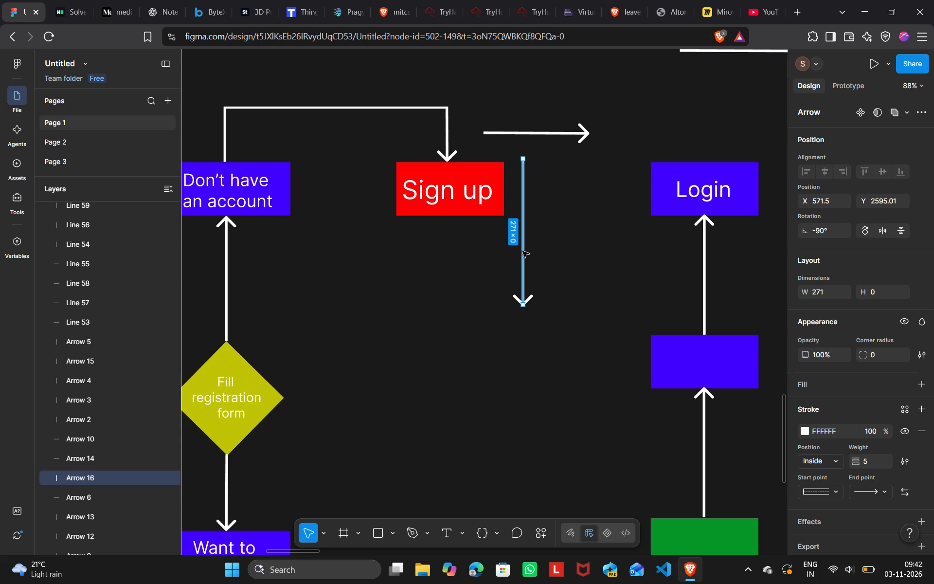
# Move the downward arrow to start at the bottom centre of the "Sign up" rectangle, at about X 436, Y 2701.
pyautogui.moveTo(523, 251); pyautogui.dragTo(451, 310)
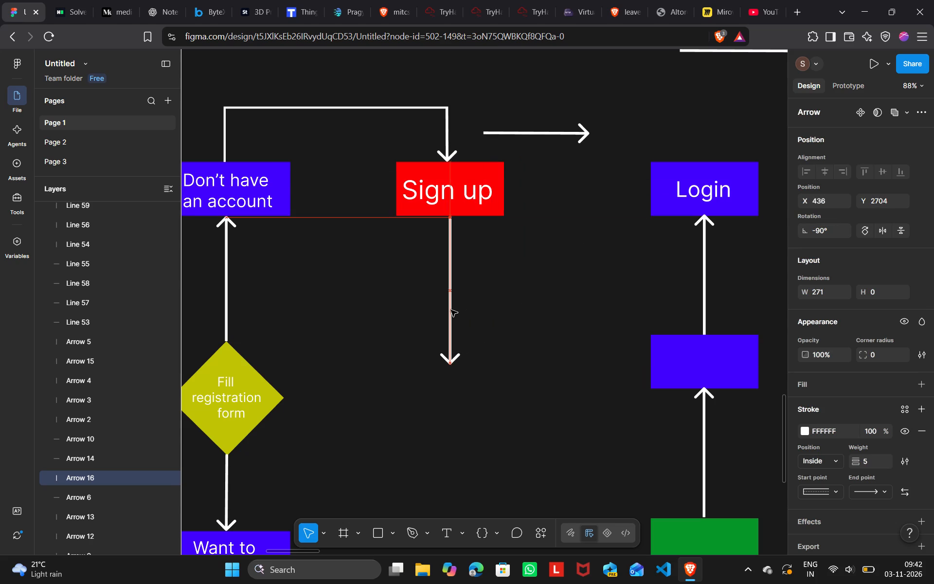
pyautogui.moveTo(451, 310); pyautogui.dragTo(450, 309)
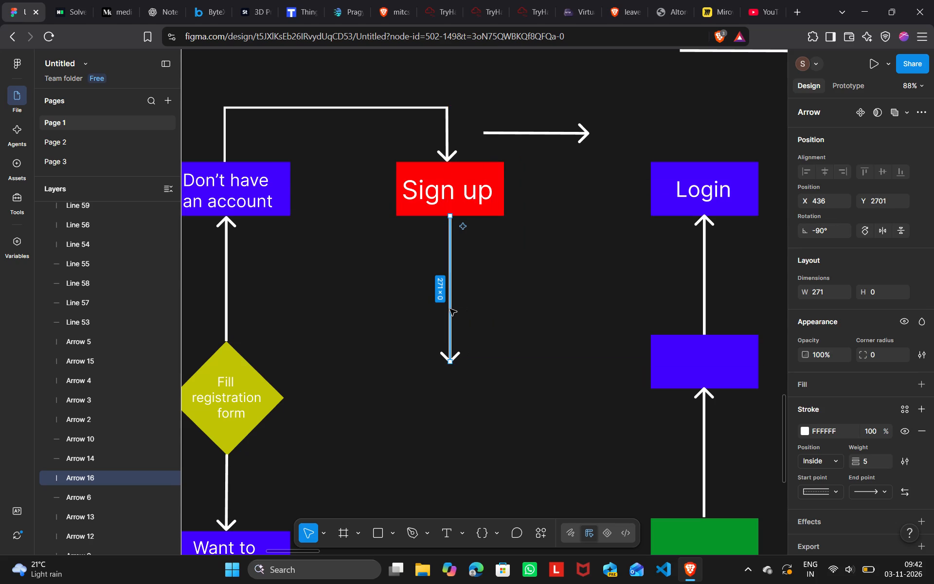
# Move the loose arrow above the chart between "Login" and "Successfully login", at about X 1016, Y 2650.
pyautogui.scroll(-5, 450, 309)
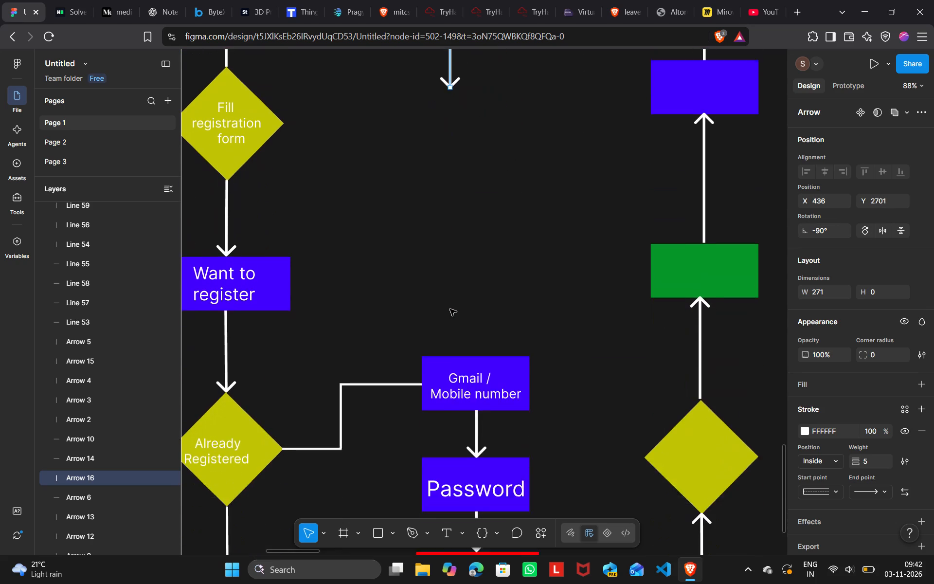
pyautogui.scroll(-1, 450, 309)
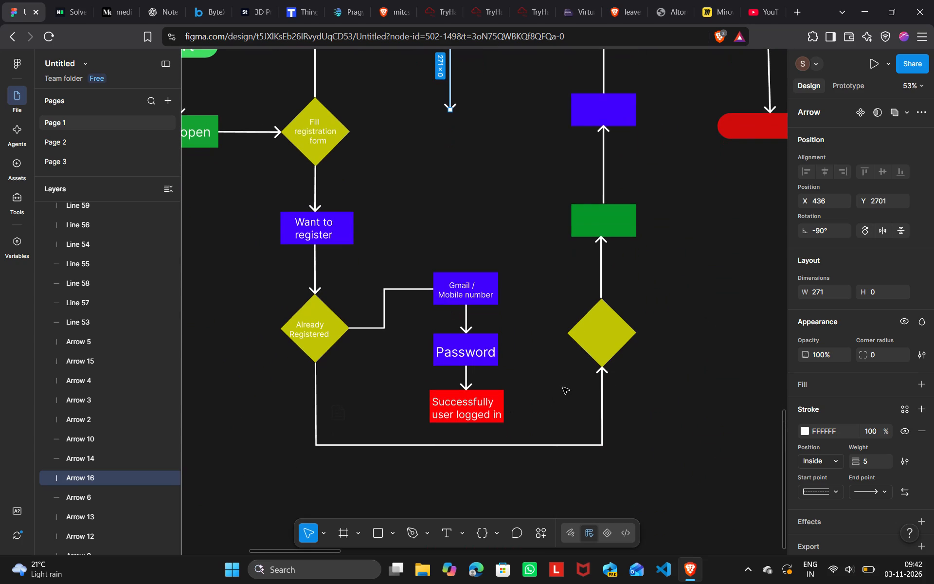
pyautogui.scroll(2, 563, 387)
pyautogui.hscroll(-1, 563, 387)
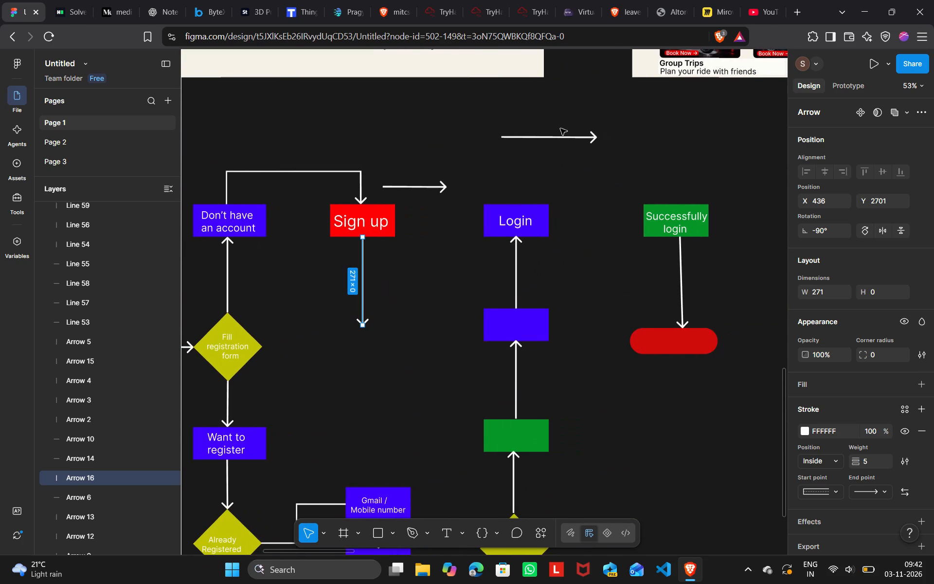
pyautogui.moveTo(561, 135); pyautogui.dragTo(612, 219)
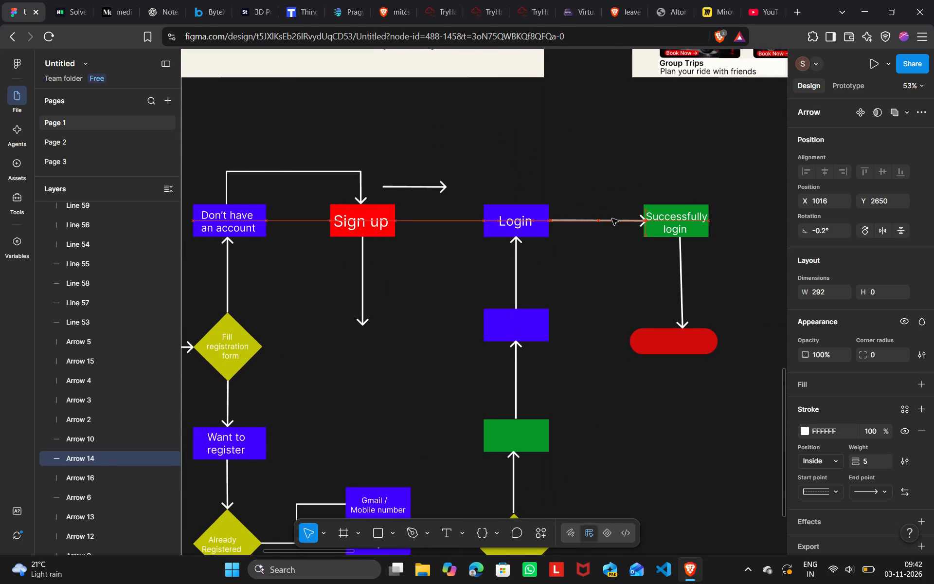
# Move the arrow between "Login" and "Successfully login" slightly toward "Login", to about X 1009, Y 2650.
pyautogui.moveTo(612, 219); pyautogui.dragTo(608, 219)
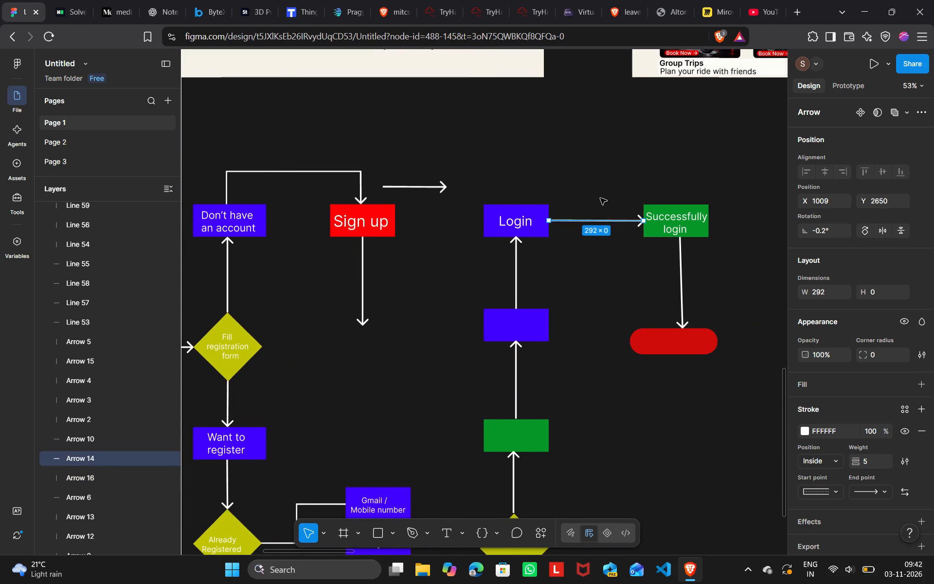
pyautogui.click(600, 198)
# Move the red rounded rectangle below "Successfully login" horizontally to X 1283, centring it under the arrowhead.
pyautogui.scroll(-1, 600, 198)
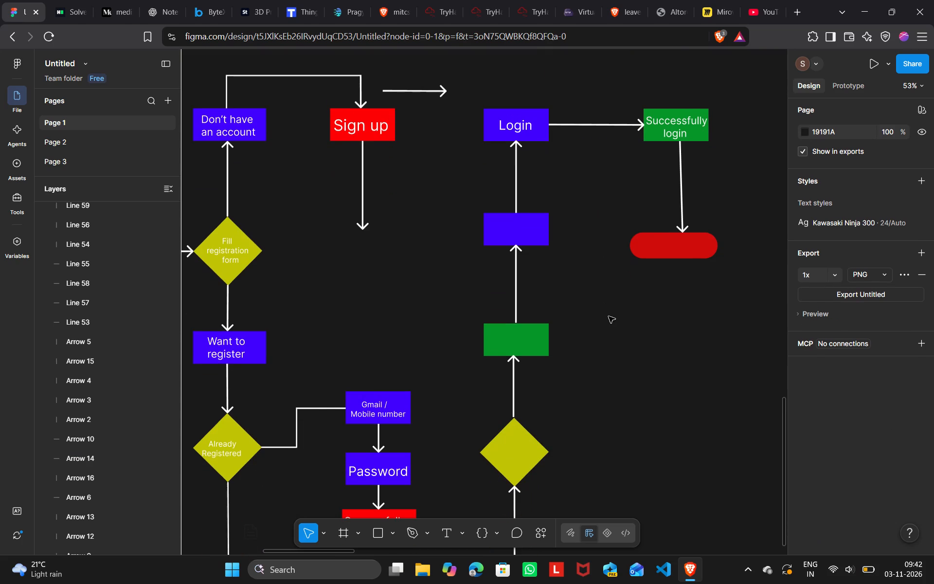
pyautogui.click(694, 247)
pyautogui.press('Right')
pyautogui.press('Right')
pyautogui.press('Right')
pyautogui.press('Right')
pyautogui.press('Right')
pyautogui.press('Right')
pyautogui.press('Right')
pyautogui.press('Right')
pyautogui.press('Right')
pyautogui.press('Right')
pyautogui.press('Right')
pyautogui.press('Right')
pyautogui.press('Right')
pyautogui.press('Right')
pyautogui.press('Right')
pyautogui.press('Right')
pyautogui.press('Right')
pyautogui.press('Right')
pyautogui.press('Right')
pyautogui.press('Right')
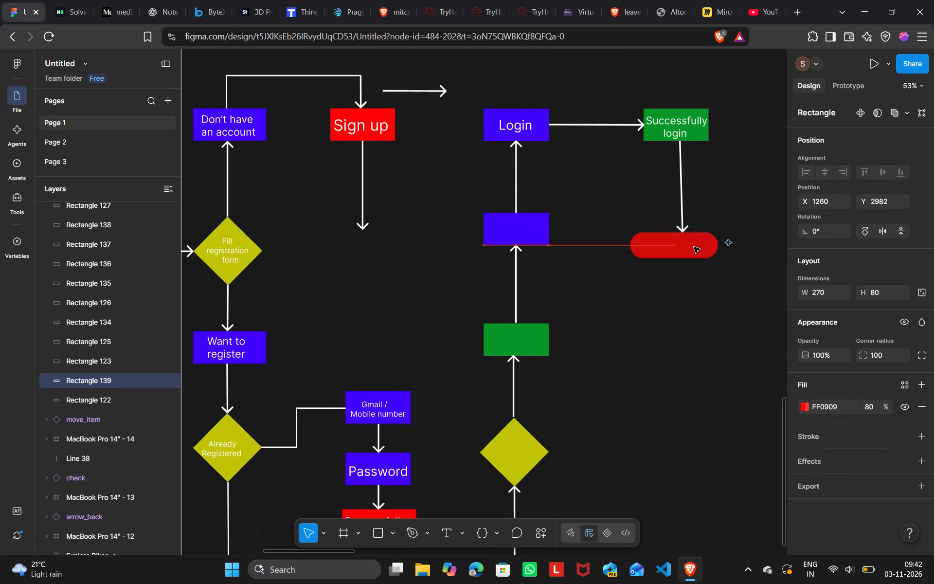
pyautogui.click(612, 344)
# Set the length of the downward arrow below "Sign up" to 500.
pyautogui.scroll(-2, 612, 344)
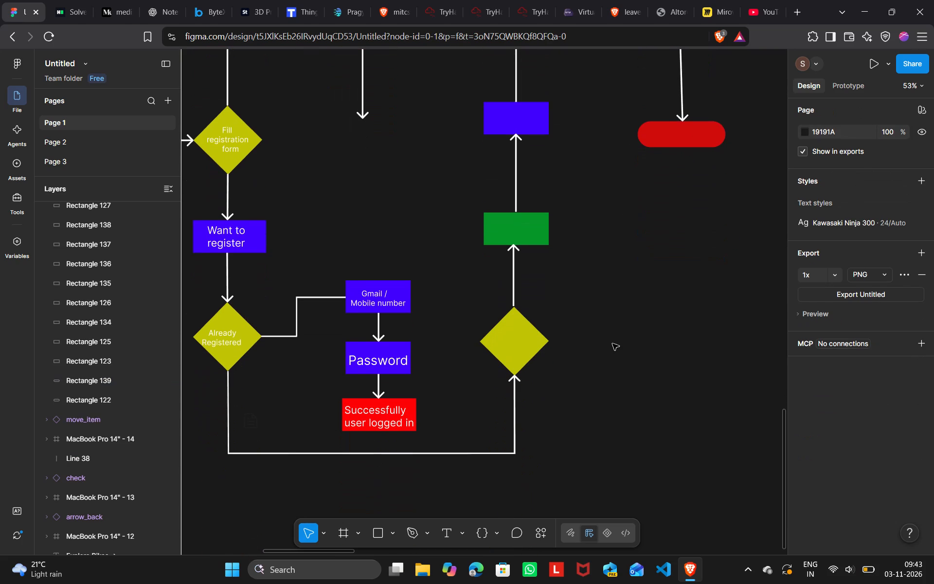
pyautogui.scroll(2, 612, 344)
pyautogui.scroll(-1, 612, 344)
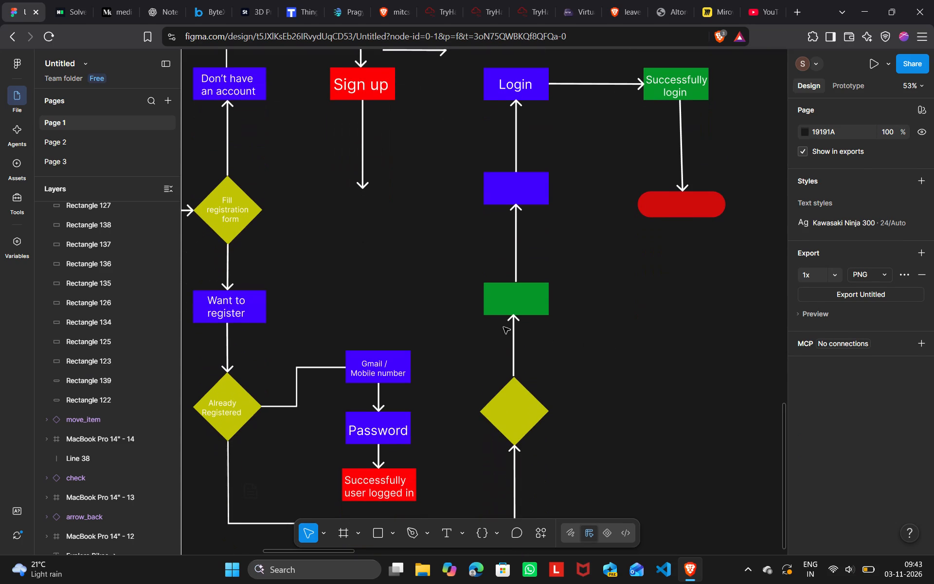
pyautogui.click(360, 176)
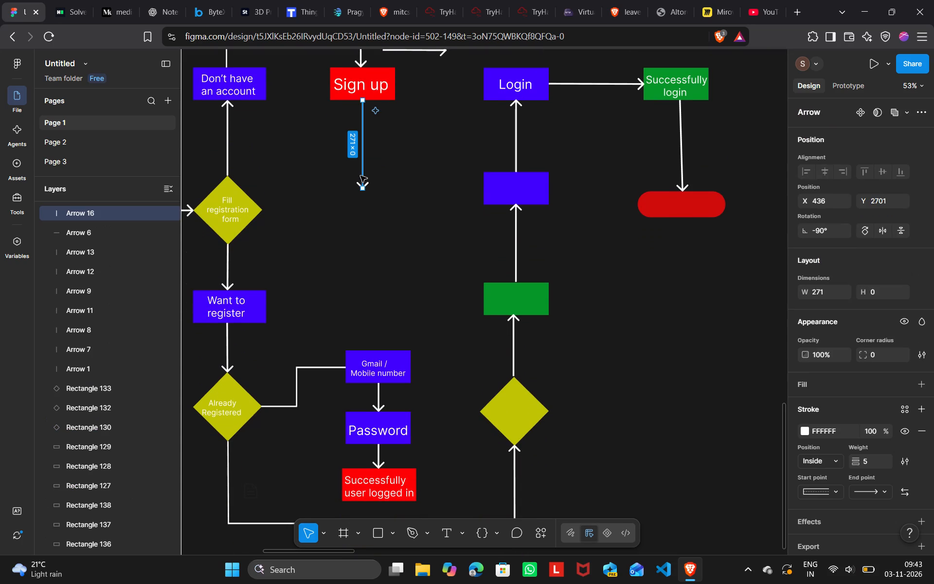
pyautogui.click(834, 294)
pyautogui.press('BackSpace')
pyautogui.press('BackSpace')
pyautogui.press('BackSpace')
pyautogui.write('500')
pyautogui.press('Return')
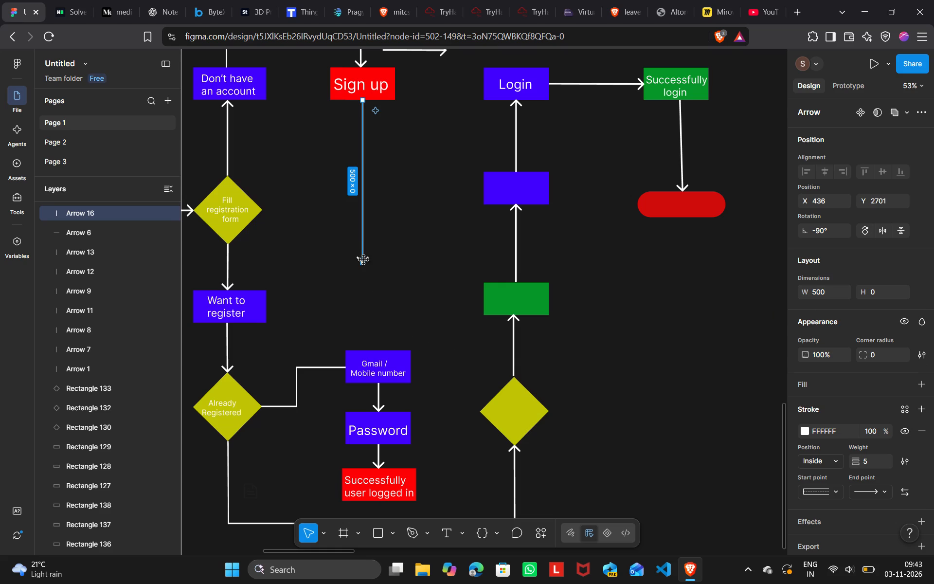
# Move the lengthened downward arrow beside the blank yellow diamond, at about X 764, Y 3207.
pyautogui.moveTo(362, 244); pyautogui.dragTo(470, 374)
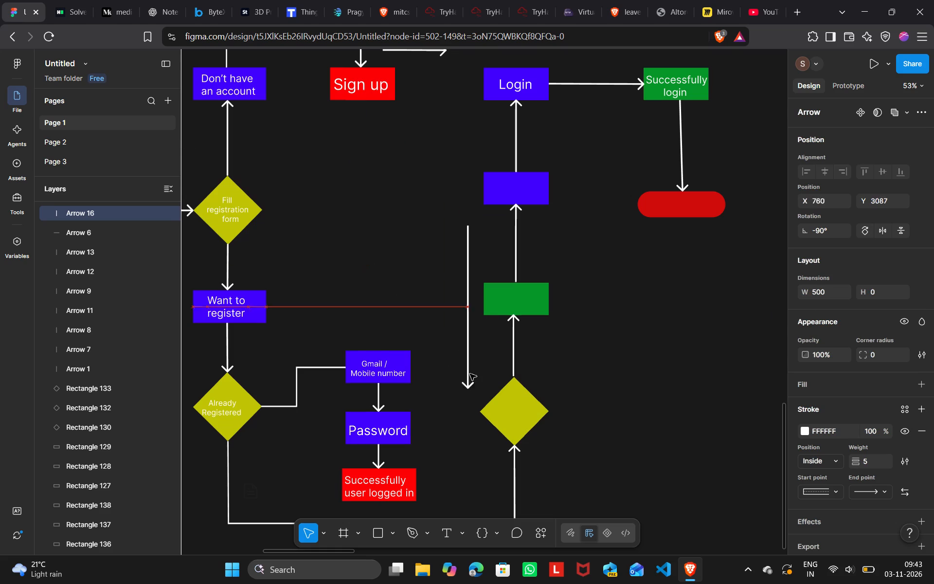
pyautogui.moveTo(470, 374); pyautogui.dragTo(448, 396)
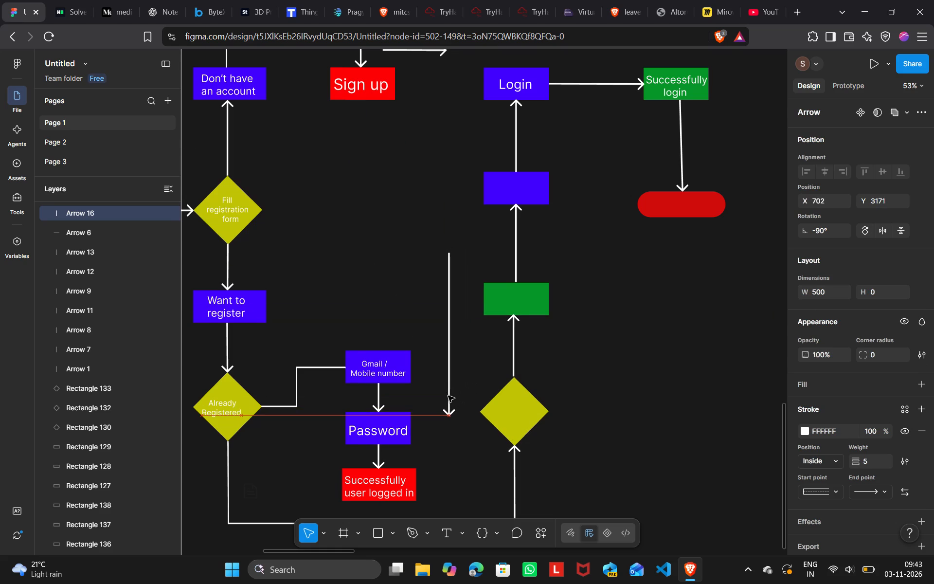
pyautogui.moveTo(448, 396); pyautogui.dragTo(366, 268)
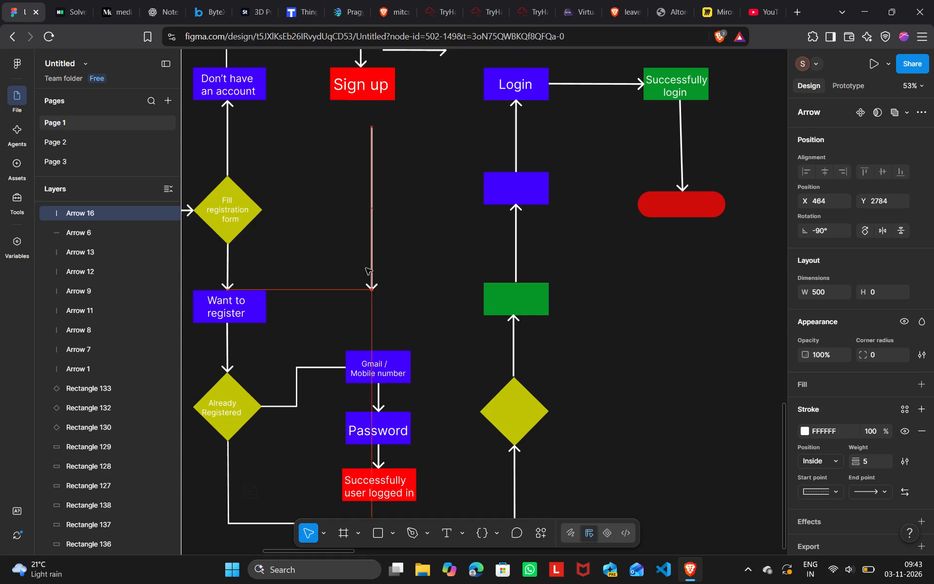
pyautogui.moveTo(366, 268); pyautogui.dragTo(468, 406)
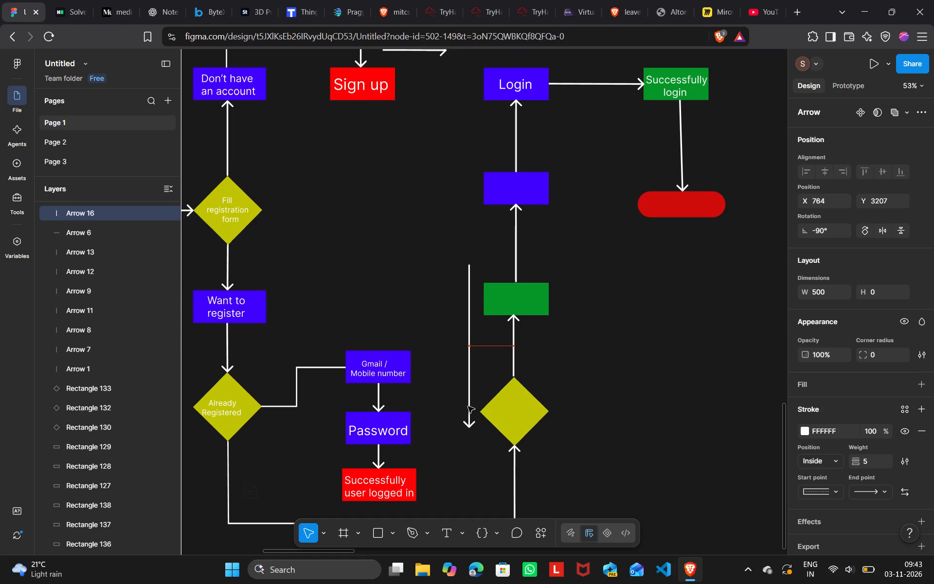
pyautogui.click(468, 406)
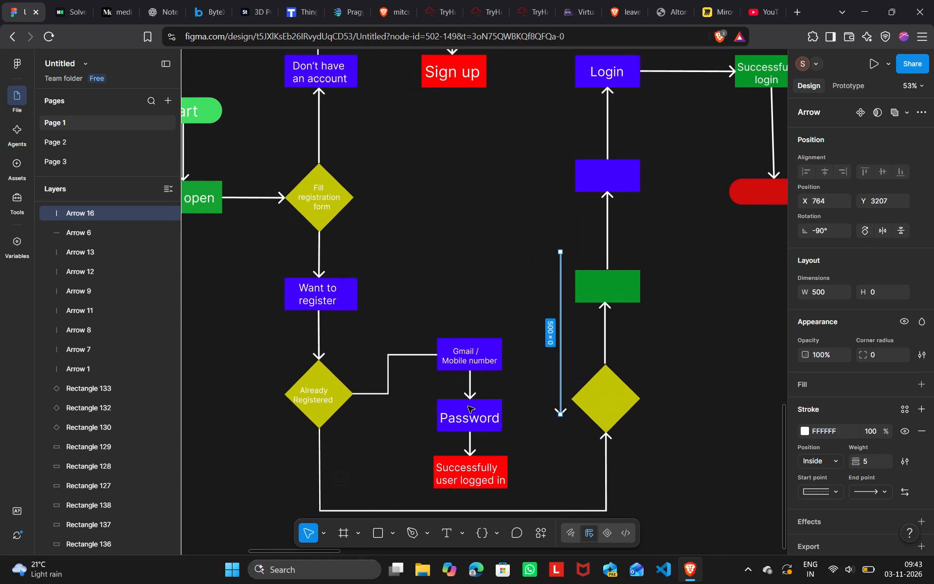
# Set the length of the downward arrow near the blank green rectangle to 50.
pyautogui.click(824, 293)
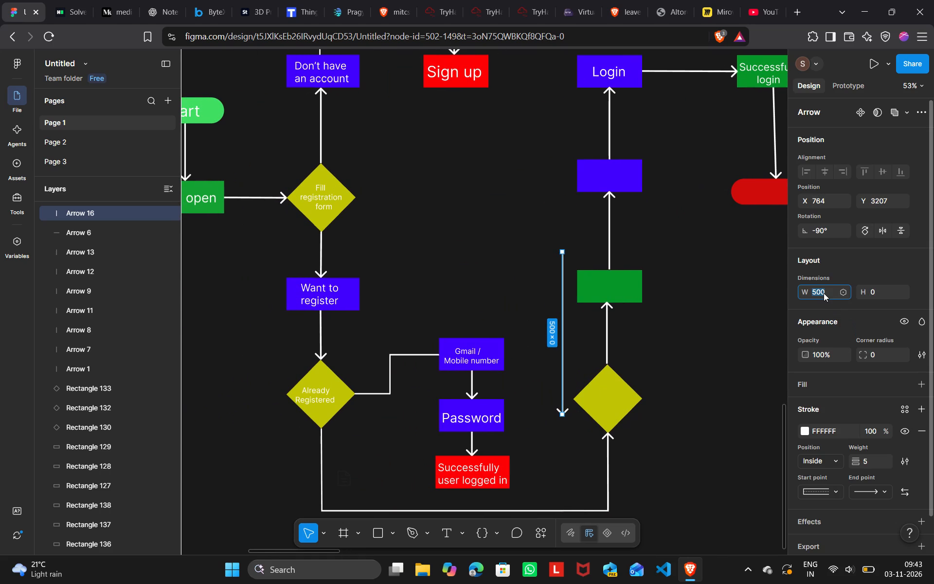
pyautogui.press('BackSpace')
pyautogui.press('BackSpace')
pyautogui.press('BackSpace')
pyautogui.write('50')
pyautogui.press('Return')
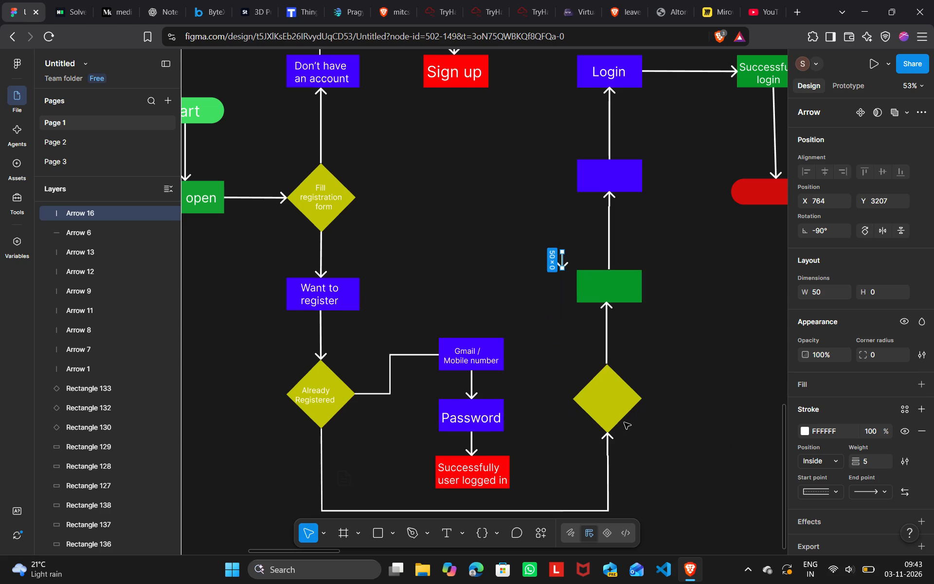
# Delete the short downward arrow beside the blank green rectangle.
pyautogui.click(565, 264)
pyautogui.press('BackSpace')
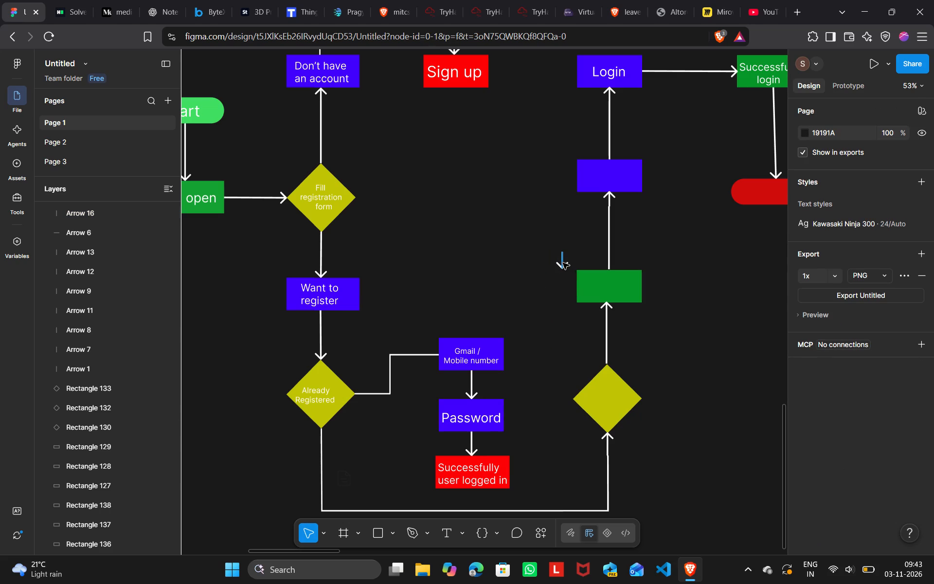
pyautogui.click(562, 262)
pyautogui.press('BackSpace')
pyautogui.click(457, 205)
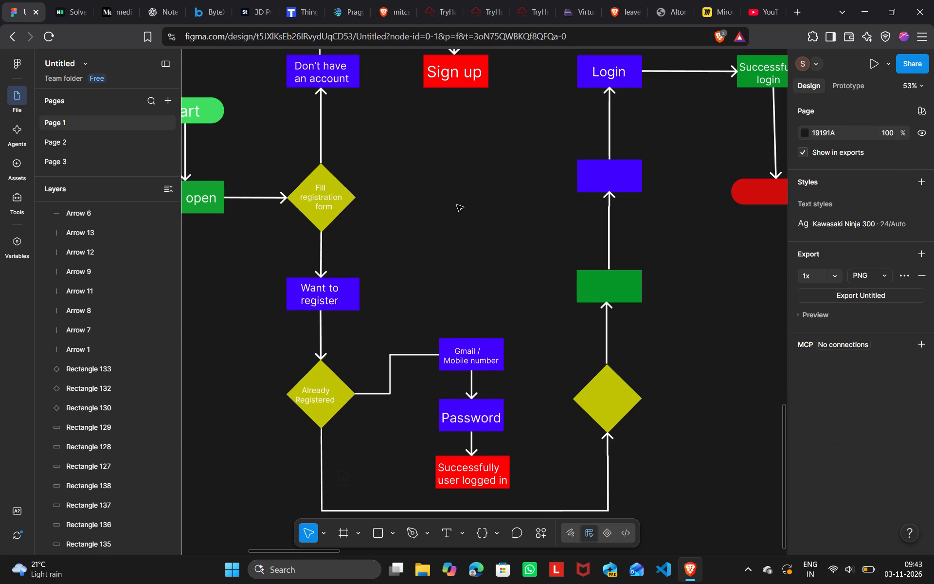
# Move the blank yellow diamond into the empty area below "Sign up", at about X 450, Y 2976.
pyautogui.scroll(1, 457, 205)
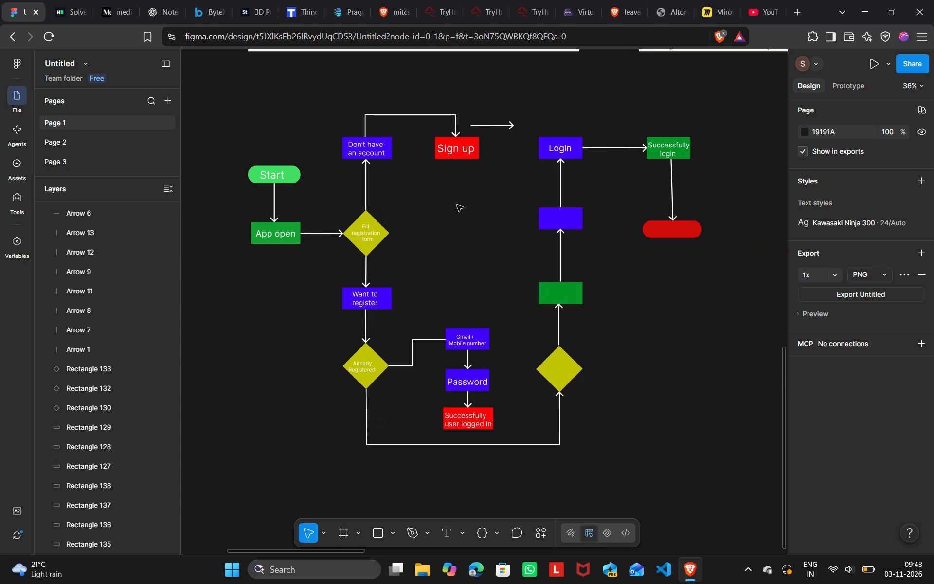
pyautogui.moveTo(557, 374); pyautogui.dragTo(555, 358)
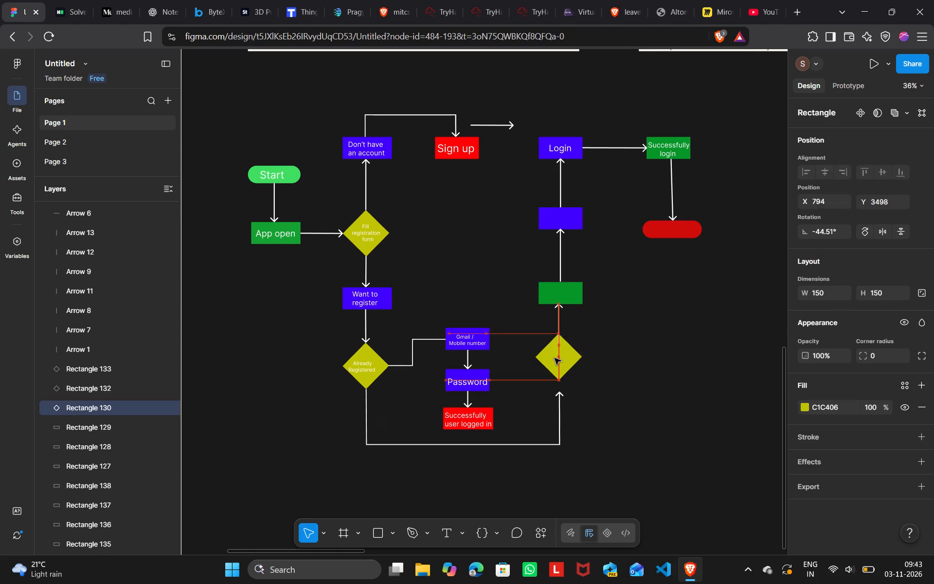
pyautogui.moveTo(555, 358); pyautogui.dragTo(480, 247)
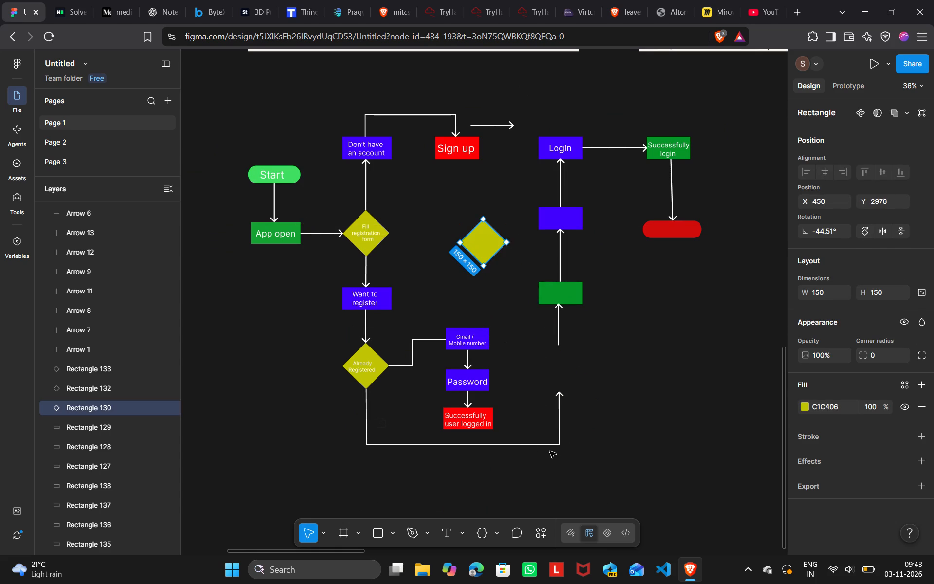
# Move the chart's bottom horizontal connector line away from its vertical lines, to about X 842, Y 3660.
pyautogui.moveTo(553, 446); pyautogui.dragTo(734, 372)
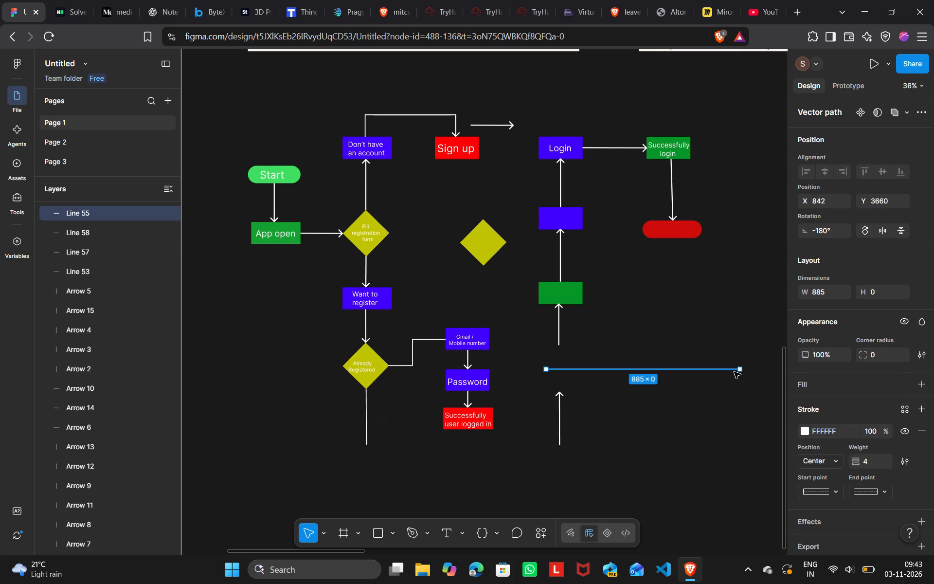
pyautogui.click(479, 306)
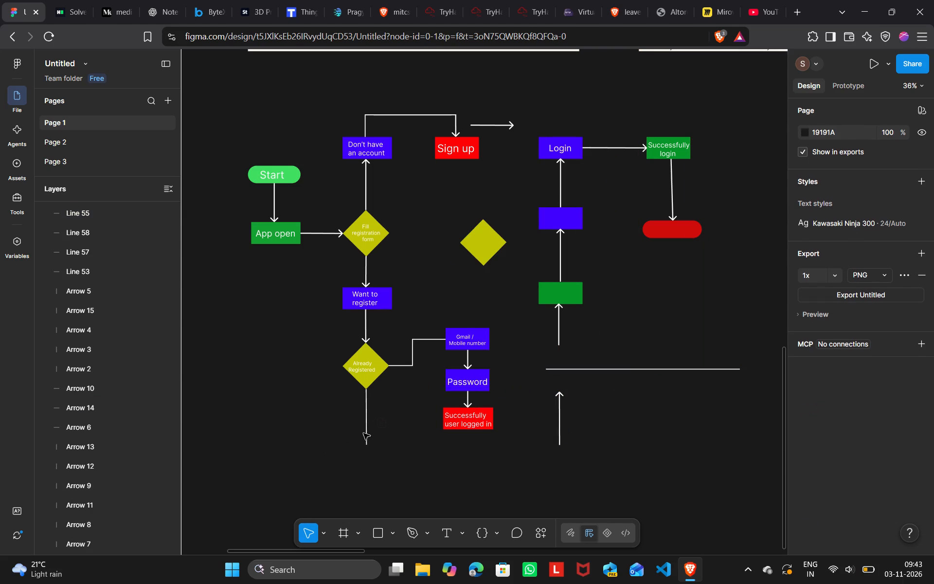
# Delete the small faint icon beside the vertical line below "Already Registered".
pyautogui.click(384, 416)
pyautogui.press('BackSpace')
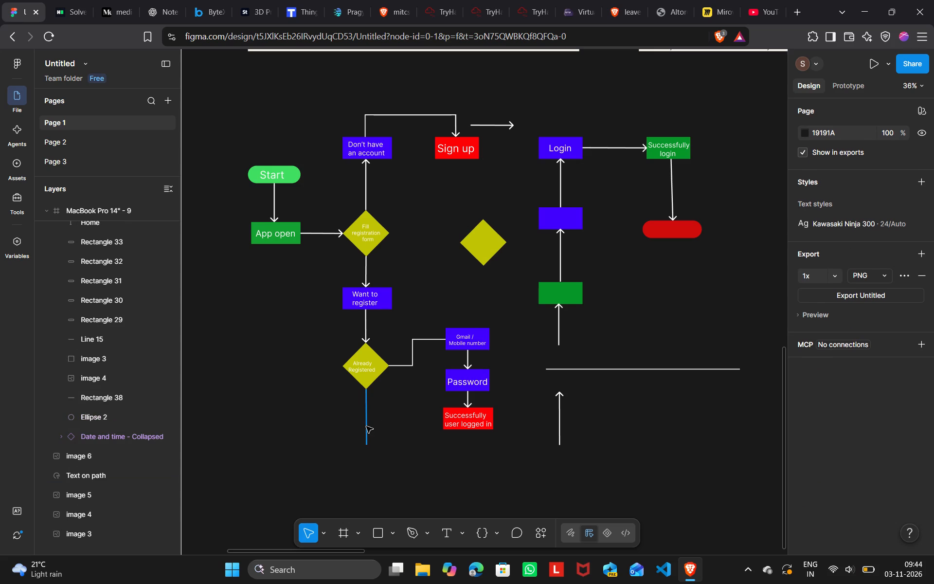
# Move the vertical line below "Already Registered" out of the flow, to about X 1178, Y 3808.
pyautogui.moveTo(366, 426); pyautogui.dragTo(619, 441)
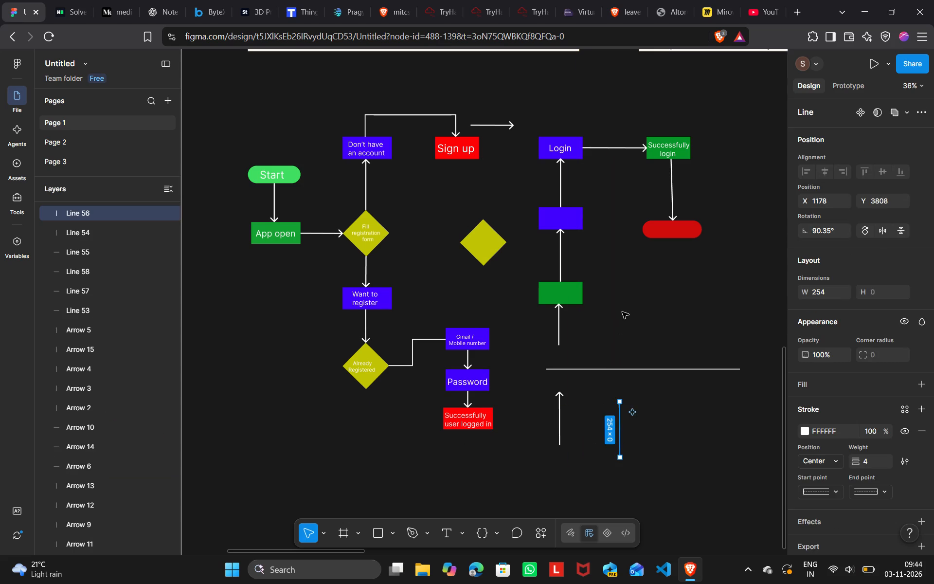
pyautogui.click(622, 312)
# Reposition the blank yellow diamond under "Sign up" at about X 346, Y 2913.
pyautogui.scroll(-1, 622, 312)
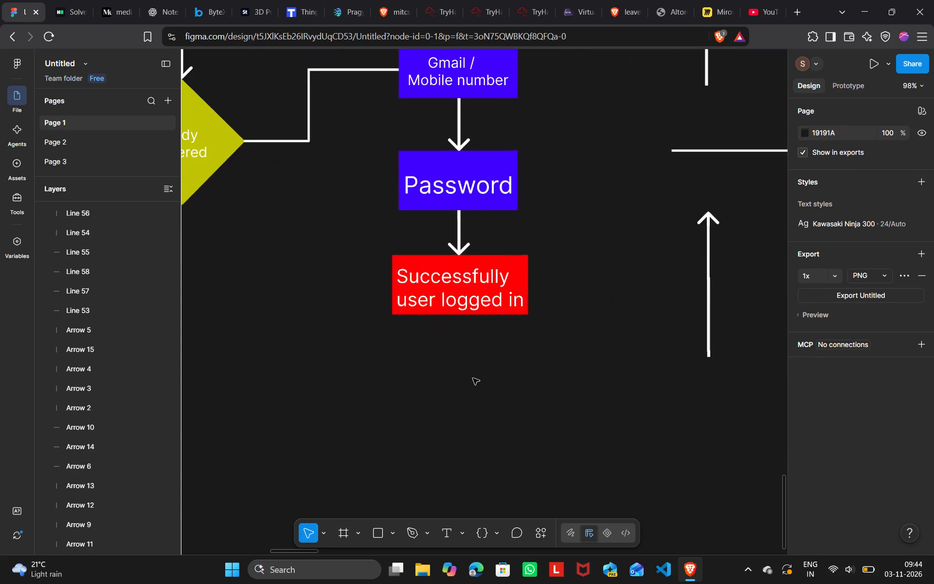
pyautogui.scroll(3, 473, 378)
pyautogui.hscroll(2, 473, 378)
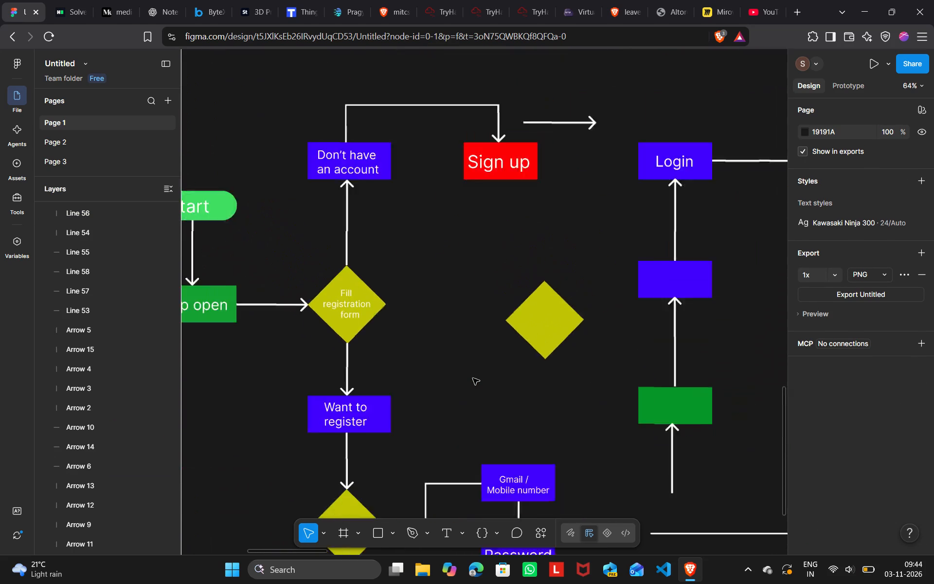
pyautogui.moveTo(541, 332); pyautogui.dragTo(506, 297)
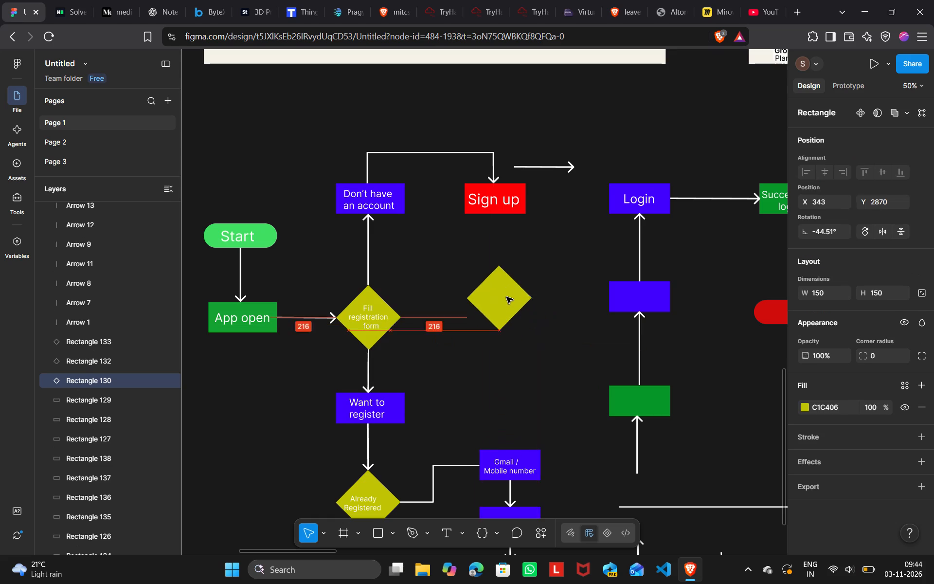
pyautogui.moveTo(506, 297); pyautogui.dragTo(500, 301)
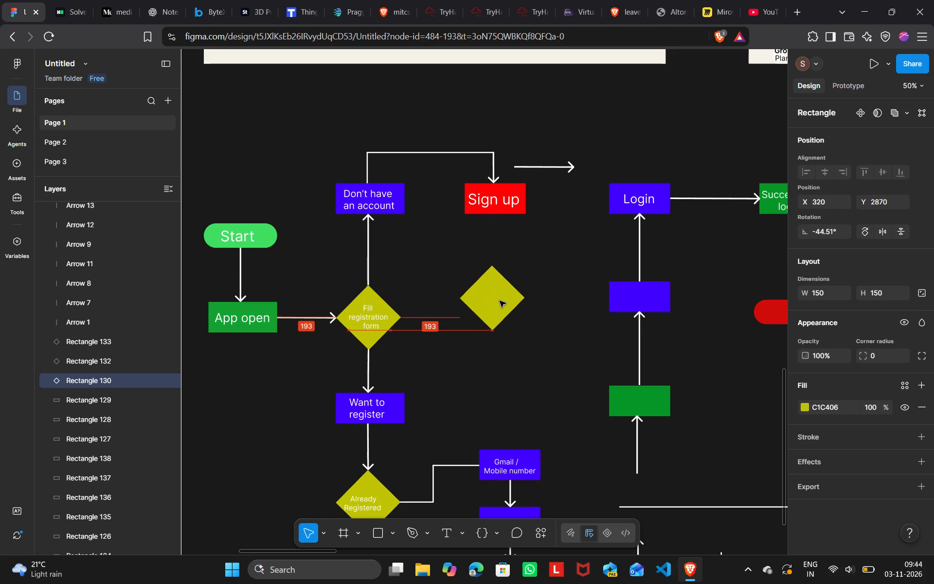
pyautogui.moveTo(500, 301); pyautogui.dragTo(505, 300)
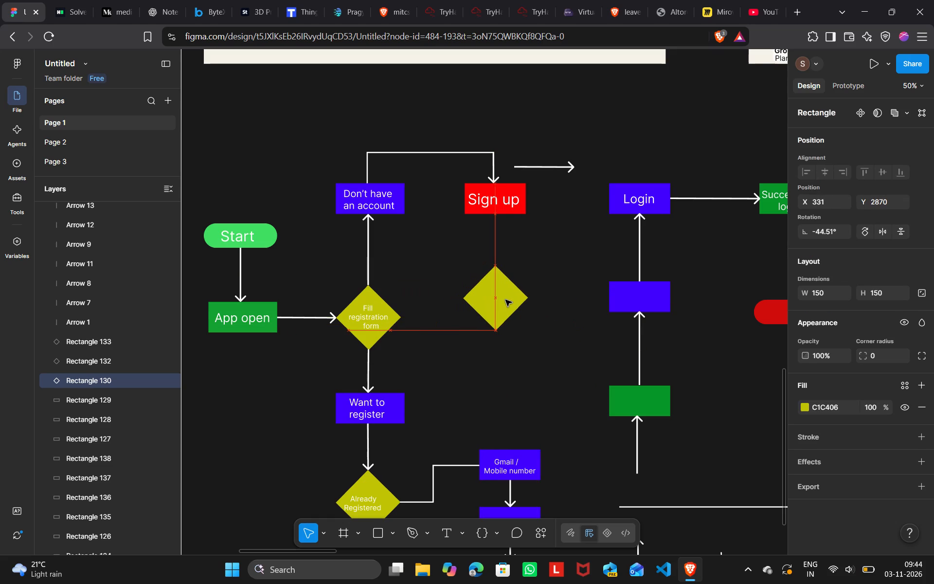
pyautogui.press('Left')
pyautogui.click(505, 300)
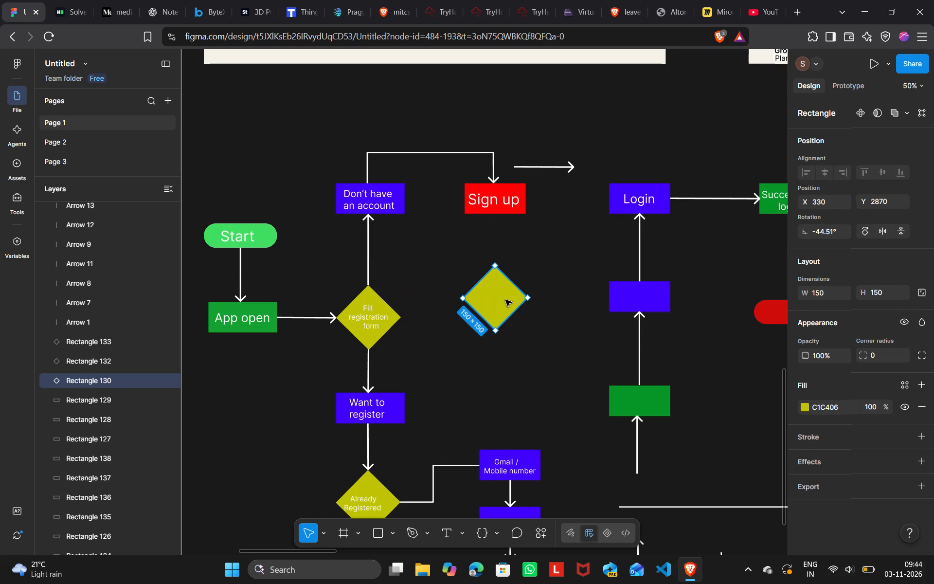
pyautogui.press('Right')
pyautogui.press('Right')
pyautogui.press('Right')
pyautogui.click(505, 300)
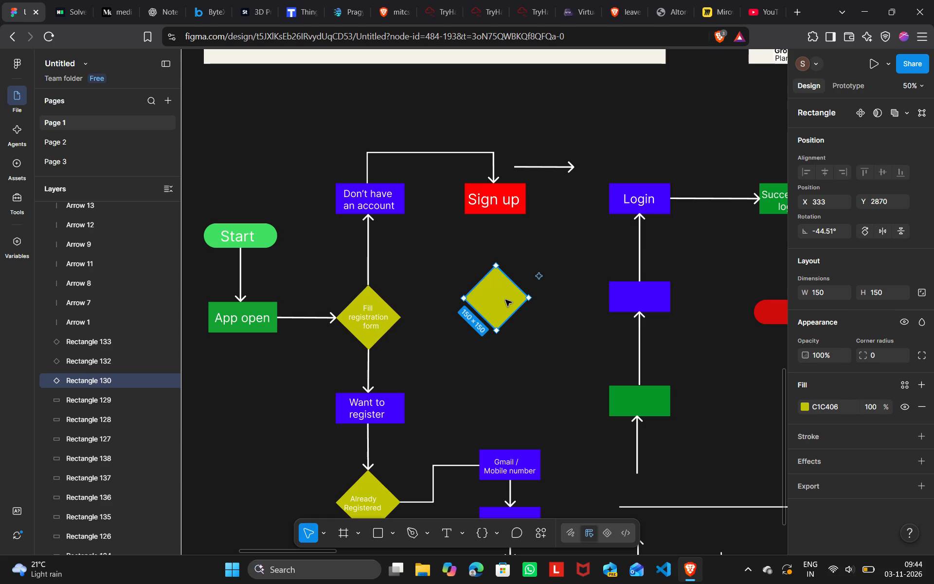
pyautogui.moveTo(495, 302); pyautogui.dragTo(503, 310)
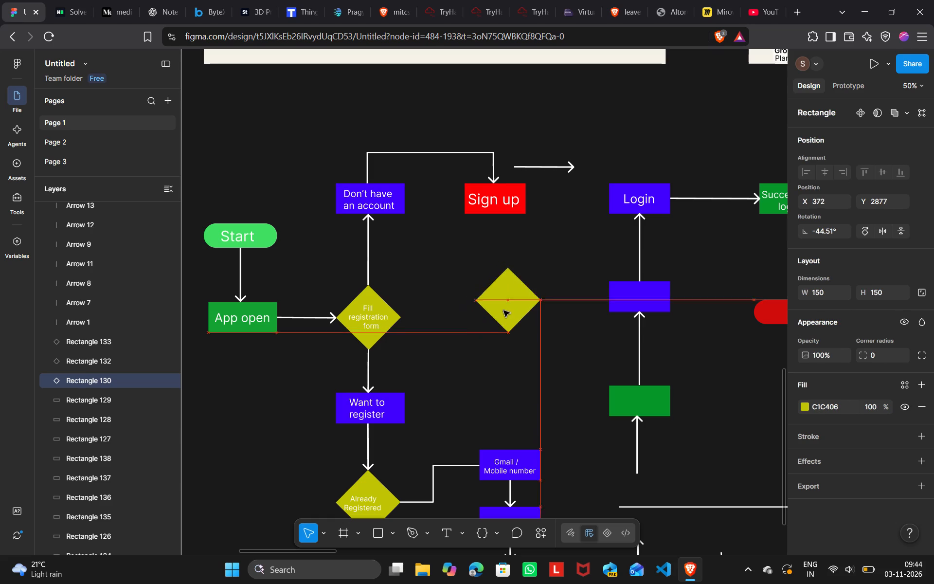
pyautogui.moveTo(503, 310); pyautogui.dragTo(500, 315)
# Move the long horizontal connector line between "Want to register" and "Gmail / Mobile number", at about X 27, Y 3424.
pyautogui.scroll(-1, 500, 315)
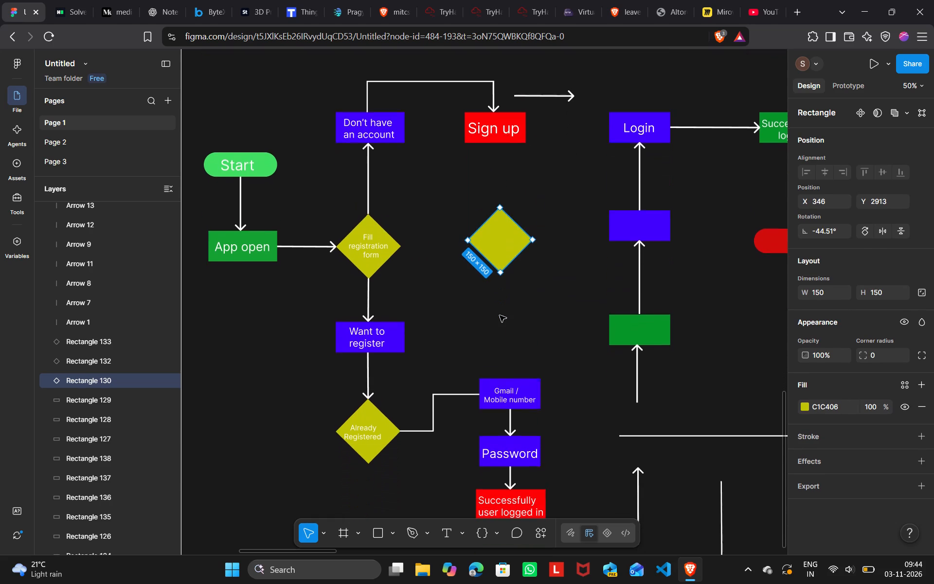
pyautogui.moveTo(678, 437); pyautogui.dragTo(601, 384)
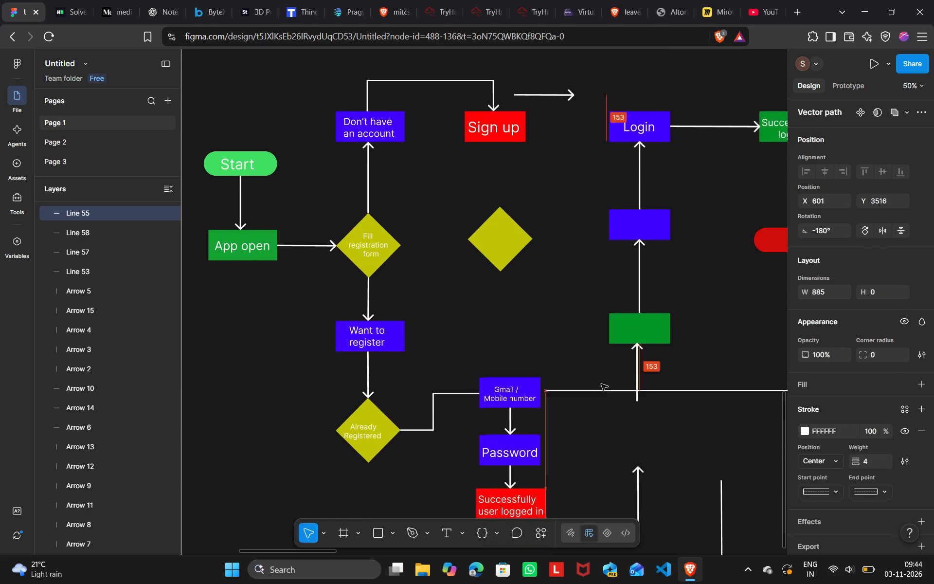
pyautogui.moveTo(601, 384); pyautogui.dragTo(430, 369)
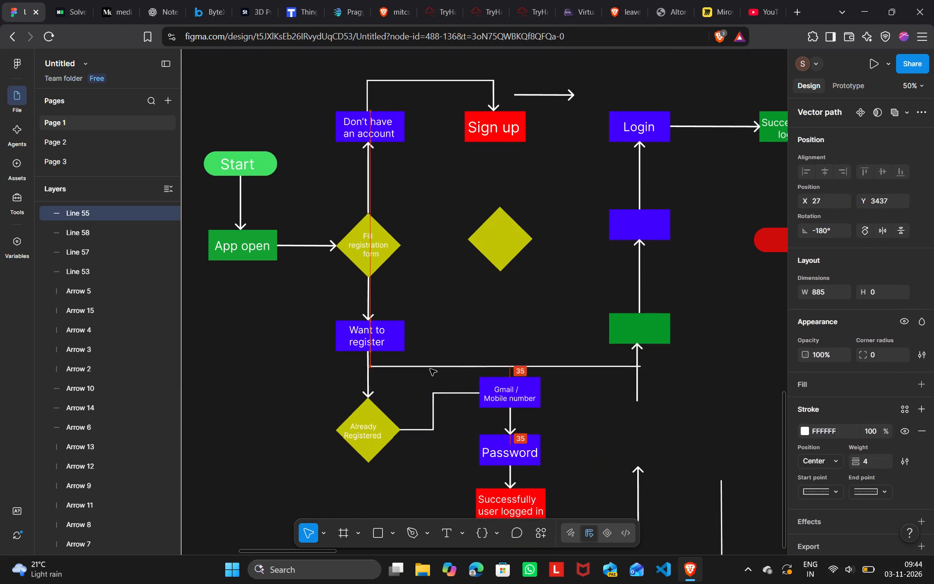
pyautogui.moveTo(430, 369); pyautogui.dragTo(430, 365)
pyautogui.click(430, 365)
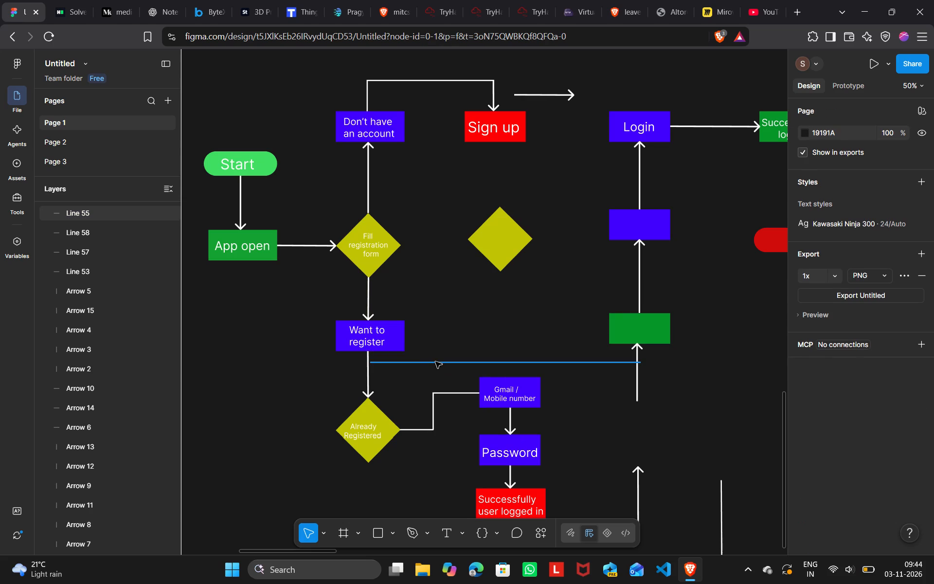
# Set the length of the long horizontal connector line above "Gmail / Mobile number" to 600.
pyautogui.click(435, 362)
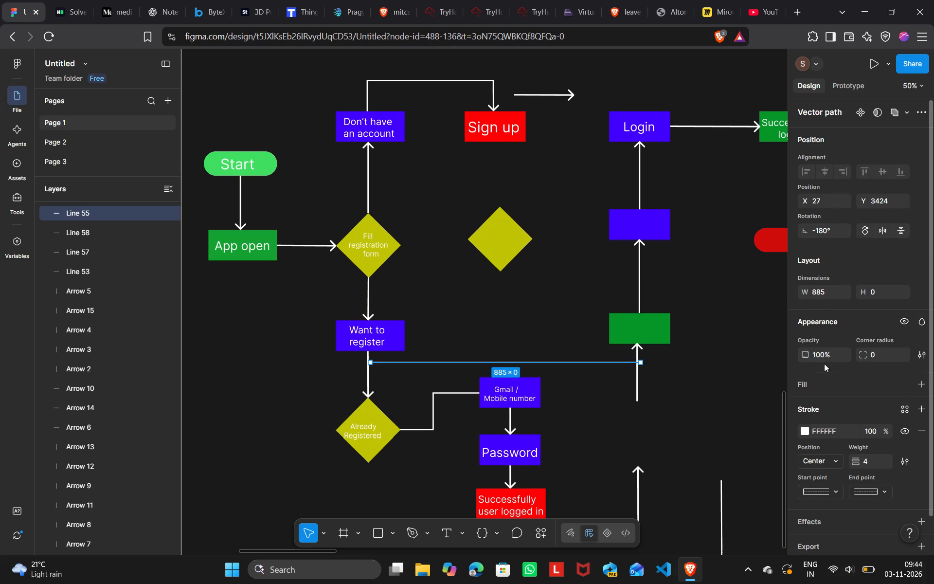
pyautogui.click(827, 291)
pyautogui.press('BackSpace')
pyautogui.press('BackSpace')
pyautogui.press('BackSpace')
pyautogui.press('BackSpace')
pyautogui.press('BackSpace')
pyautogui.press('BackSpace')
pyautogui.press('BackSpace')
pyautogui.press('BackSpace')
pyautogui.write('600')
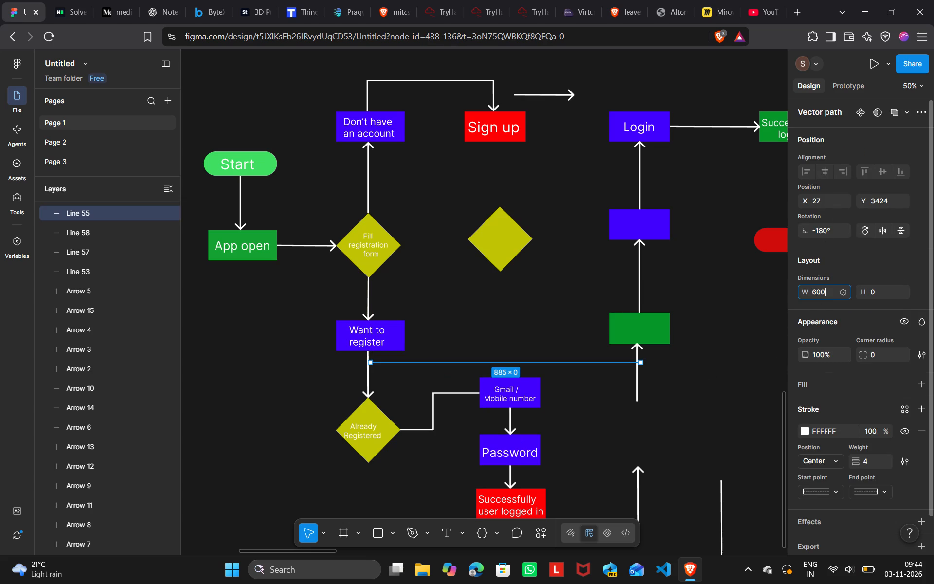
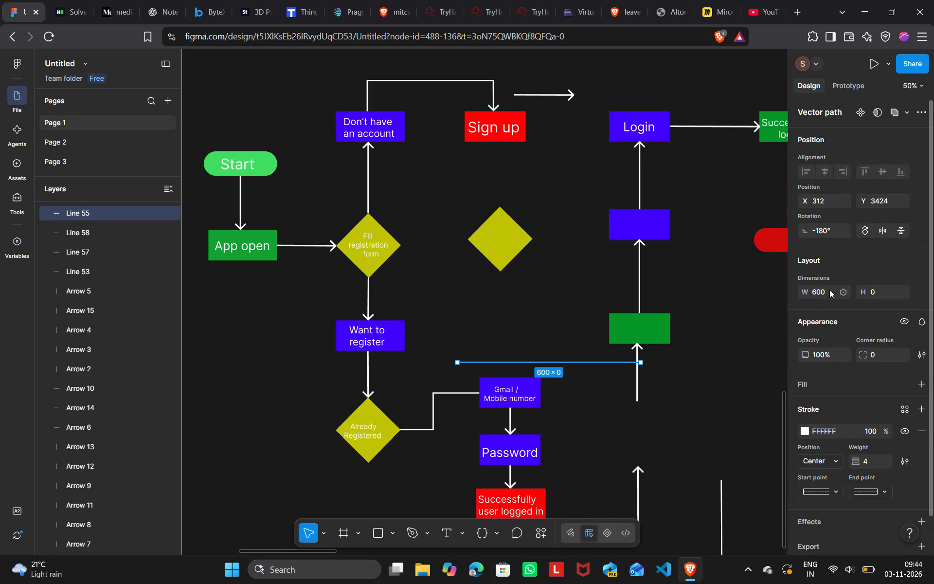
# Set the length of the long horizontal connector line above "Gmail / Mobile number" to 500.
pyautogui.click(829, 290)
pyautogui.press('BackSpace')
pyautogui.press('BackSpace')
pyautogui.press('BackSpace')
pyautogui.press('BackSpace')
pyautogui.press('BackSpace')
pyautogui.press('BackSpace')
pyautogui.write('500')
pyautogui.press('Return')
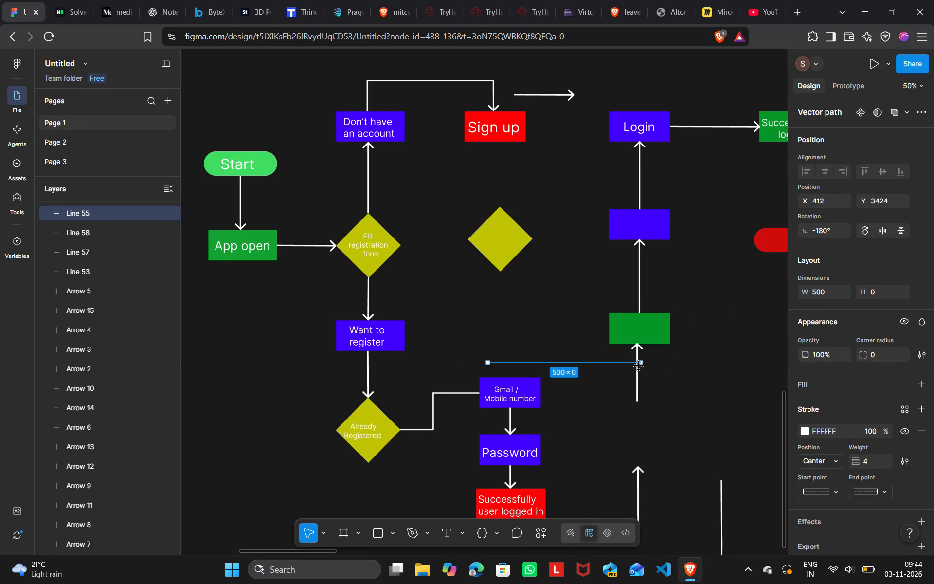
# Extend the vertical line below the blank yellow diamond down to the long horizontal connector, making it about 288 long.
pyautogui.scroll(-2, 639, 358)
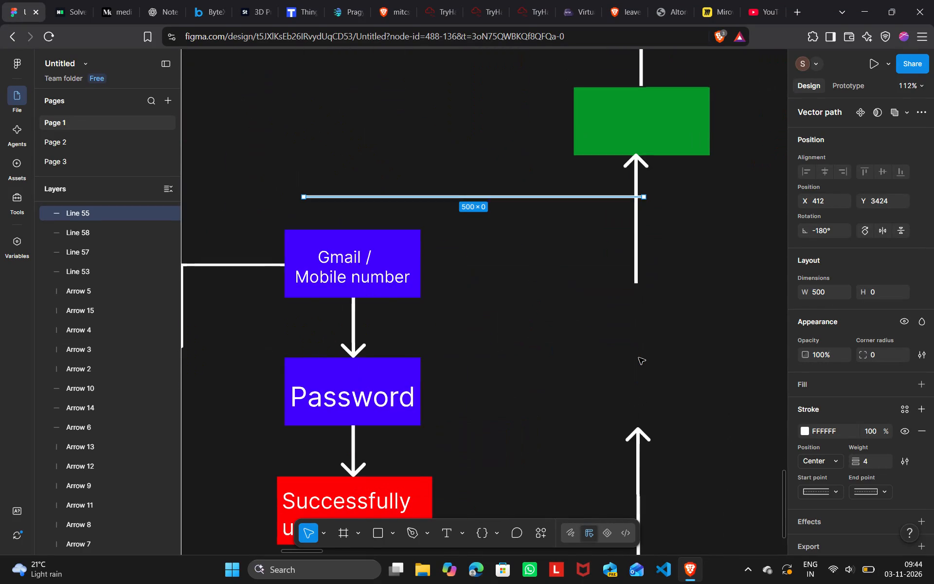
pyautogui.scroll(-1, 639, 358)
pyautogui.click(635, 260)
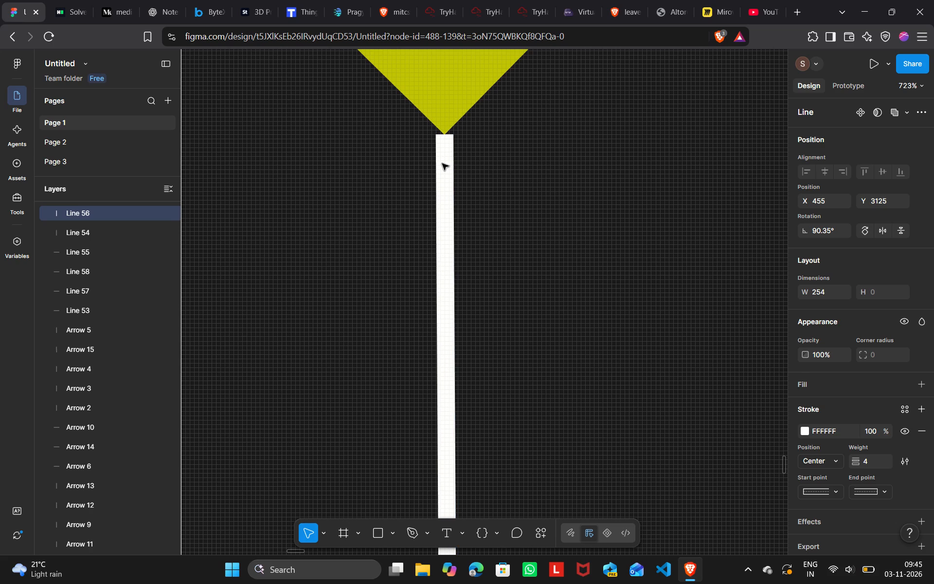
pyautogui.click(604, 235)
pyautogui.scroll(-8, 604, 235)
pyautogui.scroll(1, 604, 235)
pyautogui.click(448, 139)
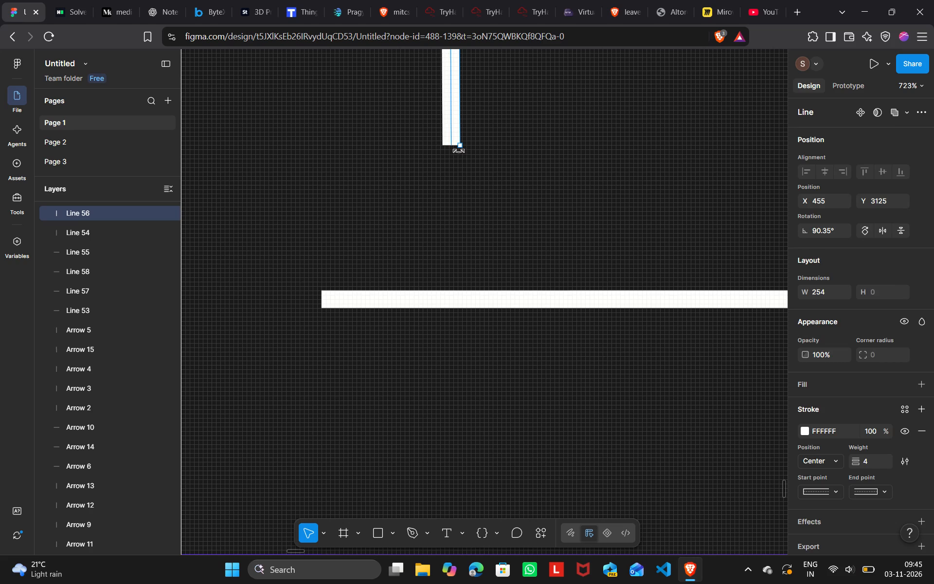
pyautogui.moveTo(459, 148); pyautogui.dragTo(460, 187)
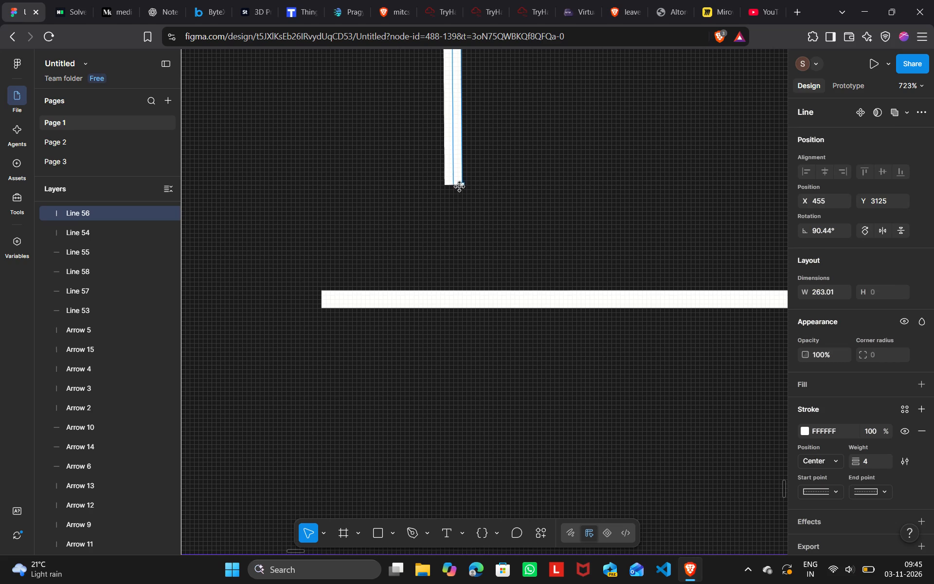
pyautogui.moveTo(460, 187); pyautogui.dragTo(460, 290)
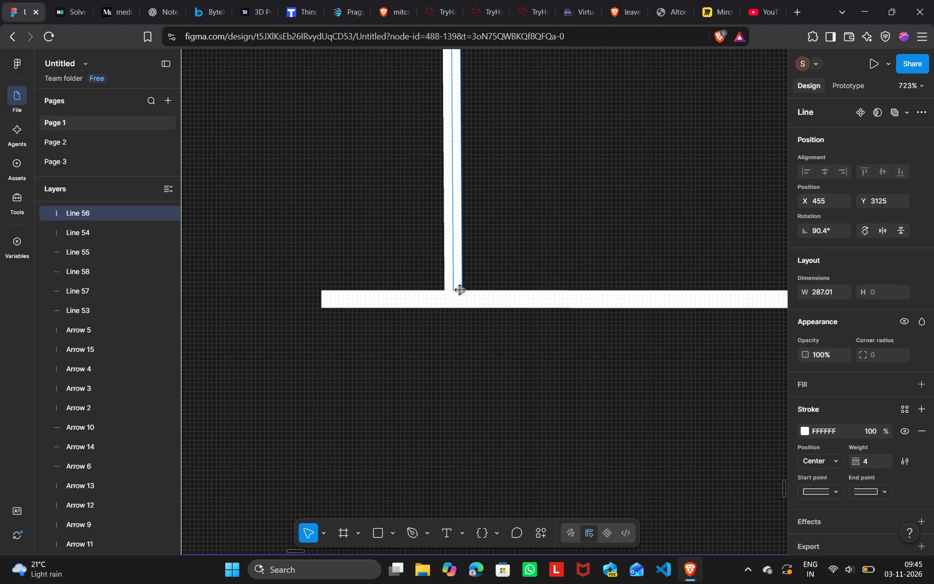
pyautogui.moveTo(460, 290); pyautogui.dragTo(459, 294)
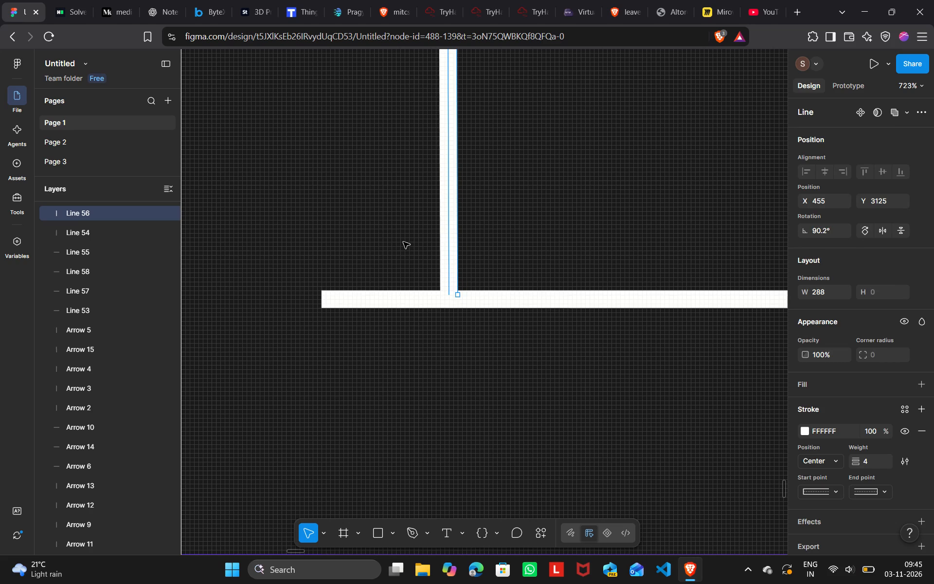
# Shorten the long horizontal connector's start so it meets the vertical line in a corner at about X 452, about 473 long.
pyautogui.click(403, 242)
pyautogui.click(381, 298)
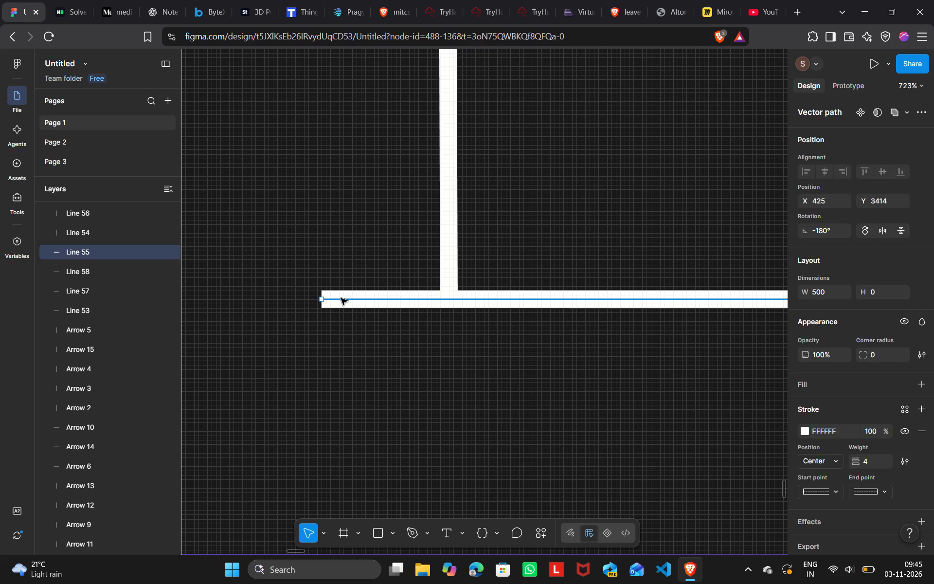
pyautogui.moveTo(322, 298); pyautogui.dragTo(441, 297)
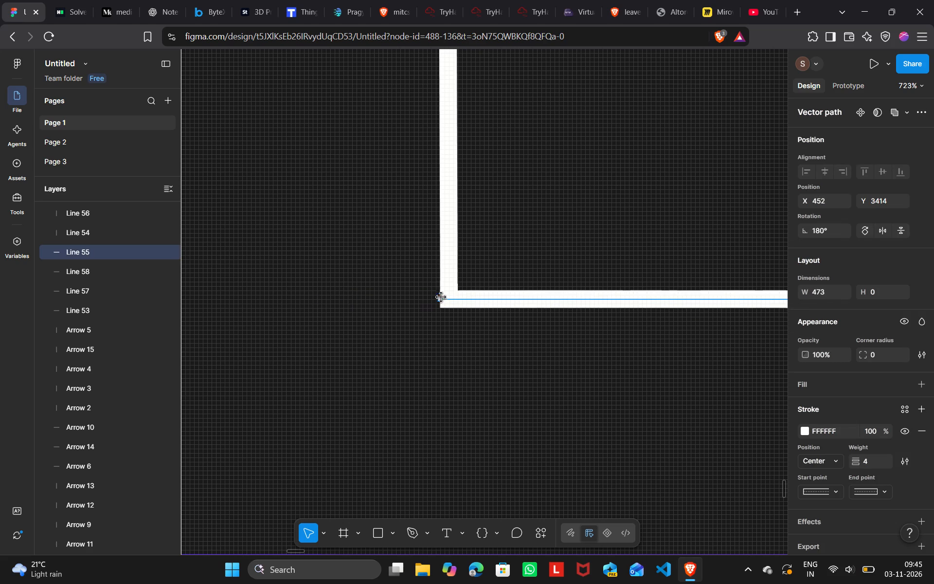
pyautogui.moveTo(441, 297); pyautogui.dragTo(439, 292)
pyautogui.click(419, 267)
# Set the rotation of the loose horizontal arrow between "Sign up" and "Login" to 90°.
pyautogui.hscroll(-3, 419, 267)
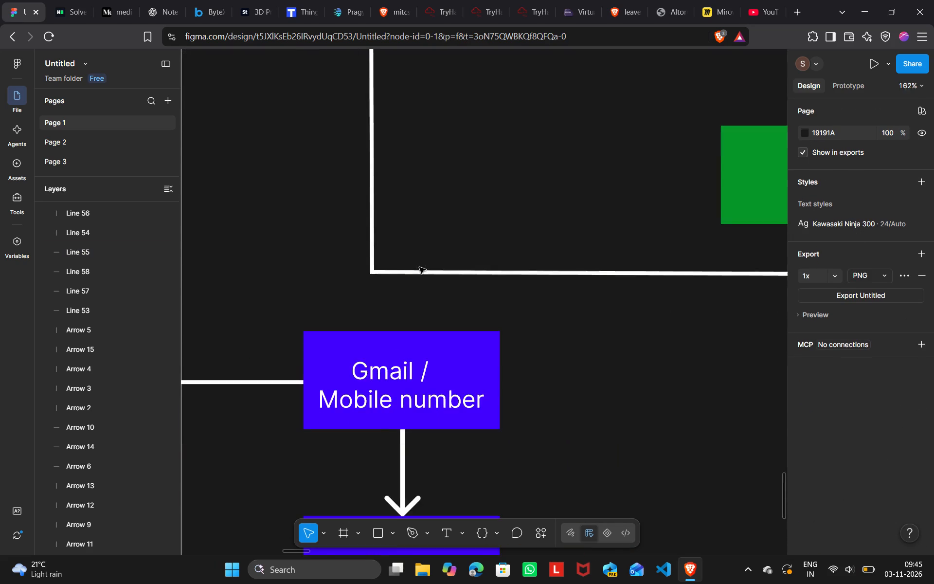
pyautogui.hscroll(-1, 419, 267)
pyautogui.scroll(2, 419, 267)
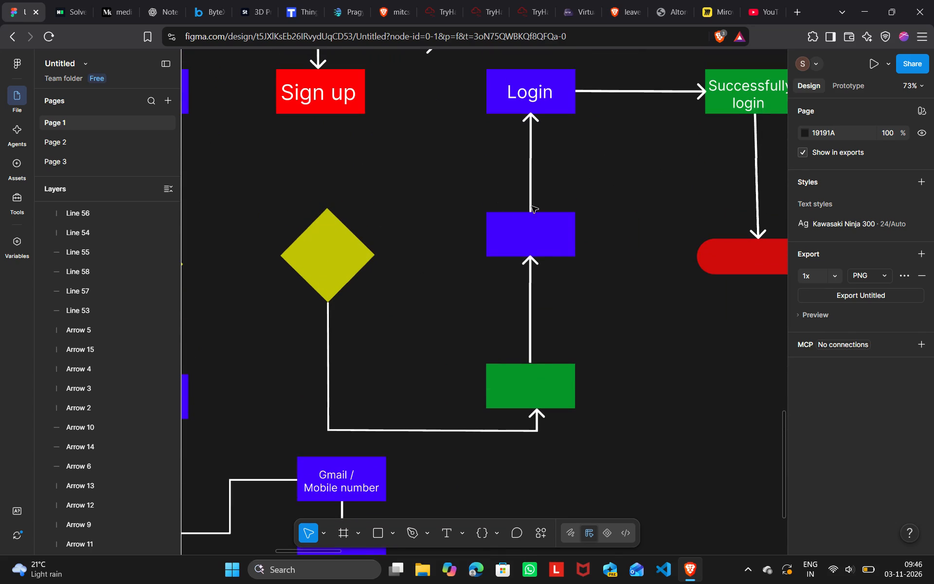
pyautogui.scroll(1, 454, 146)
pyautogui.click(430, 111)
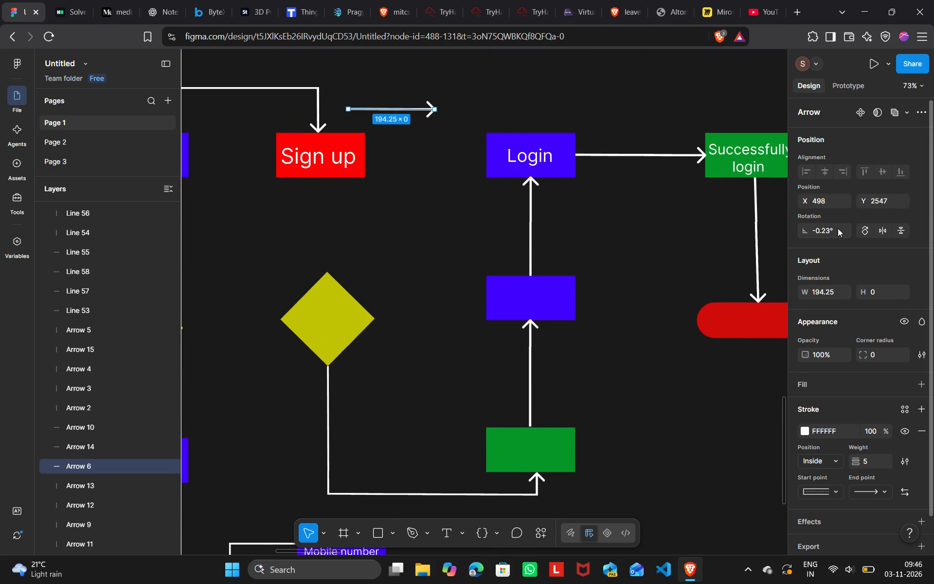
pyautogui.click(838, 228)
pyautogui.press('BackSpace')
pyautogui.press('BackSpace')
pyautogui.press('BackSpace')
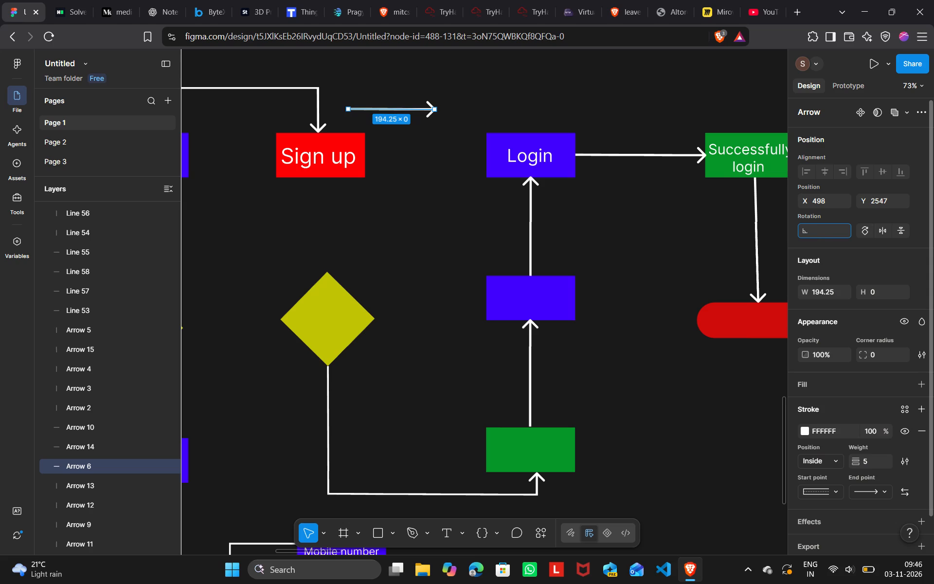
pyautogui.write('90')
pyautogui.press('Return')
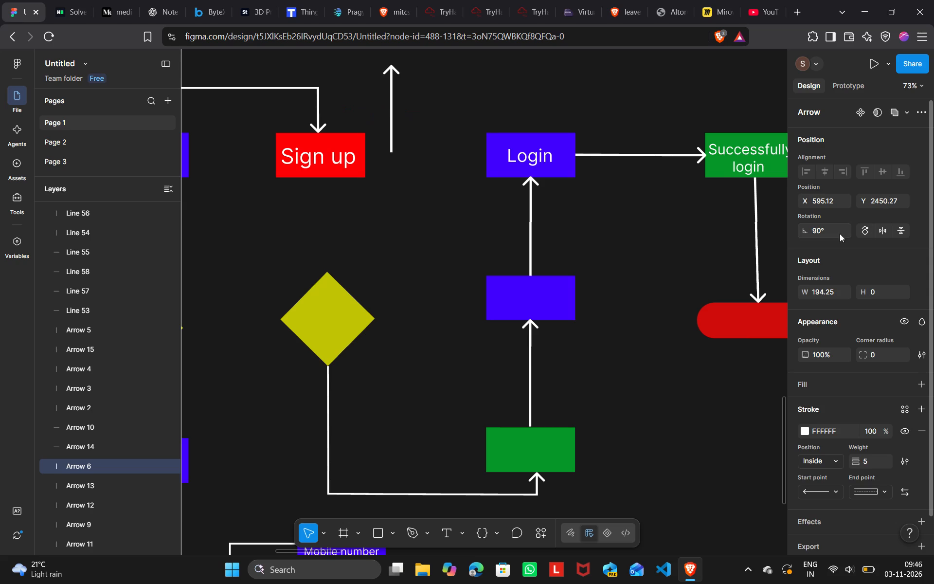
# Set the rotation of the loose arrow between "Sign up" and "Login" to -90° so it points downward.
pyautogui.click(832, 228)
pyautogui.press('BackSpace')
pyautogui.press('BackSpace')
pyautogui.press('BackSpace')
pyautogui.press('BackSpace')
pyautogui.press('BackSpace')
pyautogui.press('BackSpace')
pyautogui.press('BackSpace')
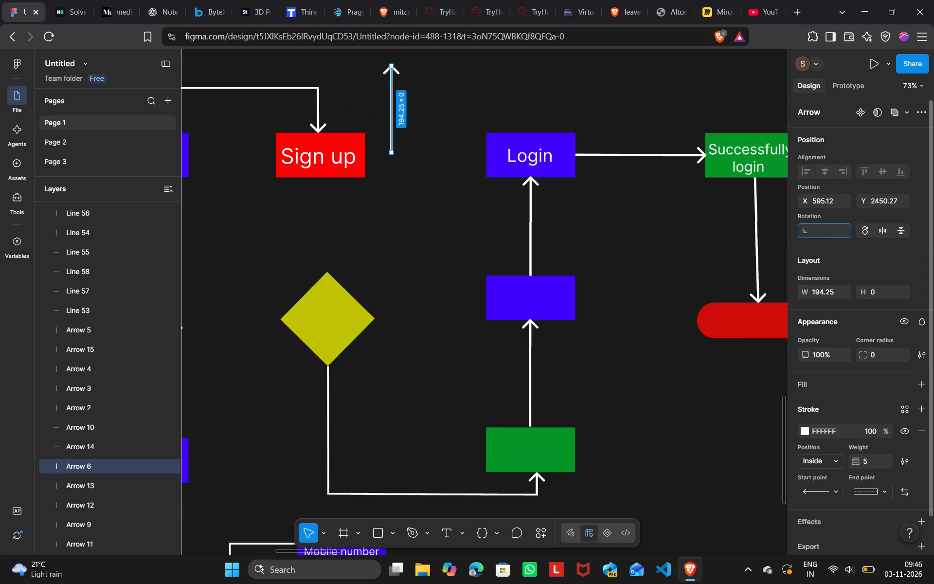
pyautogui.write('-90')
pyautogui.press('Return')
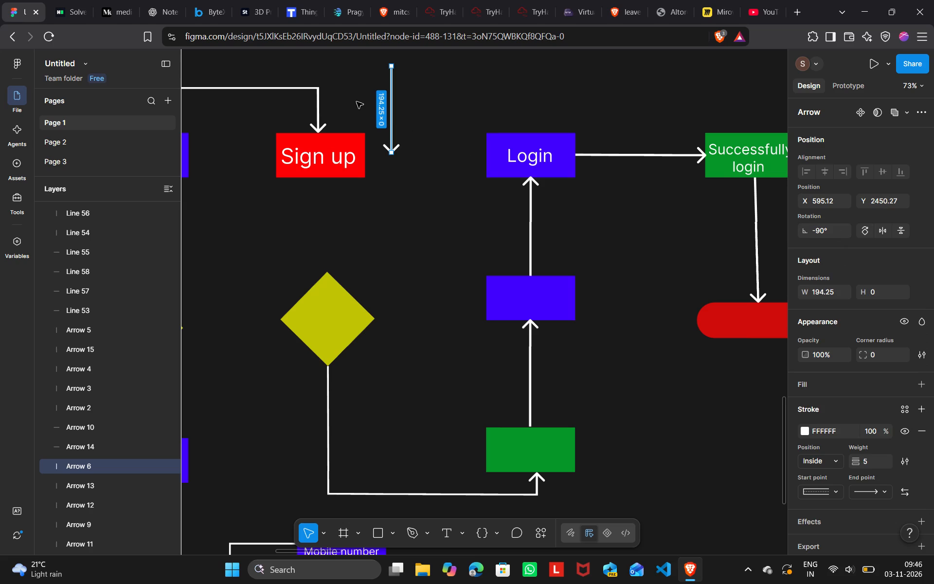
# Move the downward arrow between "Sign up" and the blank yellow diamond, at X 452, Y 2719, touching the diamond's top.
pyautogui.moveTo(391, 129); pyautogui.dragTo(319, 246)
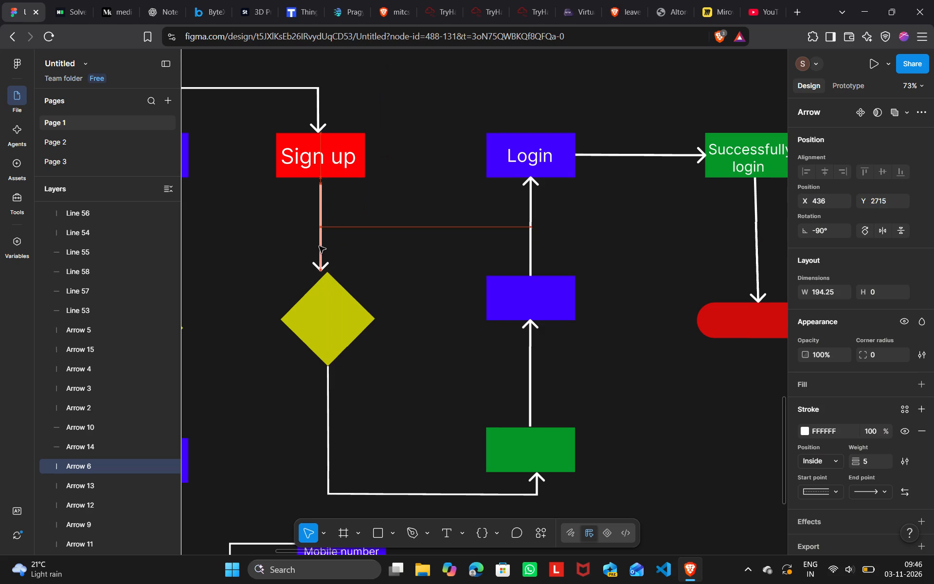
pyautogui.moveTo(319, 246); pyautogui.dragTo(325, 250)
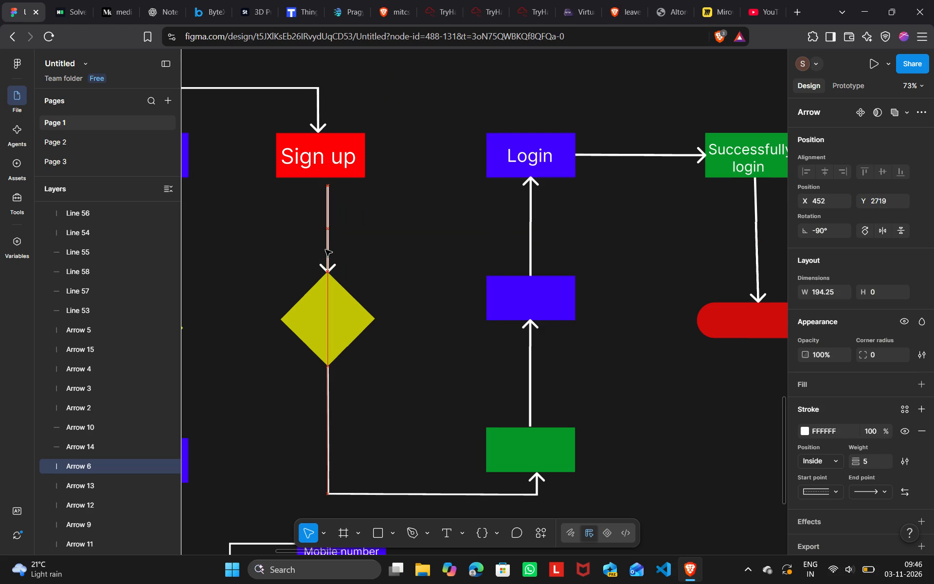
pyautogui.moveTo(325, 250); pyautogui.dragTo(325, 251)
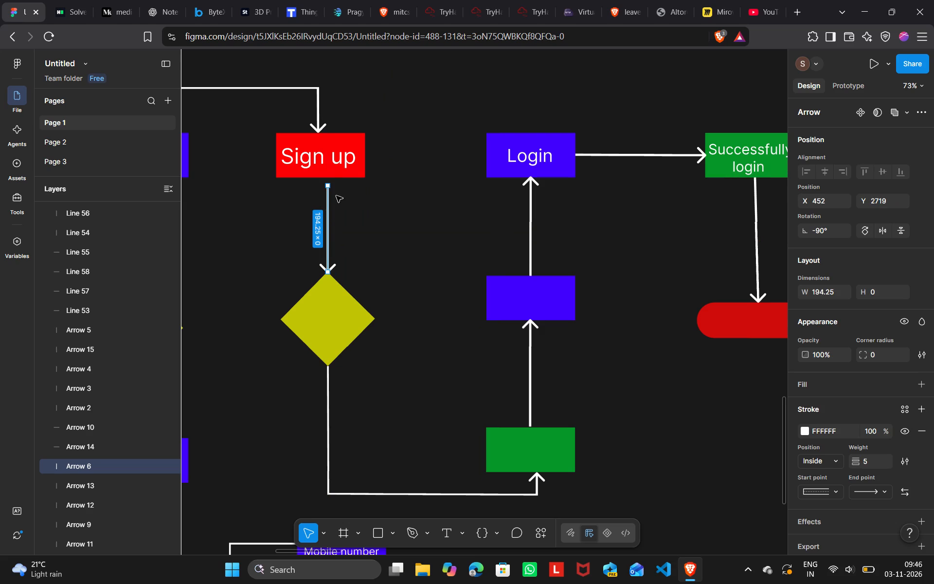
# Nudge the red "Sign up" rectangle to X 352 so it is centred over the arrow and diamond below.
pyautogui.click(360, 170)
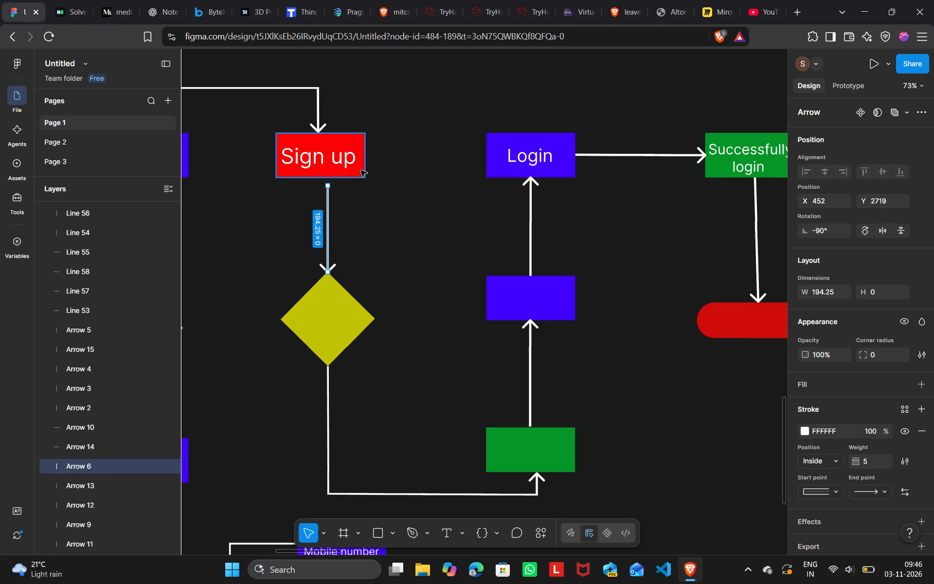
pyautogui.press('Right')
pyautogui.press('Right')
pyautogui.press('Right')
pyautogui.press('Right')
pyautogui.press('Right')
pyautogui.press('Right')
pyautogui.press('Right')
pyautogui.press('Right')
pyautogui.press('Right')
pyautogui.press('Right')
pyautogui.press('Right')
pyautogui.press('Right')
pyautogui.press('Right')
pyautogui.press('Right')
pyautogui.press('Right')
pyautogui.press('Right')
pyautogui.press('Right')
pyautogui.press('Right')
pyautogui.press('Right')
pyautogui.press('Right')
pyautogui.press('Right')
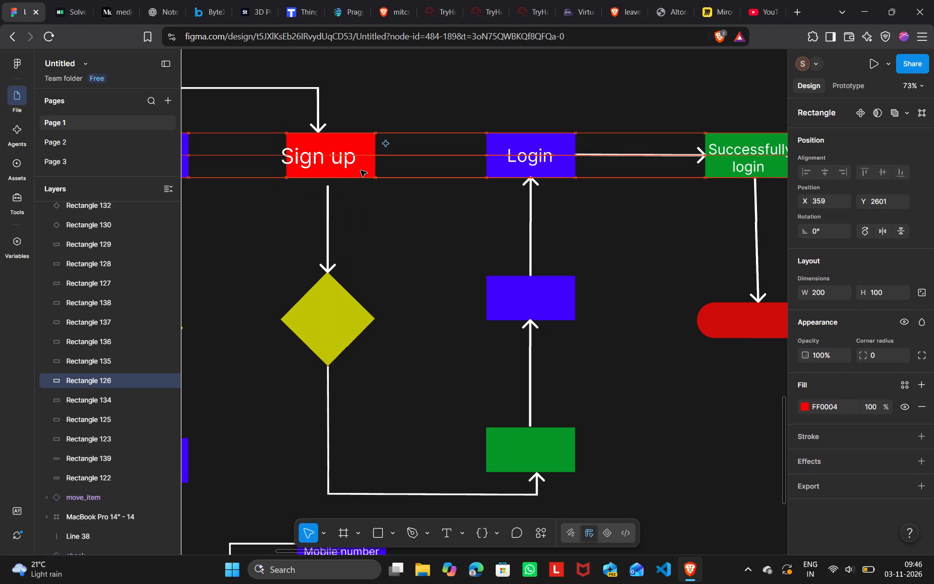
pyautogui.press('Right')
pyautogui.press('Left')
pyautogui.press('Left')
pyautogui.press('Left')
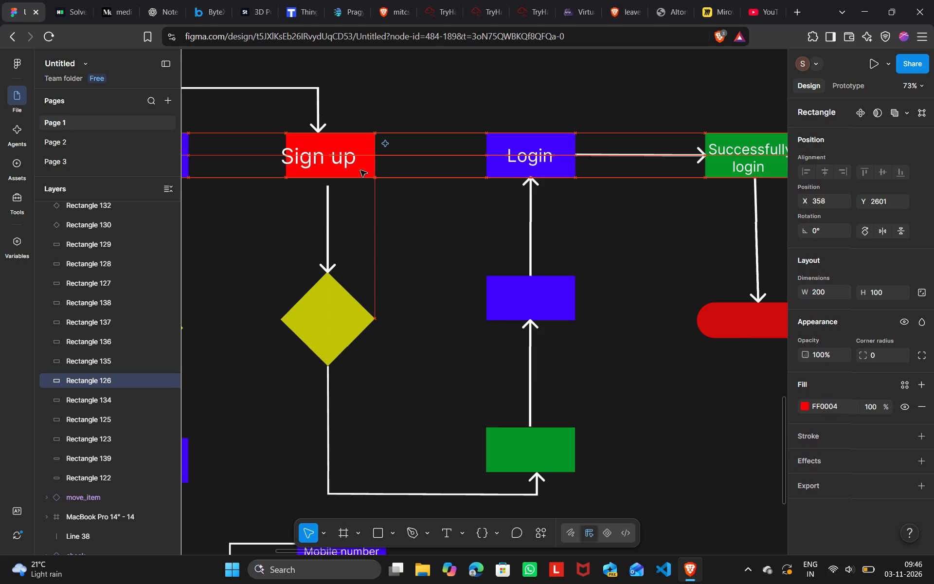
pyautogui.press('Left')
pyautogui.press('Left')
pyautogui.press('Left')
pyautogui.press('Left')
pyautogui.press('Left')
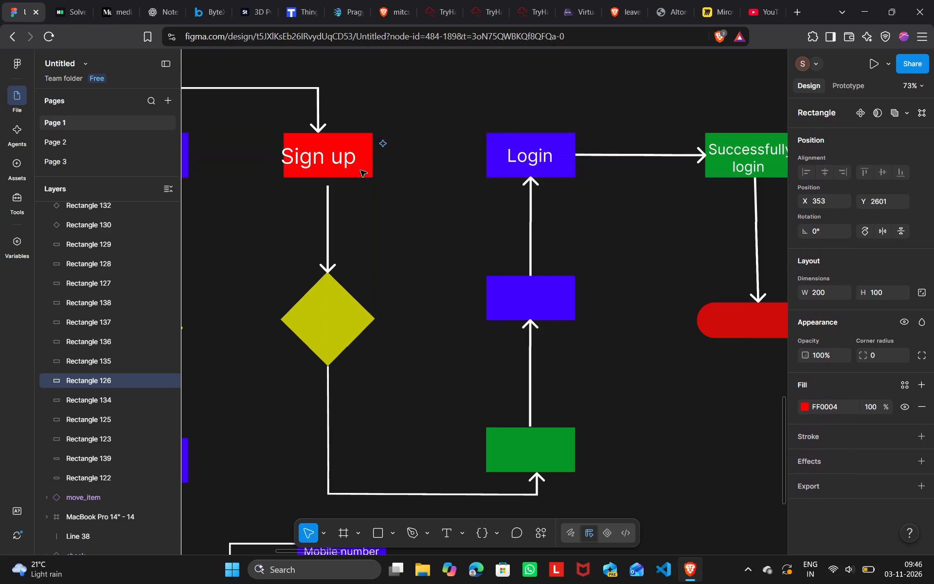
pyautogui.press('Left')
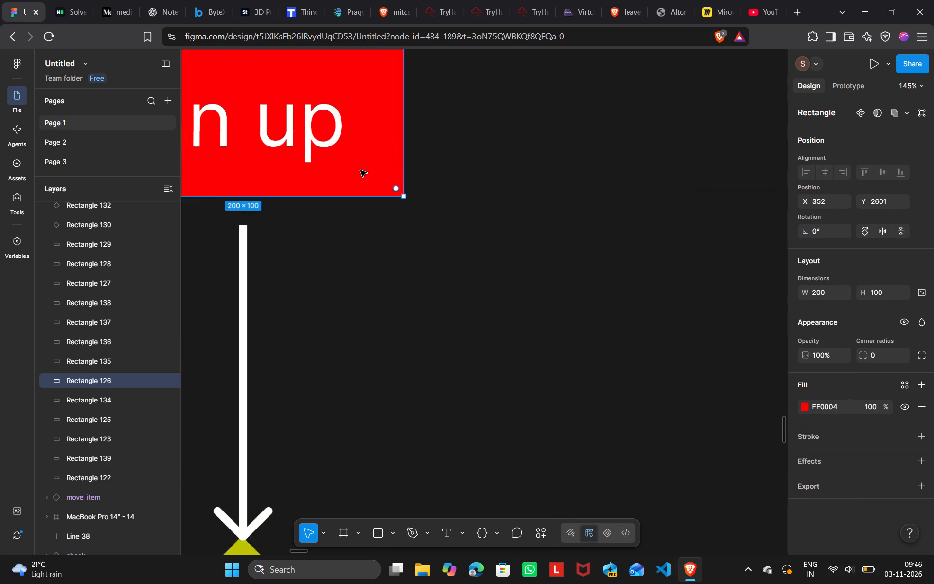
# Nudge the "Sign up" text horizontally to X 359 inside its red rectangle.
pyautogui.click(274, 108)
pyautogui.press('Right')
pyautogui.press('Right')
pyautogui.press('Right')
pyautogui.press('Right')
pyautogui.press('Right')
pyautogui.press('Right')
pyautogui.press('Right')
pyautogui.press('Right')
pyautogui.press('Right')
pyautogui.press('Right')
pyautogui.press('Right')
pyautogui.press('Right')
pyautogui.press('Right')
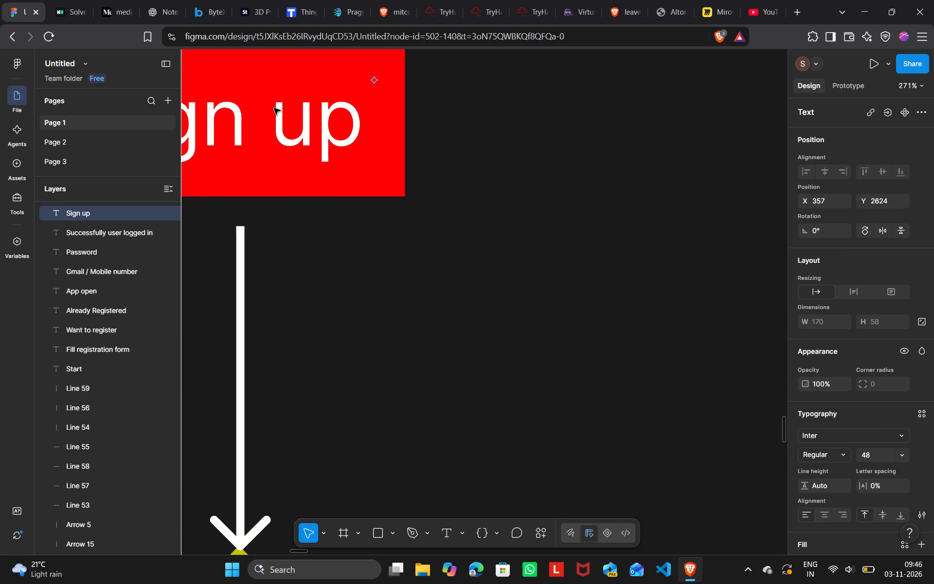
# Extend the arrow below "Sign up" upward to the red rectangle's bottom edge, making it about 212 long.
pyautogui.hscroll(2, 274, 108)
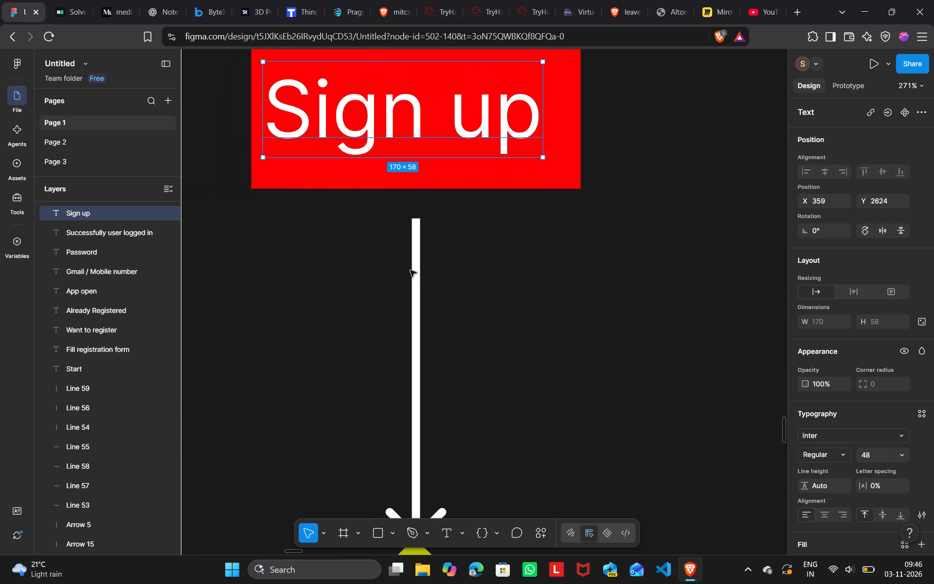
pyautogui.click(414, 270)
pyautogui.moveTo(417, 218); pyautogui.dragTo(414, 196)
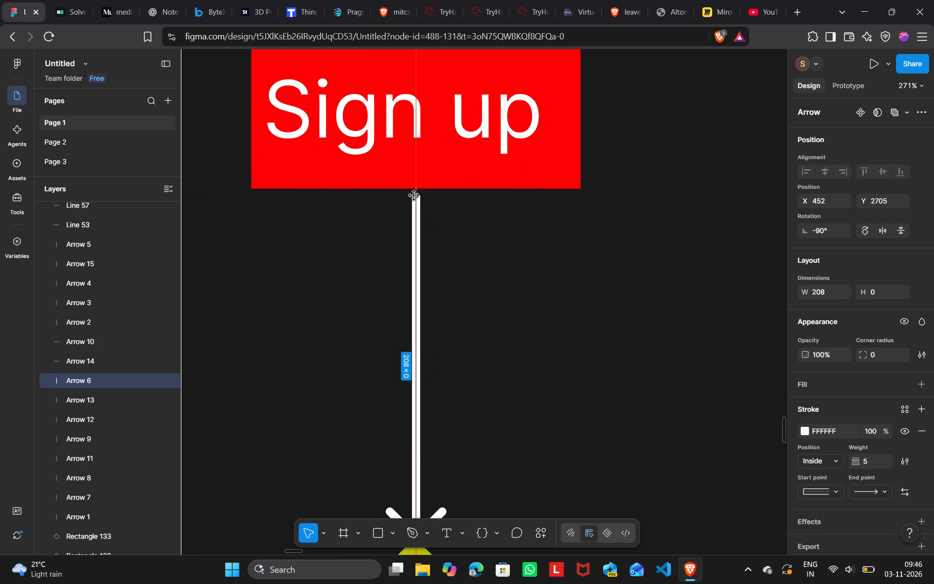
pyautogui.moveTo(414, 196); pyautogui.dragTo(415, 190)
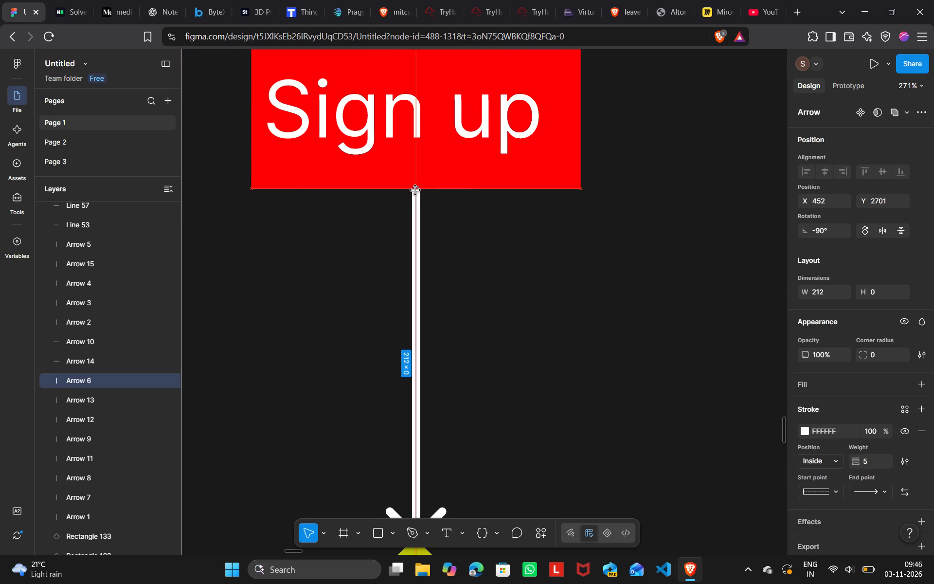
pyautogui.moveTo(415, 190); pyautogui.dragTo(414, 189)
pyautogui.click(434, 229)
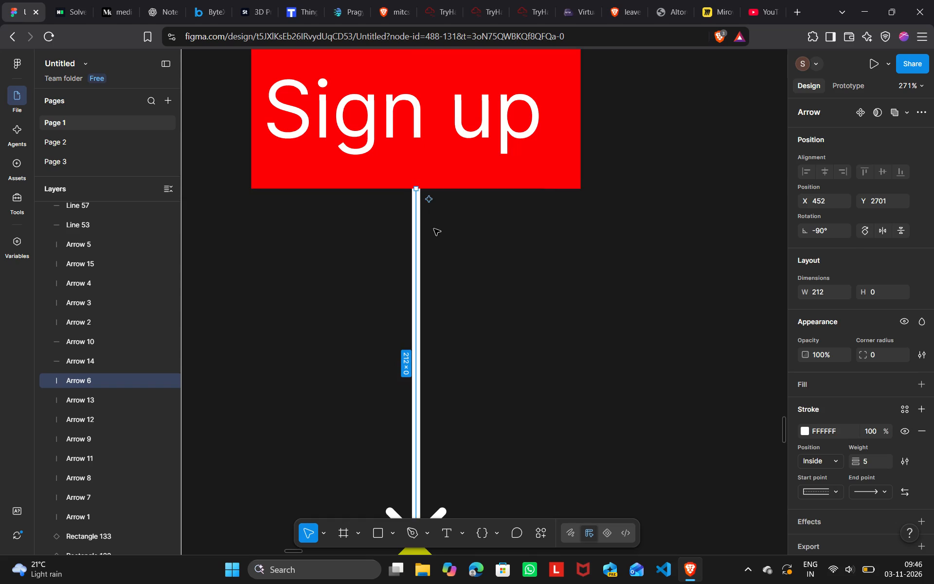
# Nudge the arrow pointing into the top of "Sign up" to X 452, in line with the arrow below the rectangle.
pyautogui.scroll(3, 434, 229)
pyautogui.click(386, 218)
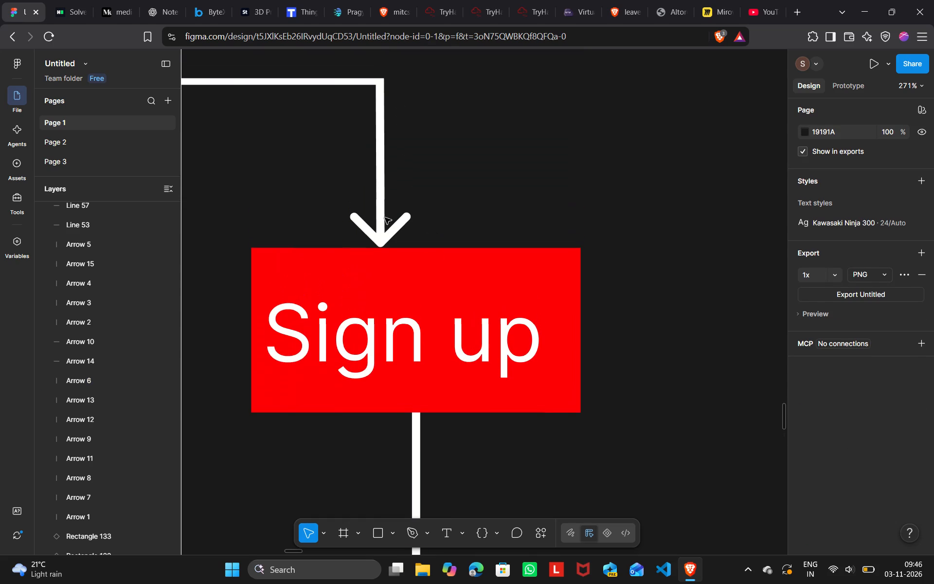
pyautogui.click(382, 217)
pyautogui.press('Right')
pyautogui.press('Right')
pyautogui.press('Right')
pyautogui.press('Right')
pyautogui.press('Right')
pyautogui.press('Right')
pyautogui.press('Right')
pyautogui.press('Right')
pyautogui.press('Right')
pyautogui.press('Right')
pyautogui.press('Right')
pyautogui.press('Right')
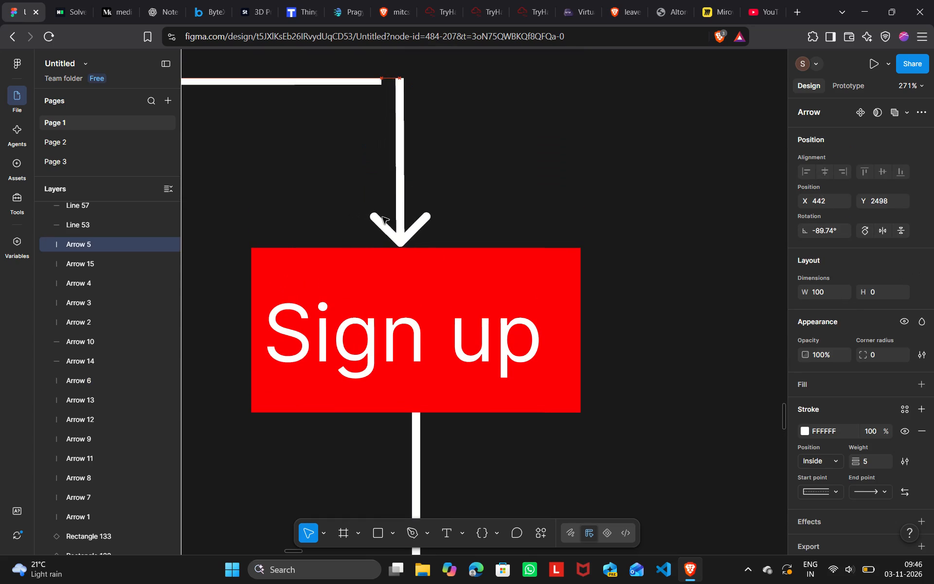
pyautogui.press('Right')
pyautogui.press('Right')
pyautogui.press('Right')
pyautogui.press('Right')
pyautogui.press('Right')
pyautogui.press('Right')
pyautogui.press('Right')
pyautogui.press('Right')
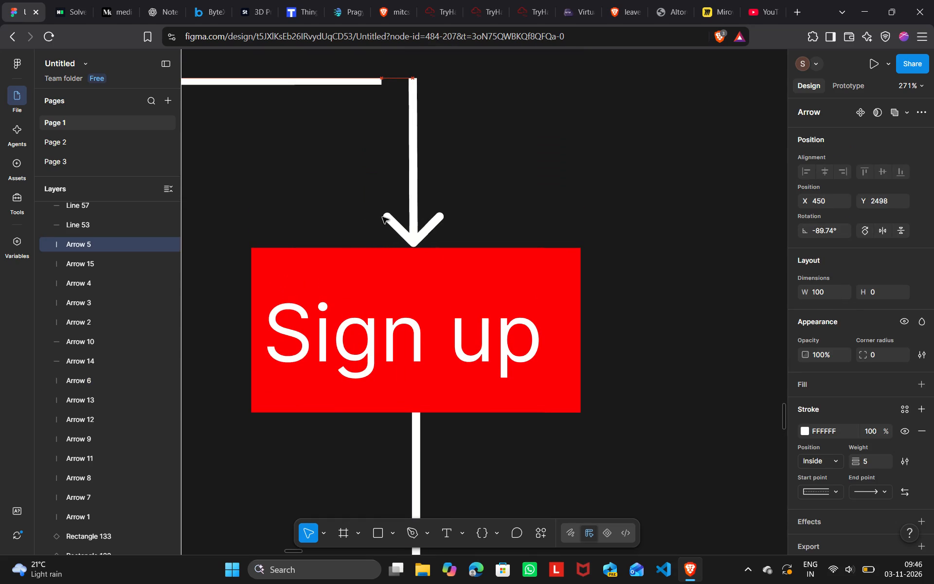
pyautogui.press('Right')
pyautogui.press('Right')
pyautogui.press('Right')
pyautogui.press('Left')
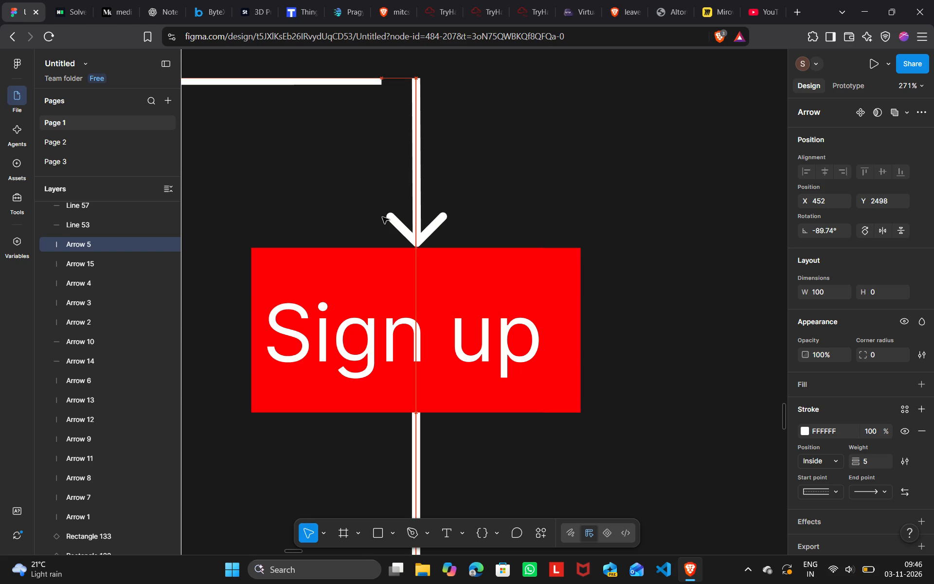
# Extend the horizontal line above "Sign up" to meet the top of the downward arrow, making it about 440 long.
pyautogui.click(378, 78)
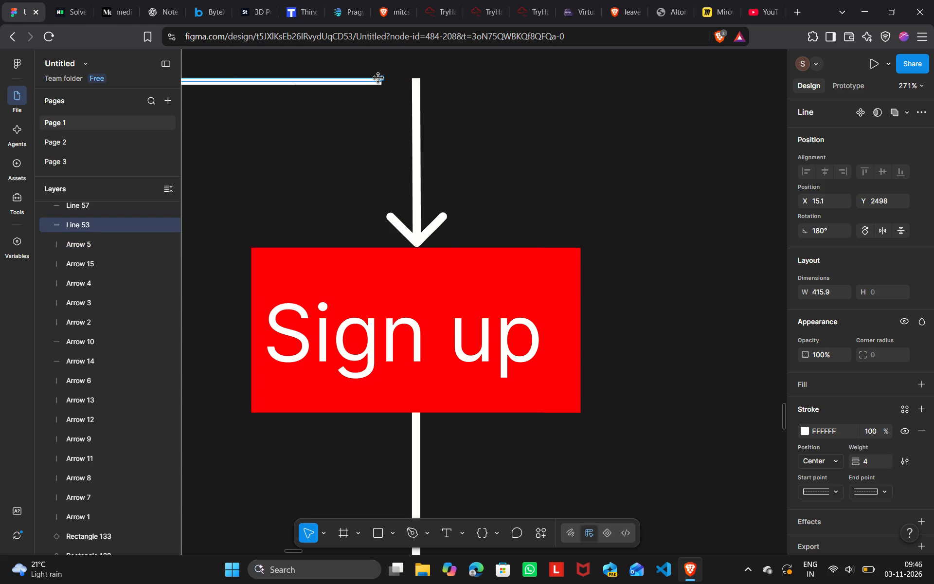
pyautogui.scroll(2, 387, 98)
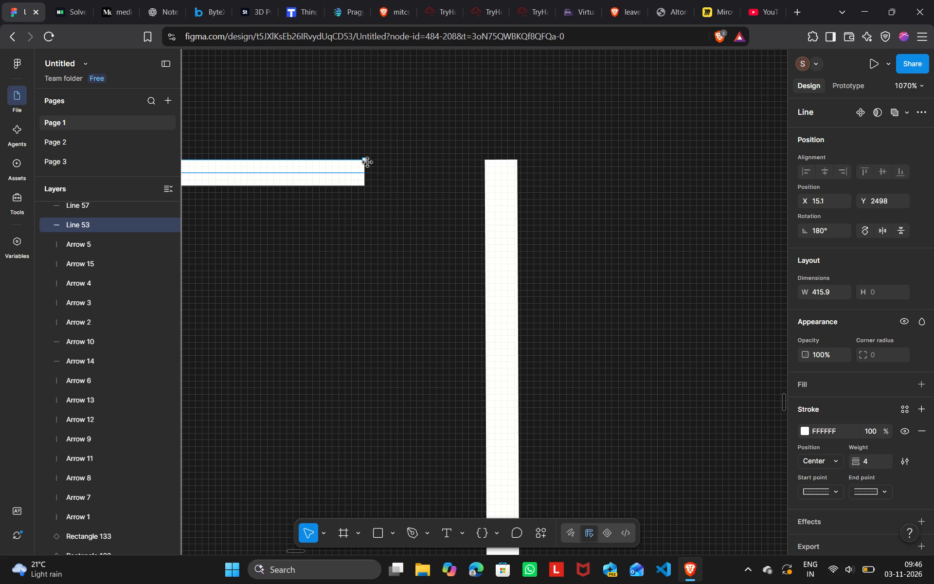
pyautogui.moveTo(365, 161); pyautogui.dragTo(440, 161)
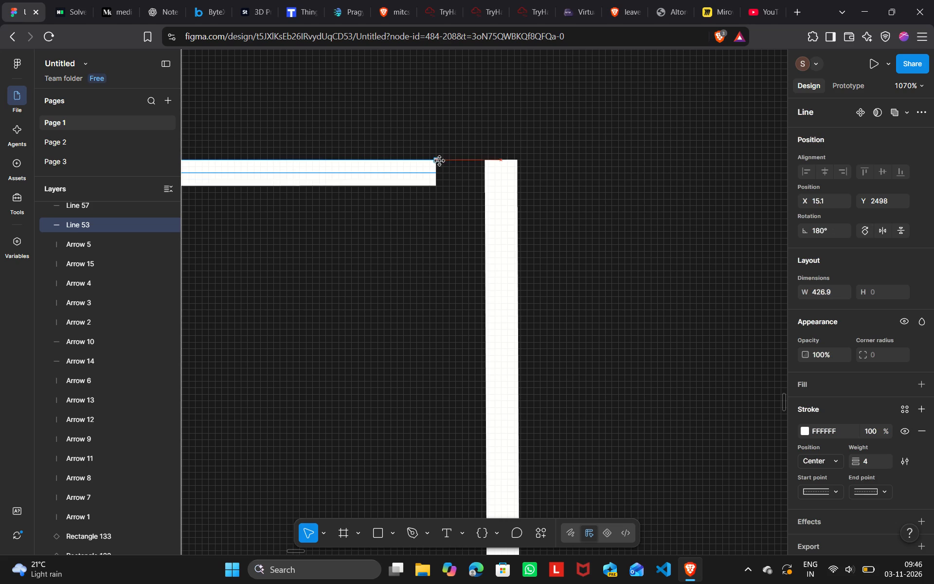
pyautogui.moveTo(440, 161); pyautogui.dragTo(515, 162)
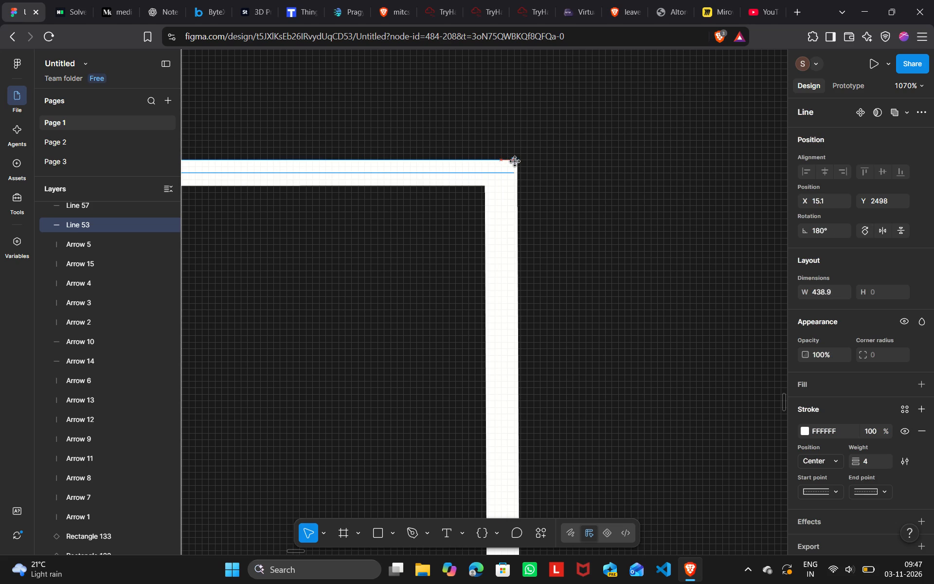
pyautogui.moveTo(515, 162); pyautogui.dragTo(520, 162)
pyautogui.press('Left')
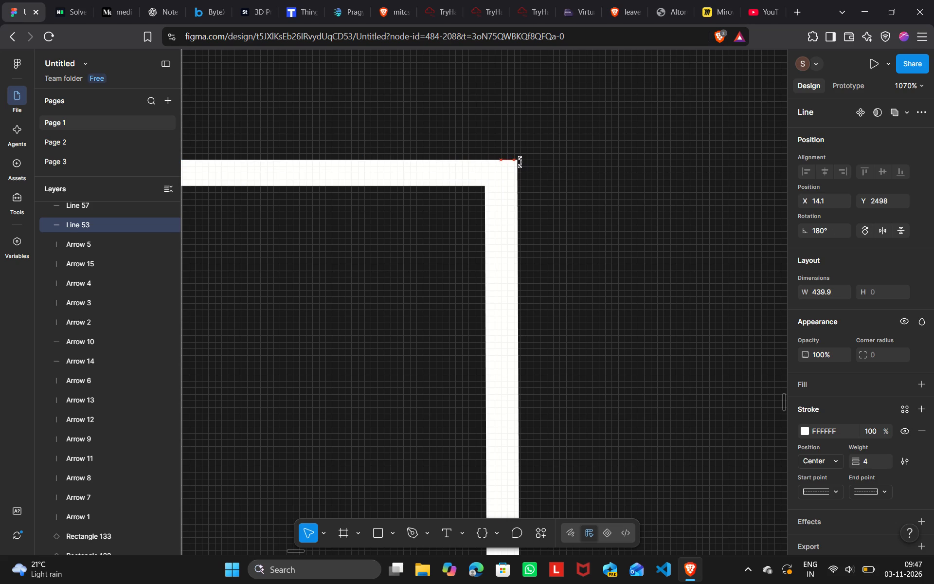
pyautogui.press('Left')
pyautogui.press('Right')
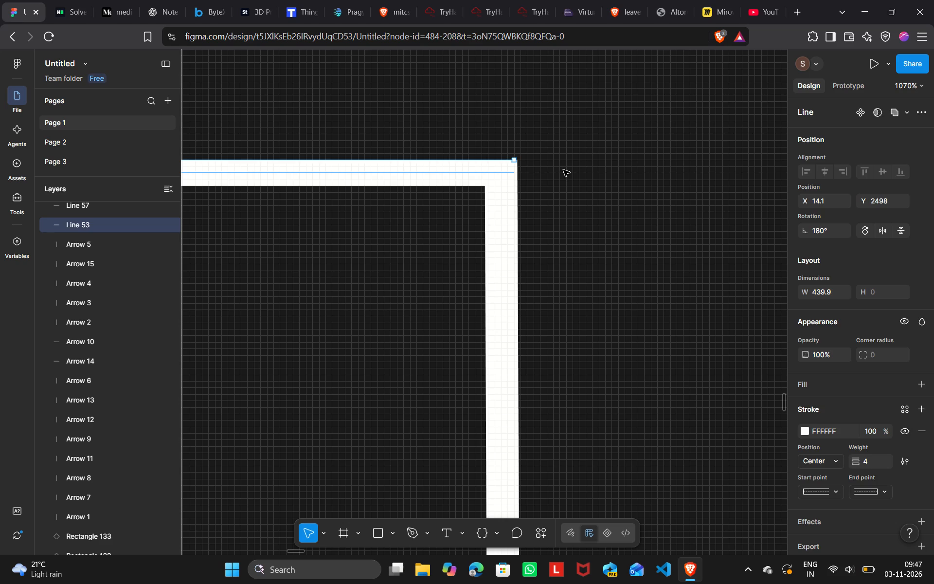
pyautogui.click(563, 170)
# Move the "Fill registration form" text from the diamond beside "App open" into the empty diamond below "Sign up".
pyautogui.scroll(-2, 563, 170)
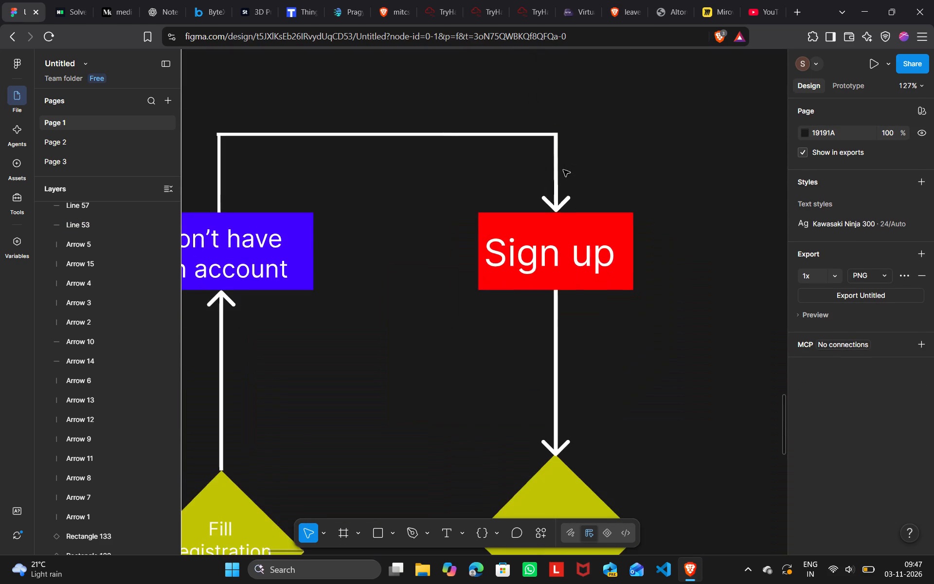
pyautogui.scroll(-1, 563, 170)
pyautogui.click(630, 347)
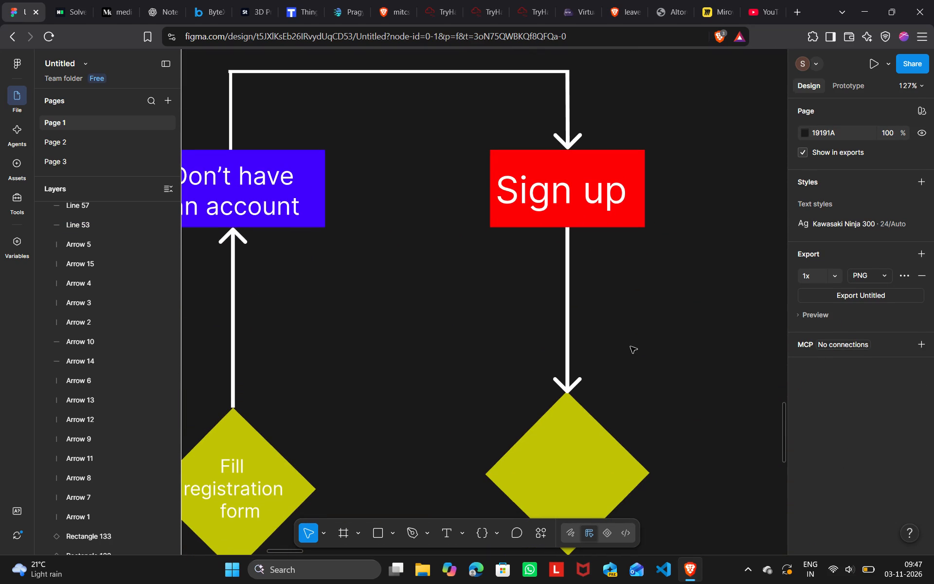
pyautogui.scroll(-2, 630, 347)
pyautogui.hscroll(-1, 630, 347)
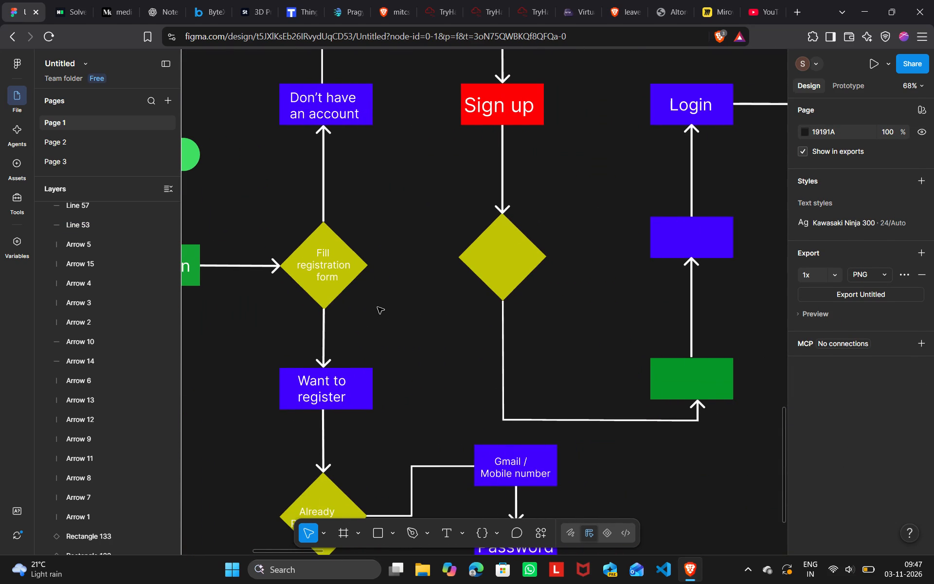
pyautogui.scroll(-1, 378, 307)
pyautogui.hscroll(1, 378, 307)
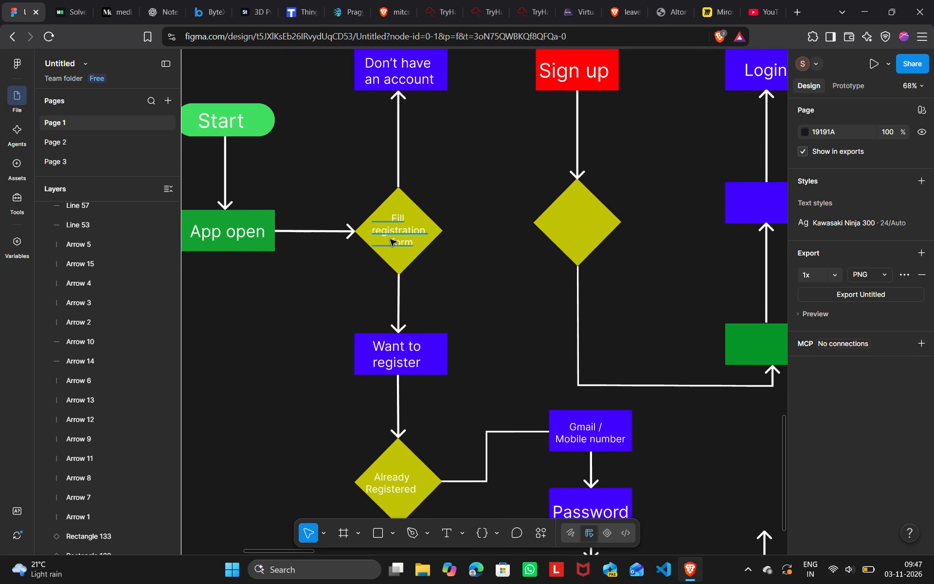
pyautogui.moveTo(390, 239); pyautogui.dragTo(566, 232)
pyautogui.click(511, 181)
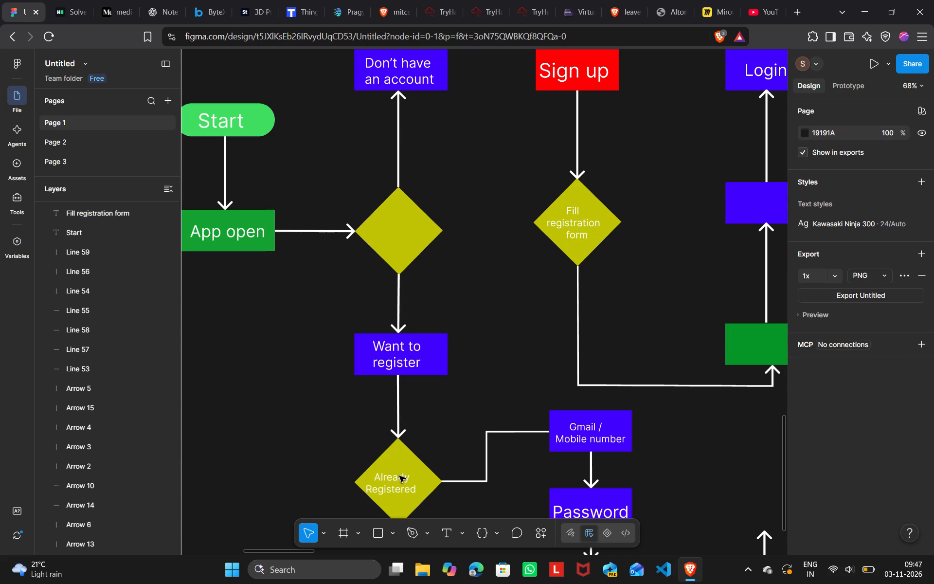
# Add the text "Login Details" in the empty yellow diamond beside "App open".
pyautogui.click(460, 539)
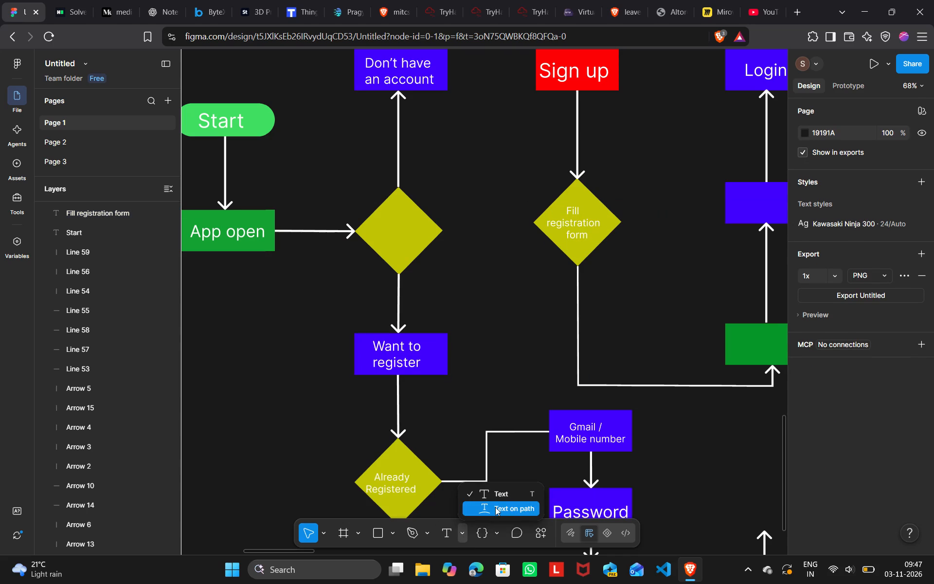
pyautogui.click(501, 493)
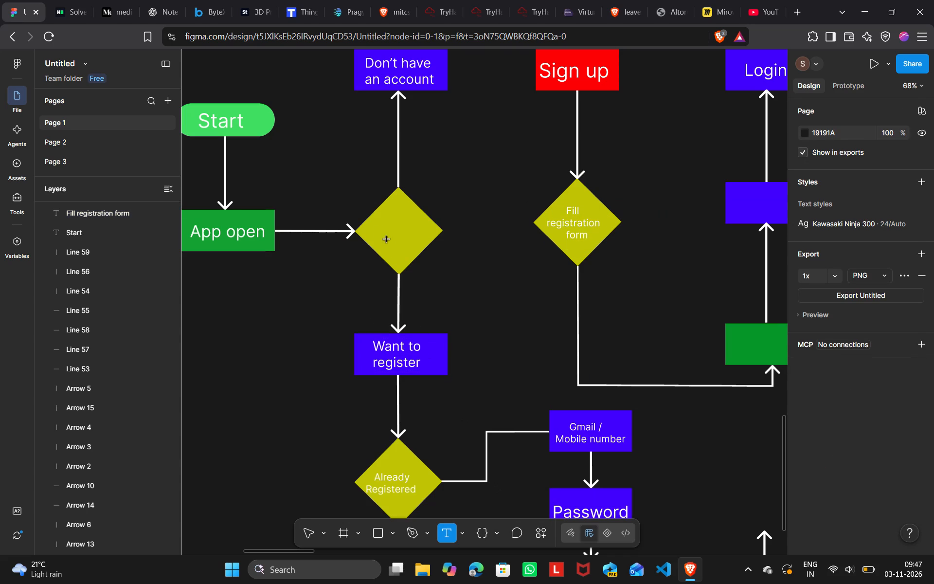
pyautogui.click(380, 229)
pyautogui.write('Login details')
pyautogui.click(414, 242)
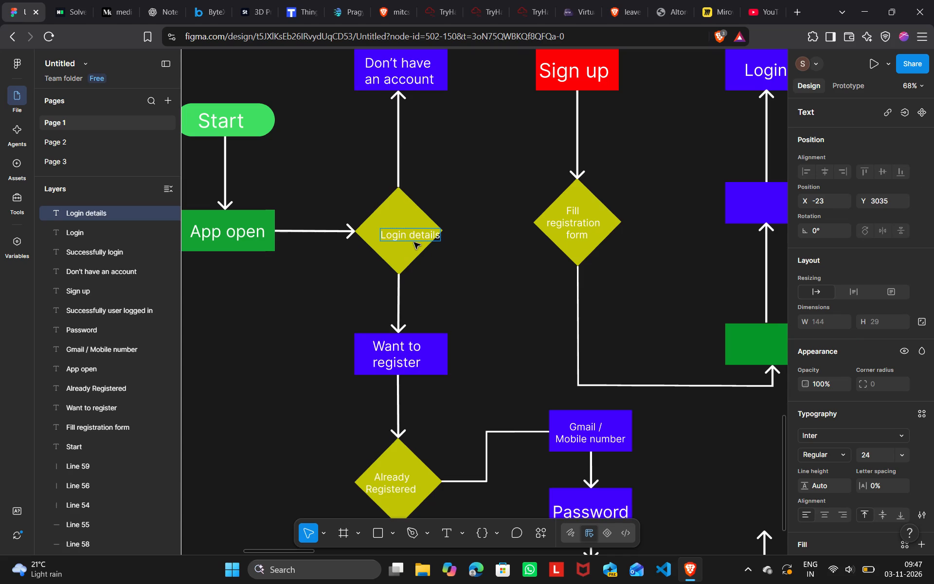
pyautogui.click(415, 233)
pyautogui.press('BackSpace')
pyautogui.hotkey('shift', 'd')
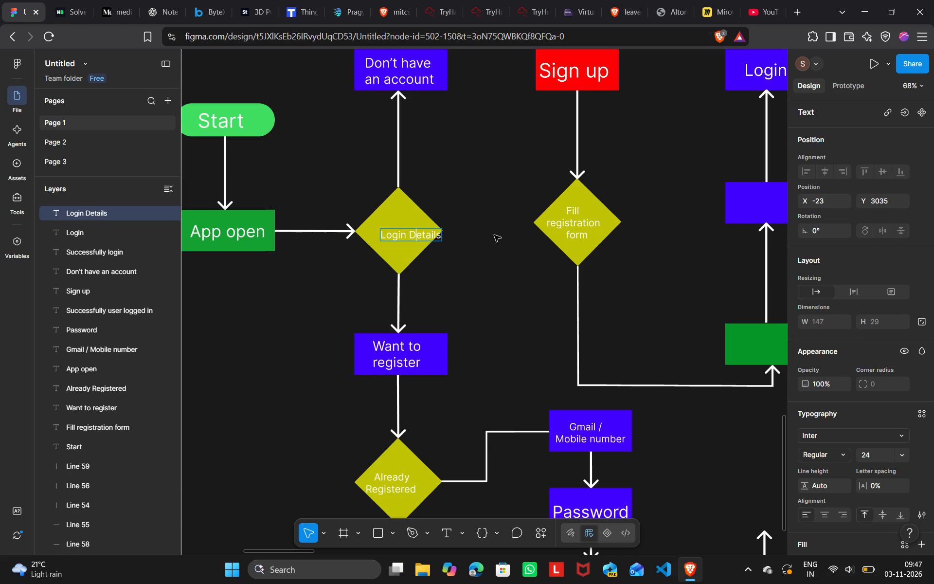
pyautogui.click(494, 235)
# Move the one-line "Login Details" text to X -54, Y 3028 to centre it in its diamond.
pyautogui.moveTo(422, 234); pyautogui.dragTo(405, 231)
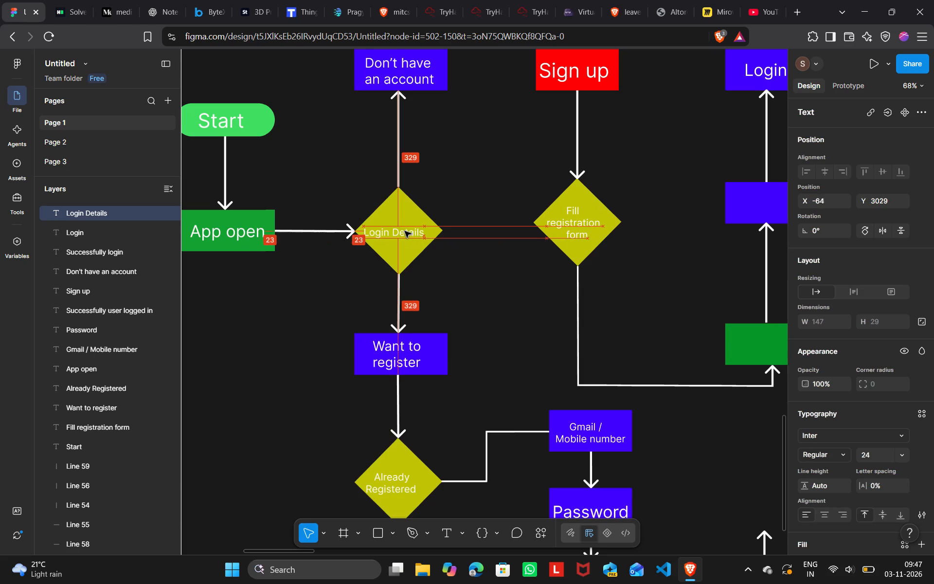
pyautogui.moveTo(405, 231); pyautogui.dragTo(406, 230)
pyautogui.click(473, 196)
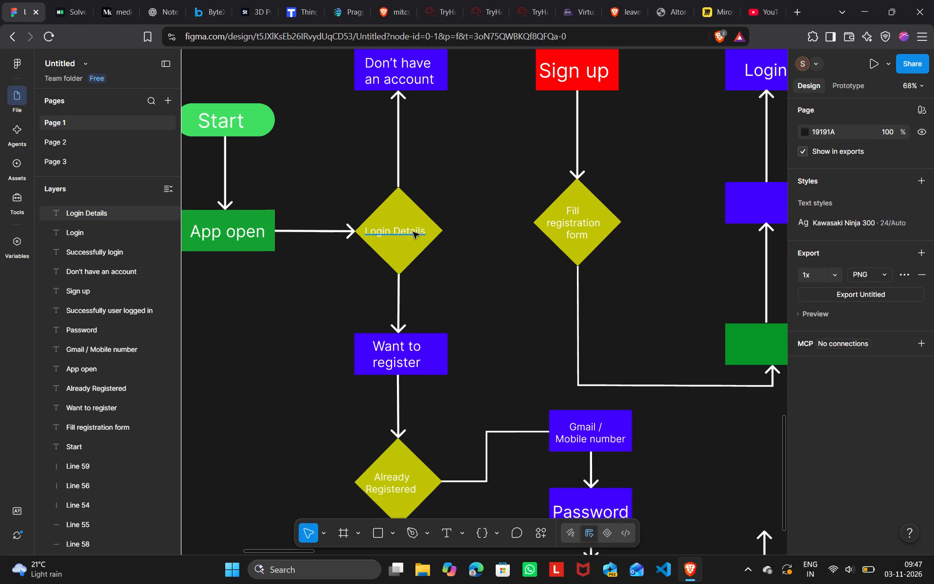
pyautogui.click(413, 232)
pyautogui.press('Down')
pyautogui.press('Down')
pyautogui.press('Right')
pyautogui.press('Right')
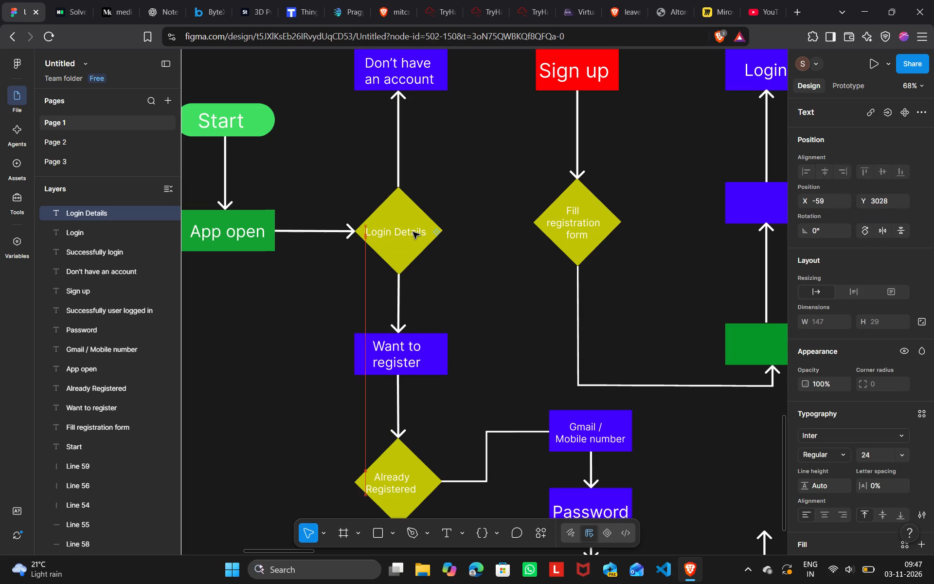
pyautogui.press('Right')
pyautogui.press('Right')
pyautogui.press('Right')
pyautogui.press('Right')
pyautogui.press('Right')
# Break the "Login Details" label onto two lines, with "Details" below "Login".
pyautogui.doubleClick(413, 232)
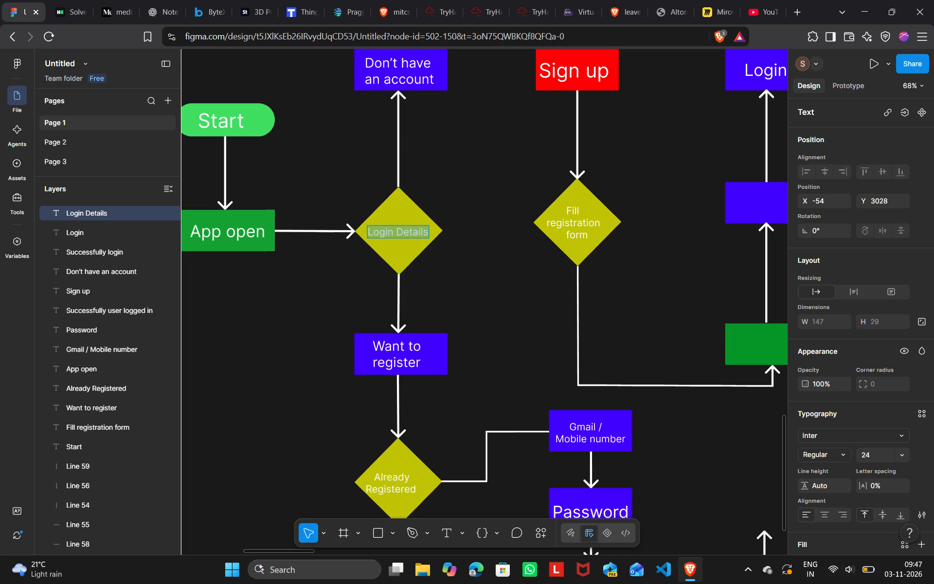
pyautogui.click(394, 231)
pyautogui.press('Right')
pyautogui.press('Return')
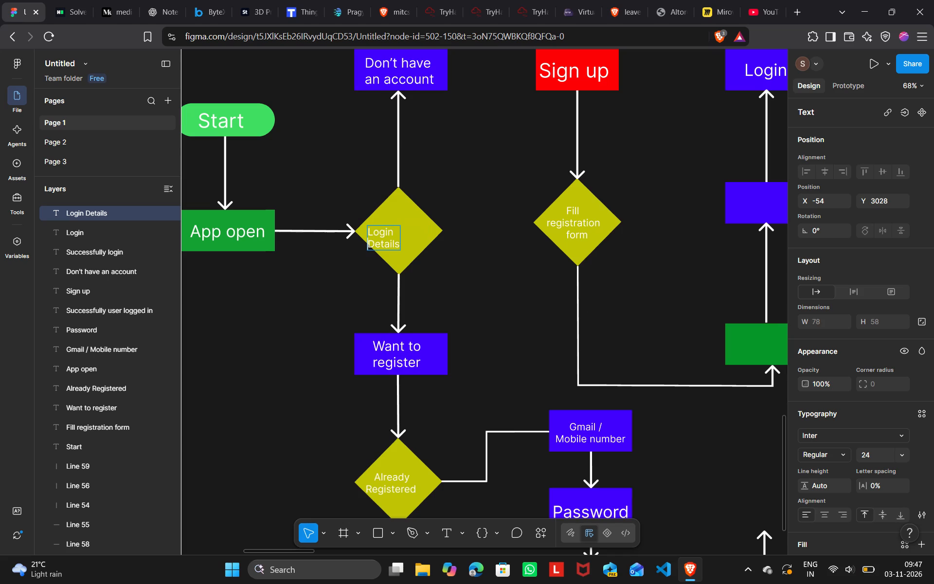
# Set the font size of the whole "Login Details" label to 32.
pyautogui.moveTo(370, 231); pyautogui.dragTo(474, 281)
pyautogui.moveTo(368, 230); pyautogui.dragTo(454, 275)
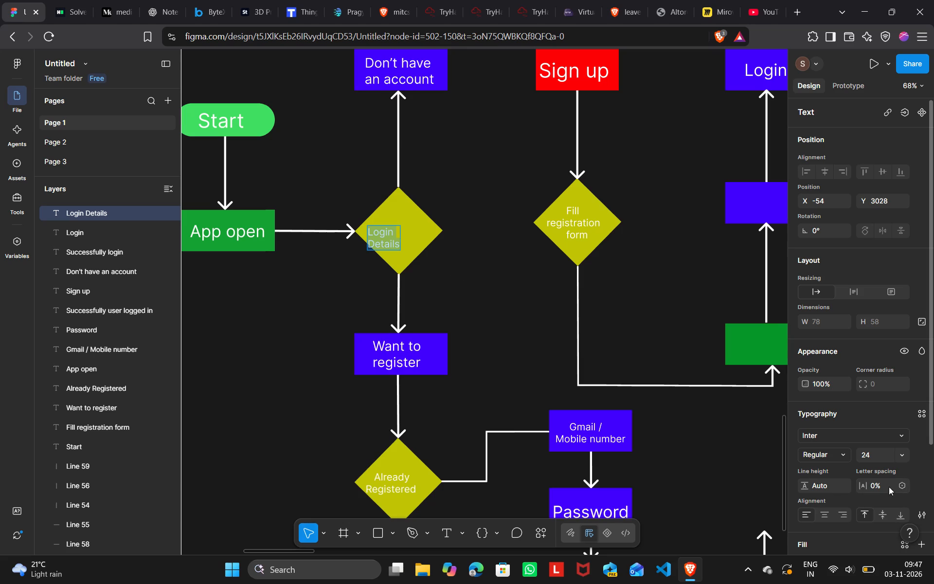
pyautogui.click(908, 455)
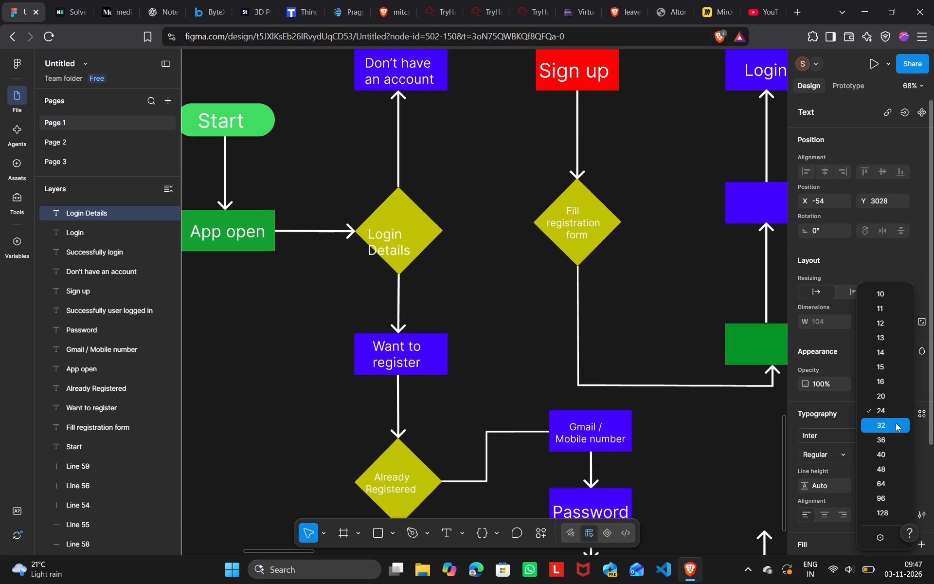
pyautogui.click(896, 423)
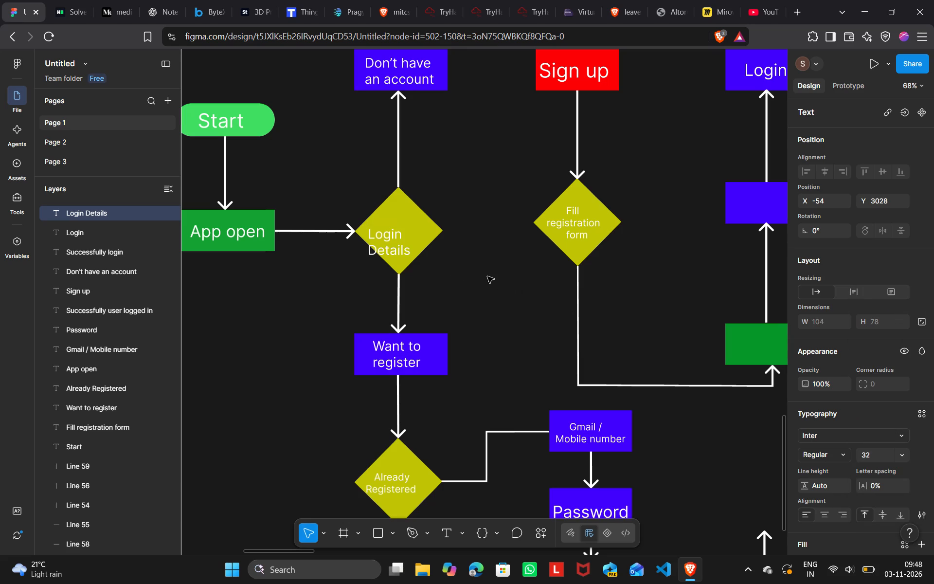
pyautogui.click(487, 276)
# Reposition the two-line "Login Details" text at the centre of its diamond, about X -25, Y 3008.
pyautogui.moveTo(394, 243); pyautogui.dragTo(406, 233)
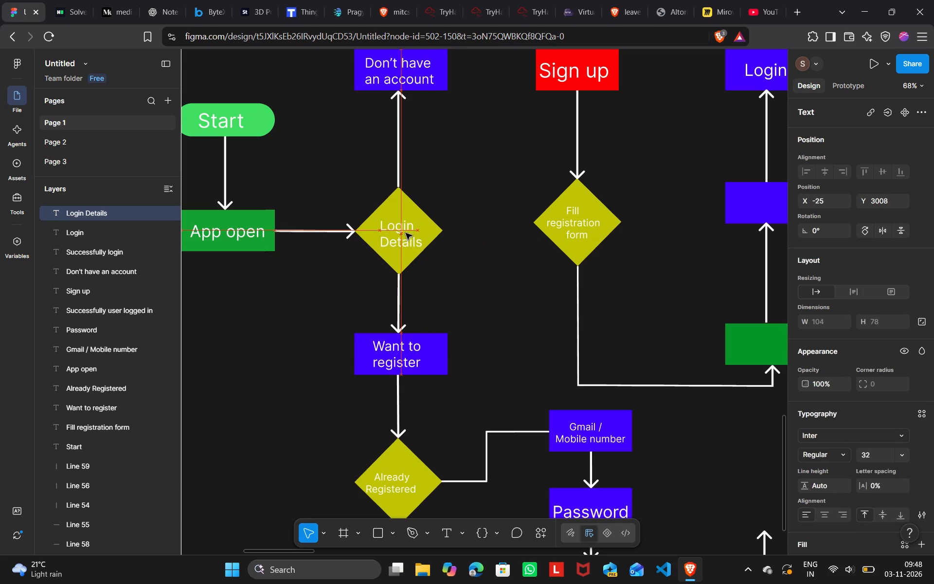
pyautogui.moveTo(406, 233); pyautogui.dragTo(405, 233)
pyautogui.click(505, 239)
# Delete the unconnected upward arrow standing beside the "Password" and "Successfully user logged in" boxes.
pyautogui.scroll(-1, 505, 239)
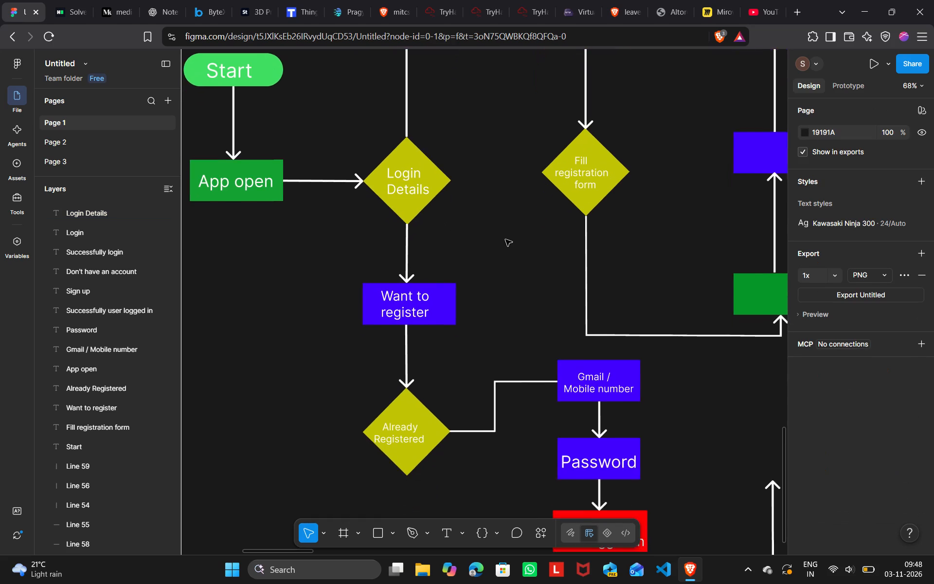
pyautogui.hscroll(-2, 505, 239)
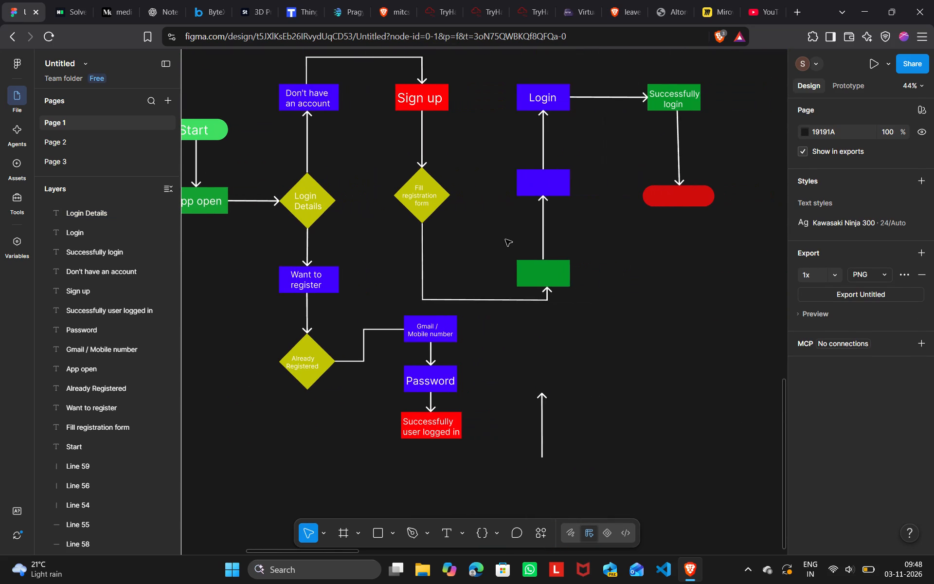
pyautogui.click(540, 446)
pyautogui.press('BackSpace')
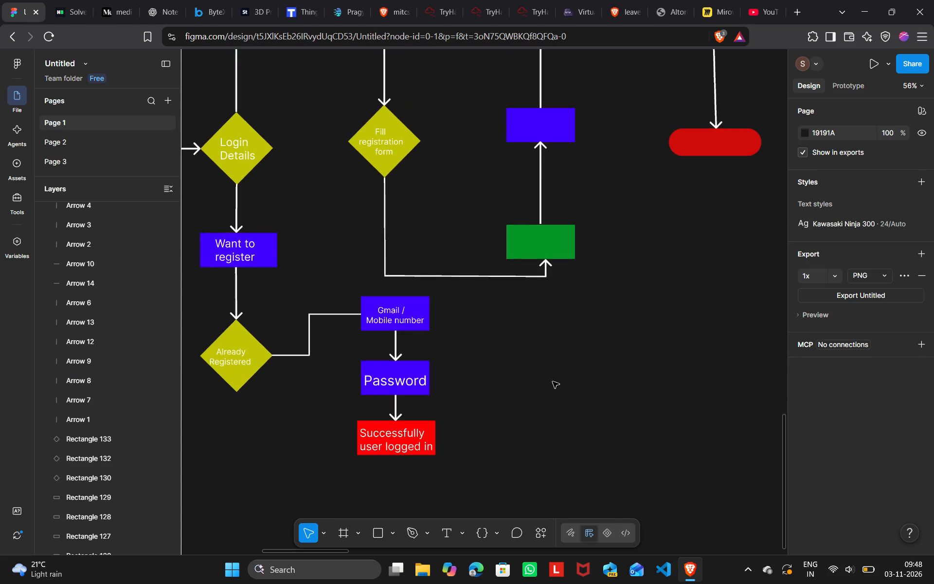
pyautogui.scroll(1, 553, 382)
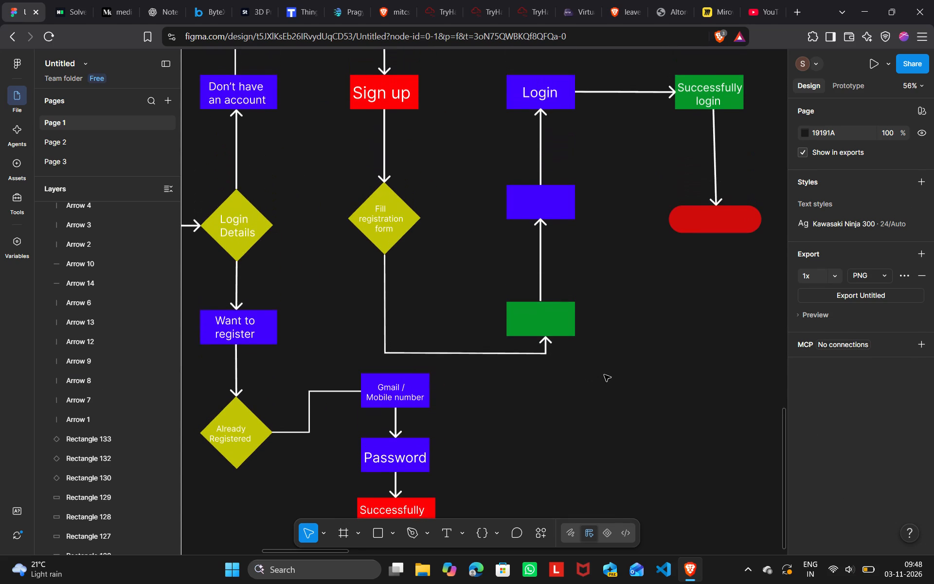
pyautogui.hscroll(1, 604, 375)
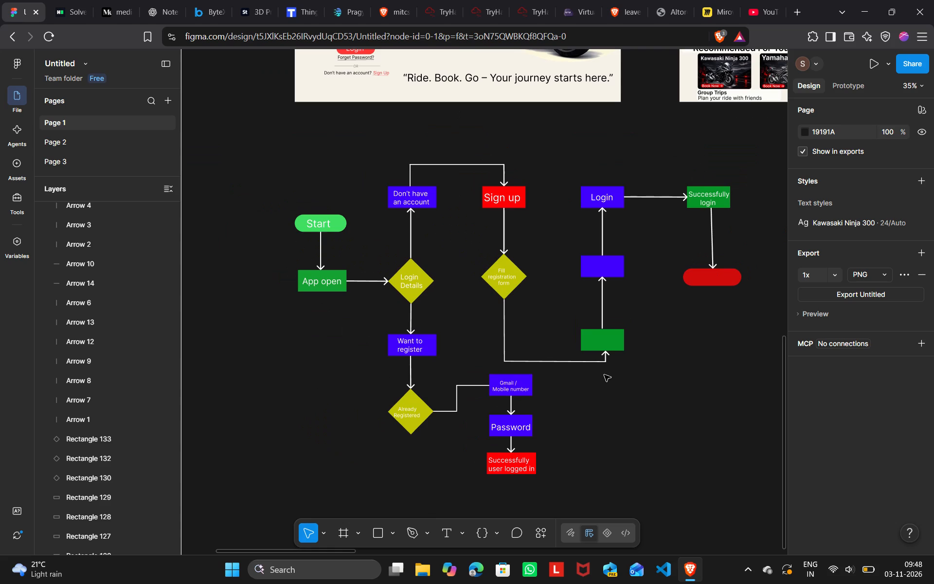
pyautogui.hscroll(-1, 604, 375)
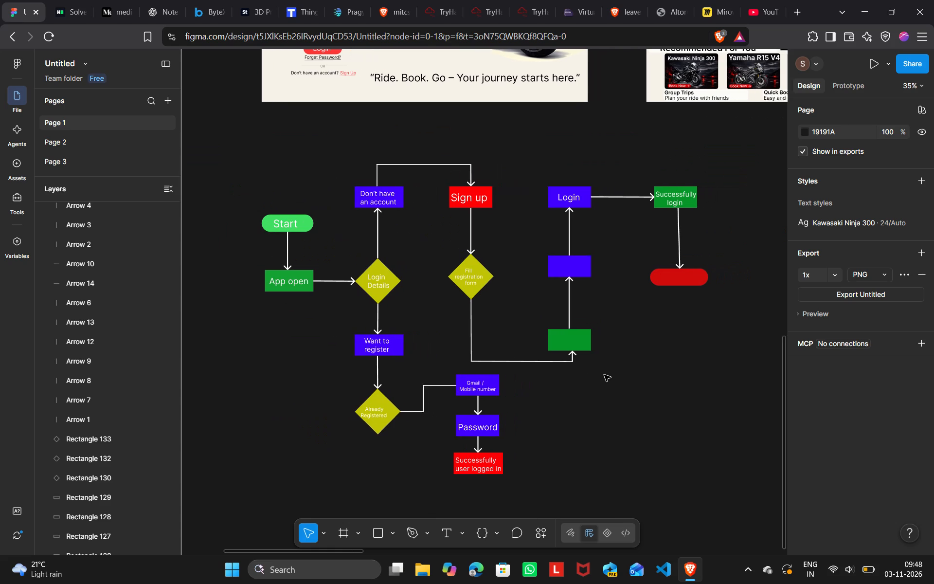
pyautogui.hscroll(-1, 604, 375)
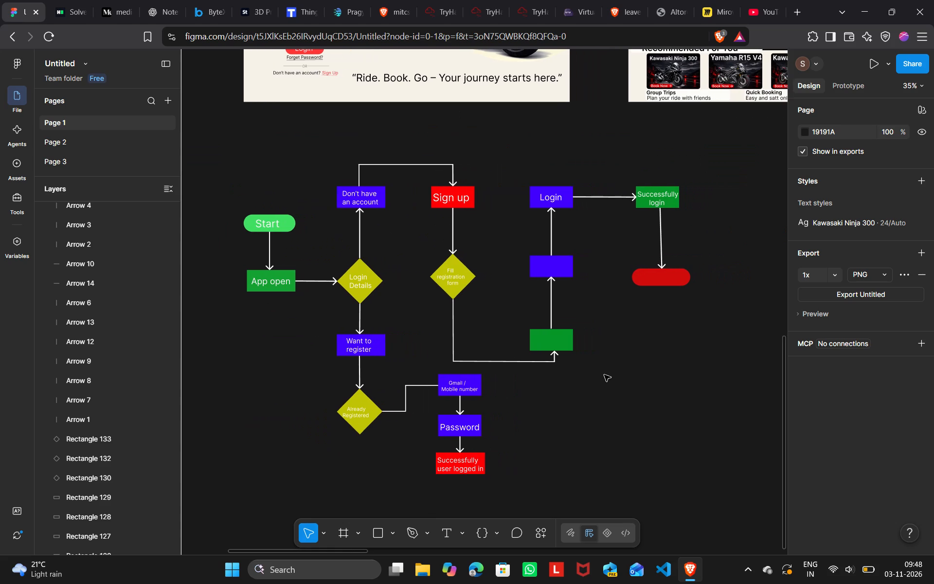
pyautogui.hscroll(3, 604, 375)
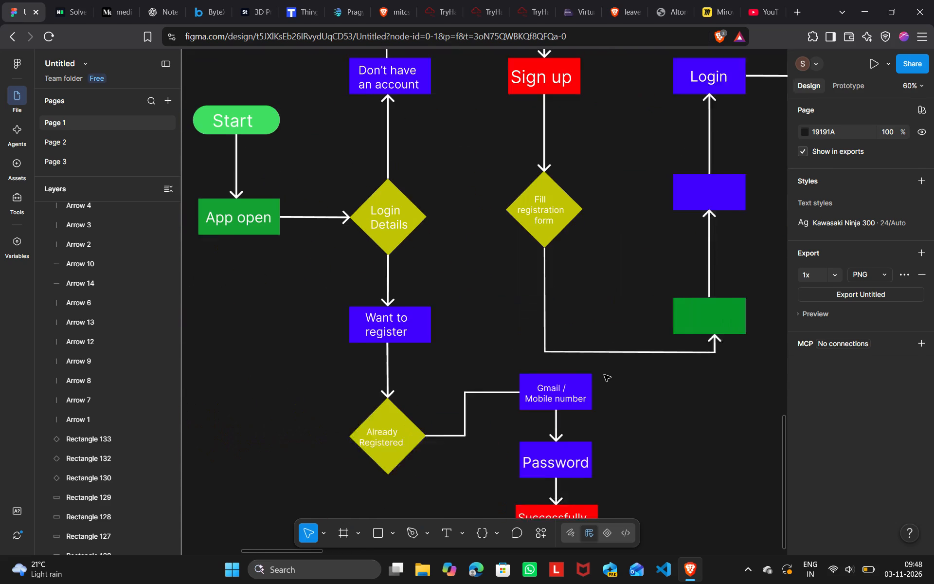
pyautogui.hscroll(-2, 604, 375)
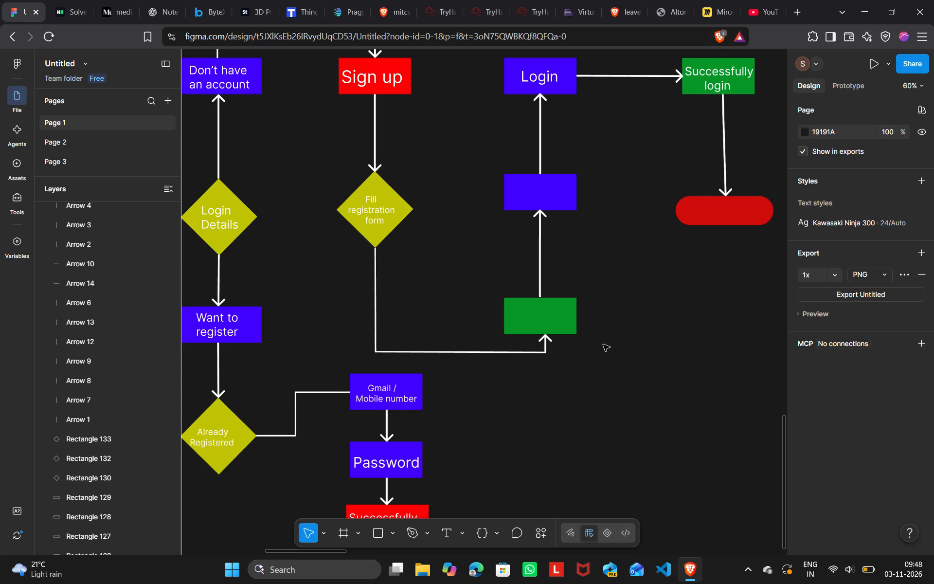
# Add the text "Enter your details" in the empty green box at the end of the "Fill registration form" connector.
pyautogui.scroll(1, 603, 345)
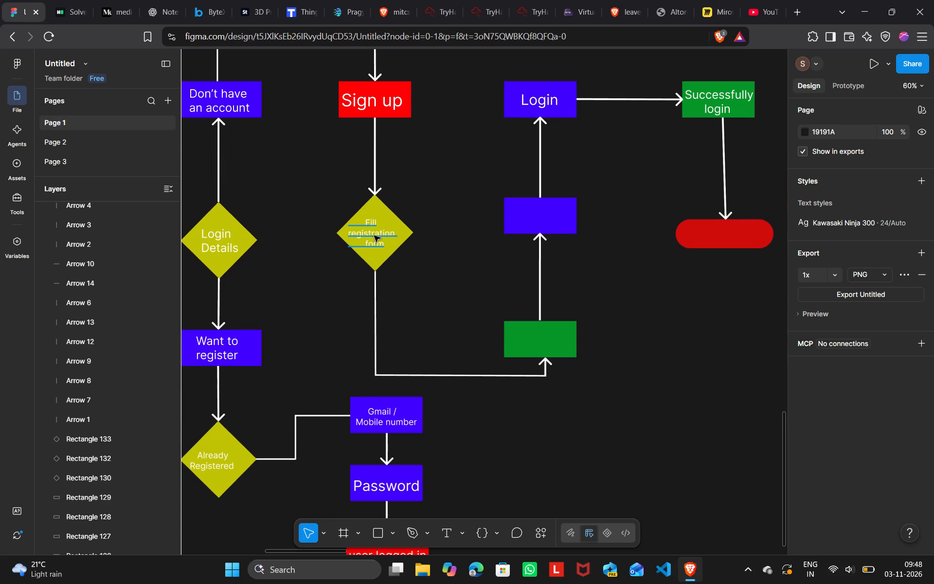
pyautogui.click(452, 264)
pyautogui.click(464, 533)
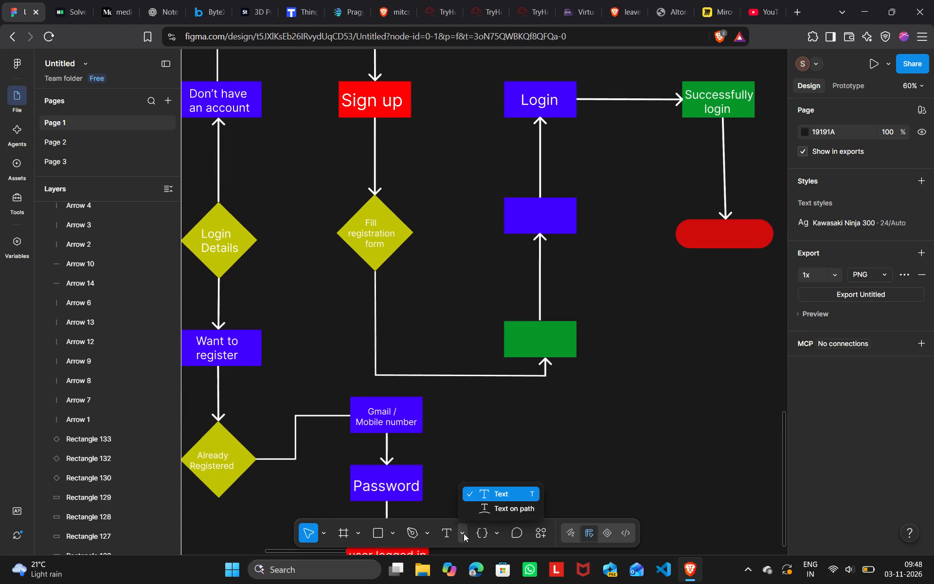
pyautogui.click(500, 493)
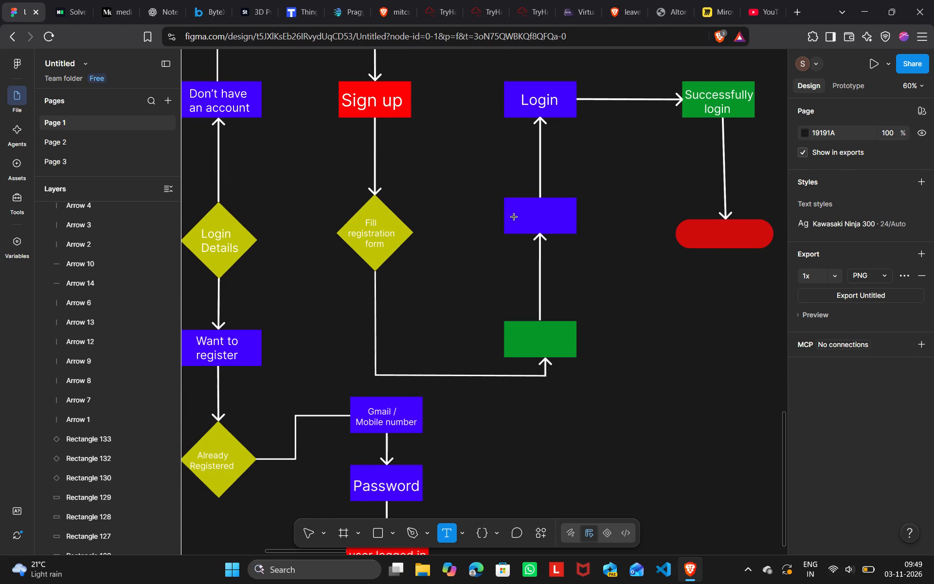
pyautogui.click(516, 333)
pyautogui.write('Enter')
pyautogui.press('space')
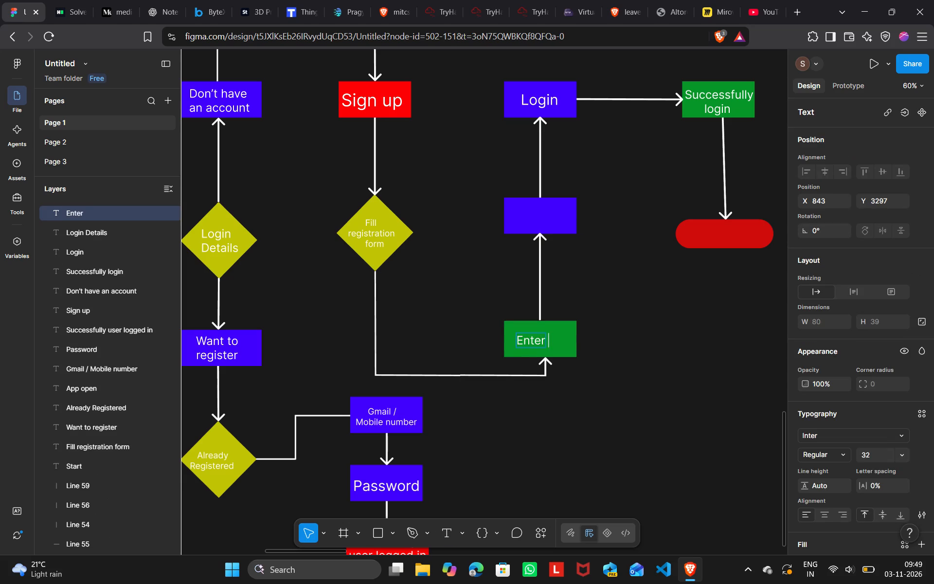
pyautogui.write('your details')
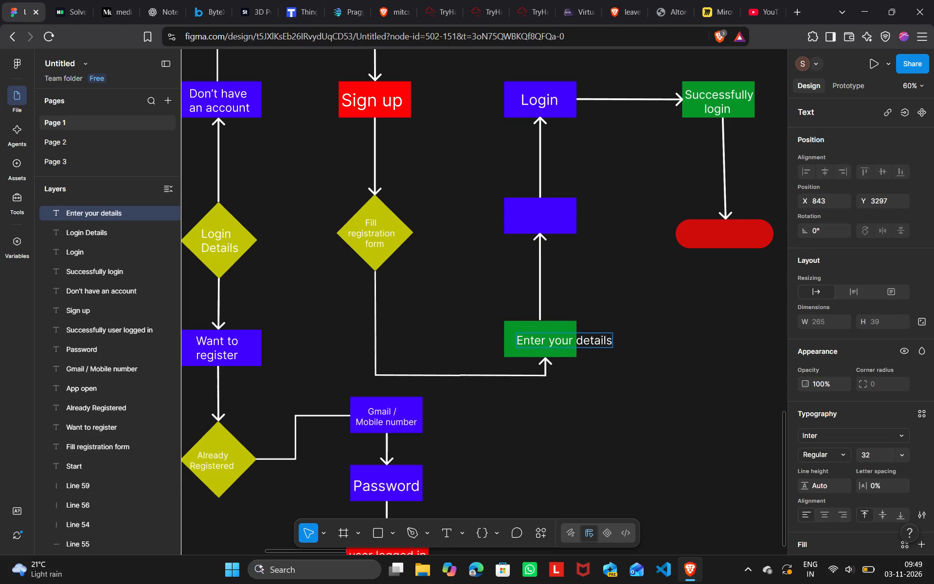
pyautogui.doubleClick(622, 327)
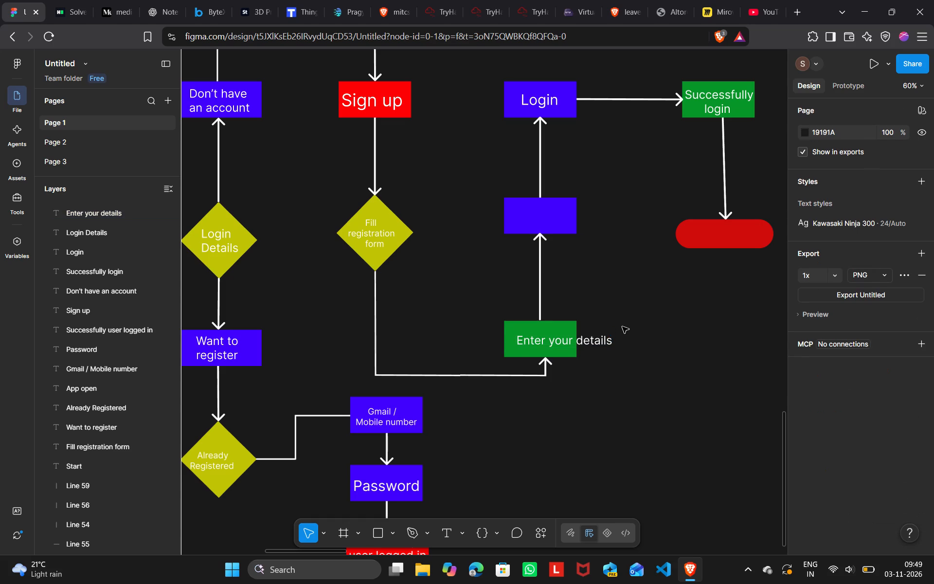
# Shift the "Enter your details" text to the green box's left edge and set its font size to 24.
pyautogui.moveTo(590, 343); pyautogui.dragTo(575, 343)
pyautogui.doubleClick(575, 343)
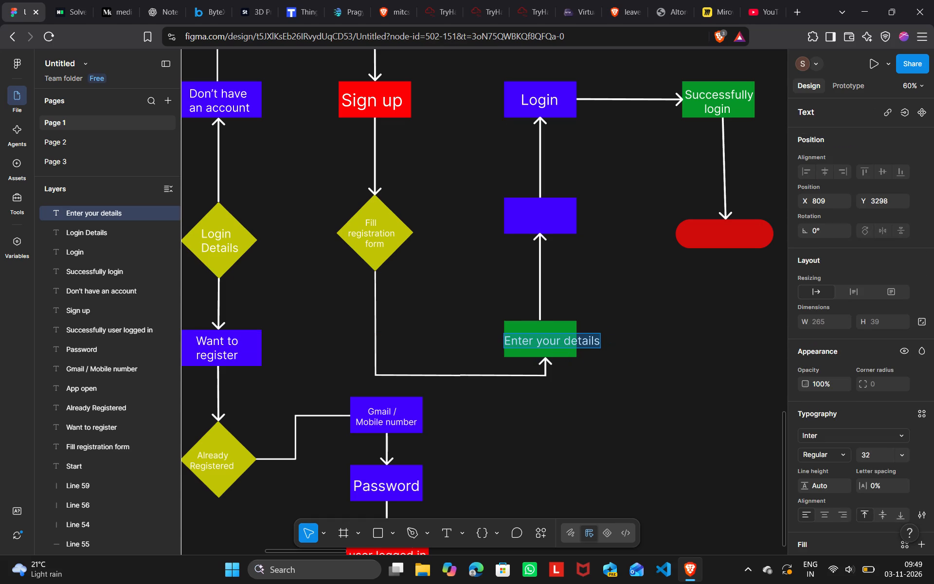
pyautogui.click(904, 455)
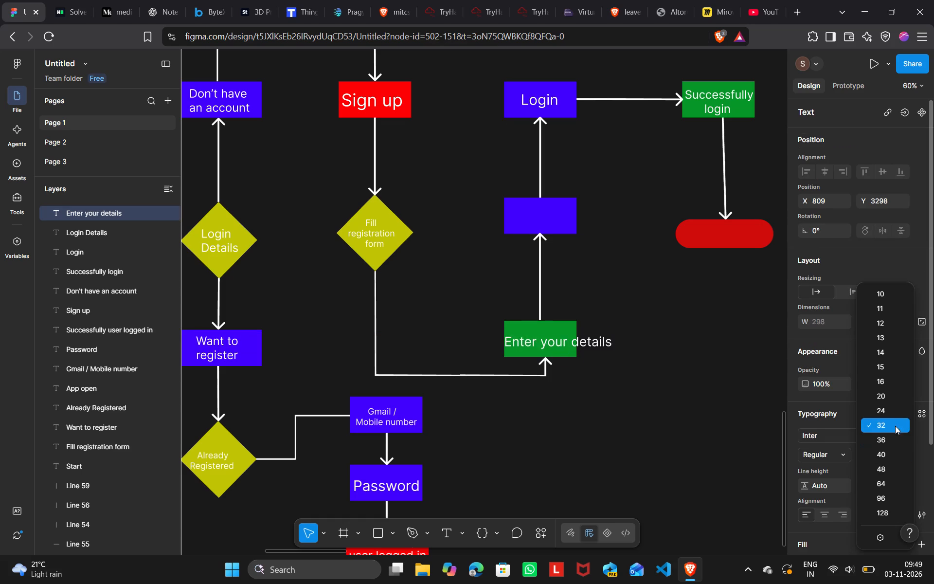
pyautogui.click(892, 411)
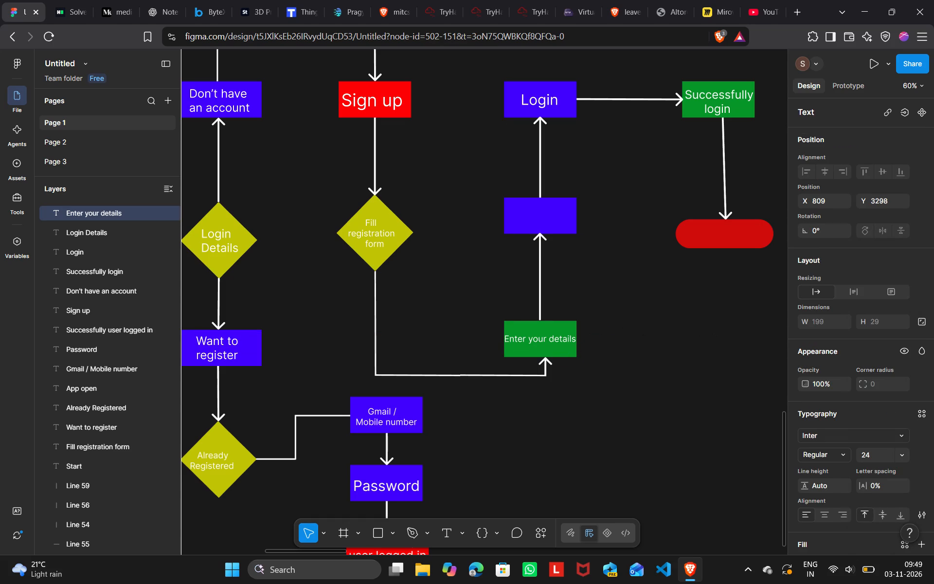
# Break the "Enter your details" label onto two lines, with "details" below "Enter your".
pyautogui.doubleClick(548, 339)
pyautogui.press('Return')
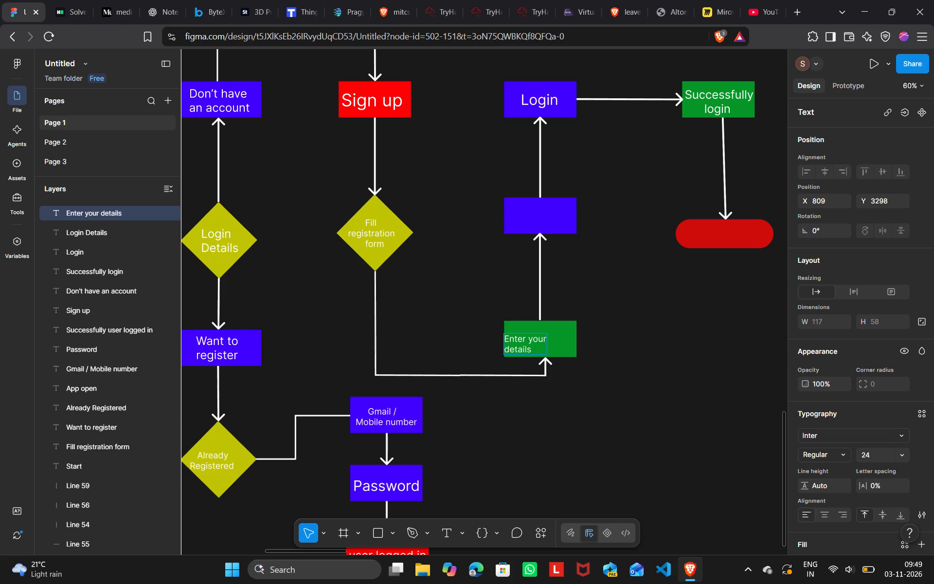
# Set the font size of the whole two-line "Enter your details" label to 32.
pyautogui.moveTo(505, 338); pyautogui.dragTo(584, 376)
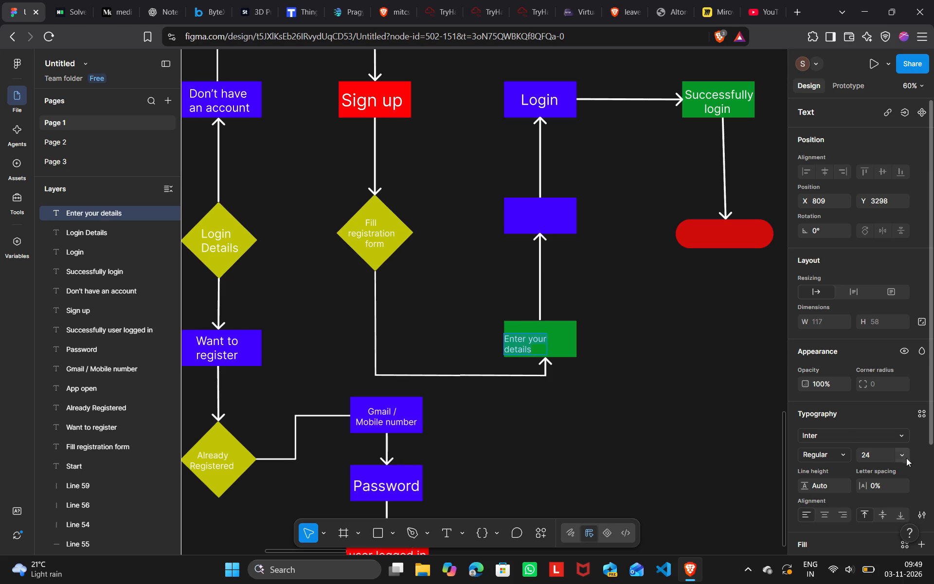
pyautogui.click(906, 456)
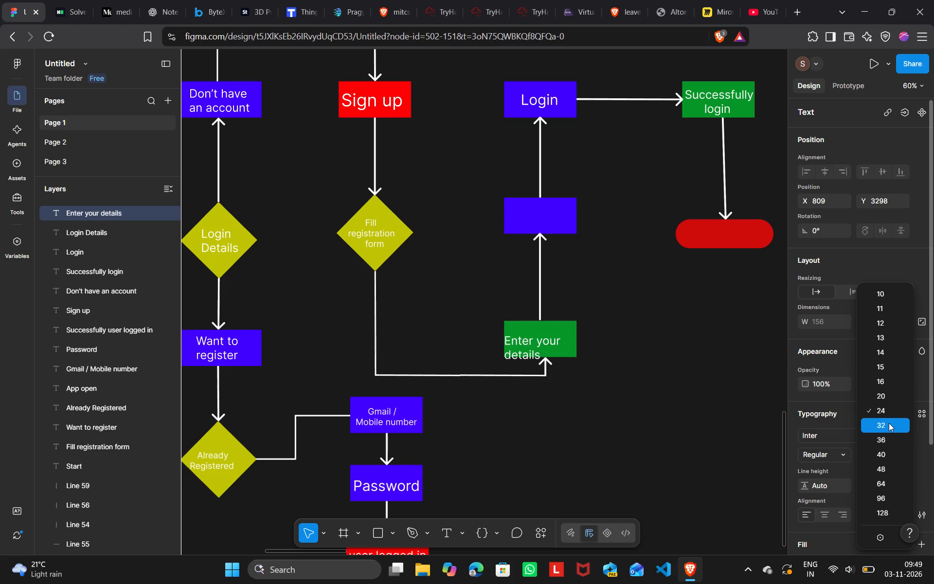
pyautogui.click(889, 423)
pyautogui.click(686, 352)
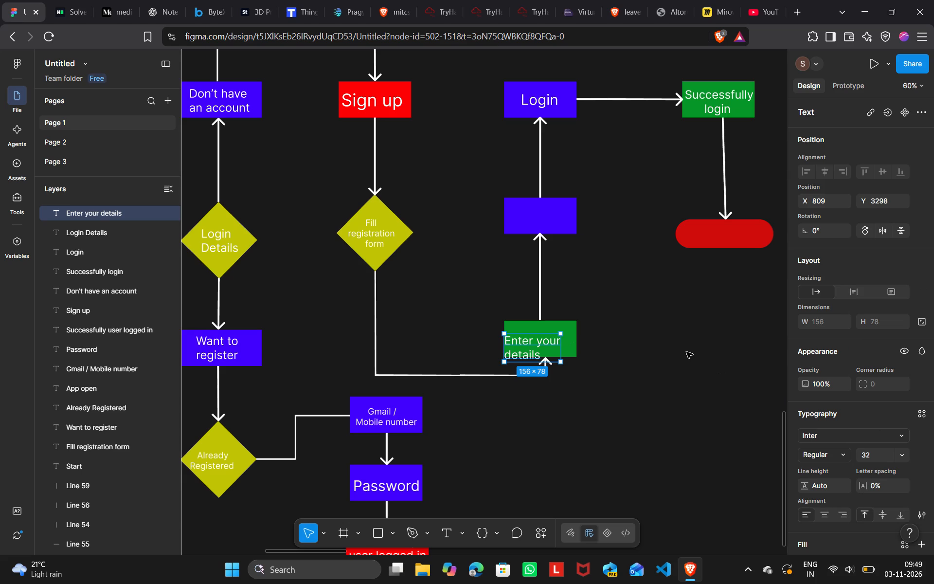
# Reposition the "Enter your details" label at the centre of its green box, about X 831, Y 3275.
pyautogui.moveTo(531, 349); pyautogui.dragTo(543, 344)
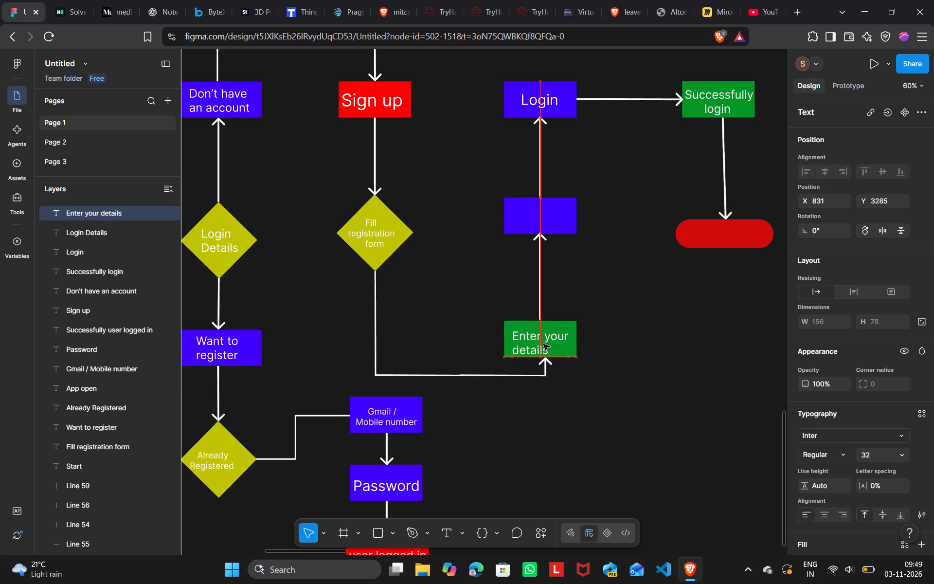
pyautogui.moveTo(543, 344); pyautogui.dragTo(540, 341)
# Indent "details" with three leading spaces so it sits centred under "Enter your".
pyautogui.doubleClick(533, 341)
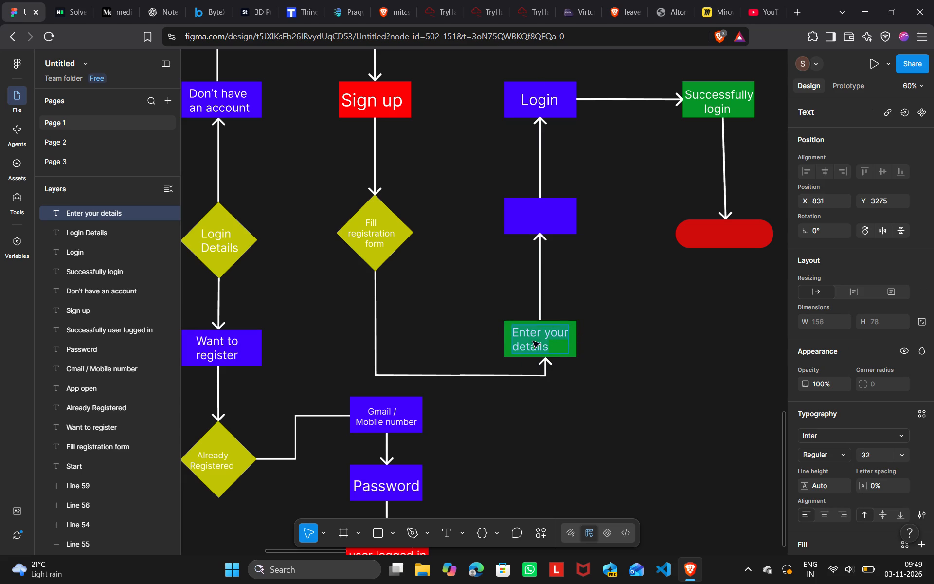
pyautogui.click(516, 345)
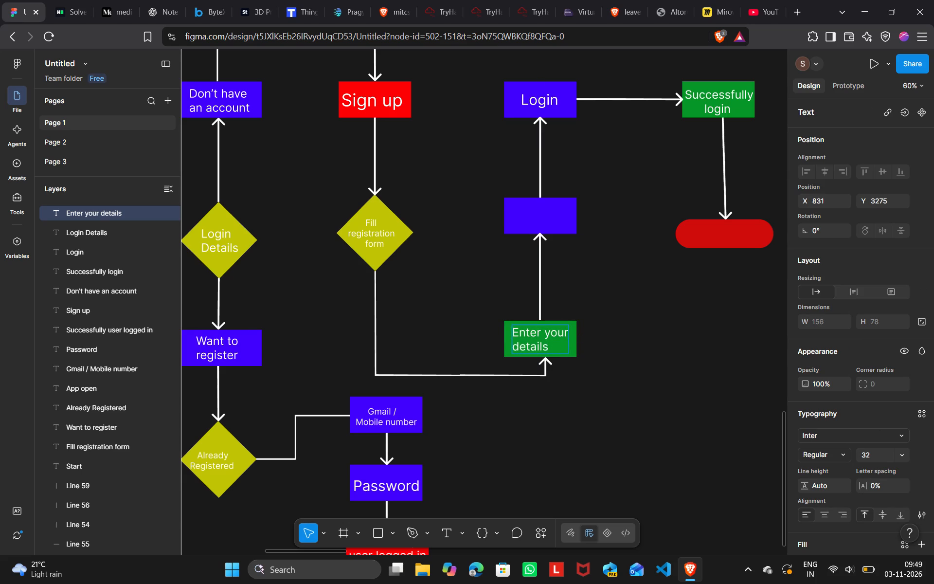
pyautogui.press('Left')
pyautogui.press('space')
pyautogui.press('space')
pyautogui.press('space')
pyautogui.click(654, 357)
# Add the two-line text "Create your" / "Account" in the empty blue box between "Login" and "Enter your details".
pyautogui.scroll(2, 654, 357)
pyautogui.click(654, 357)
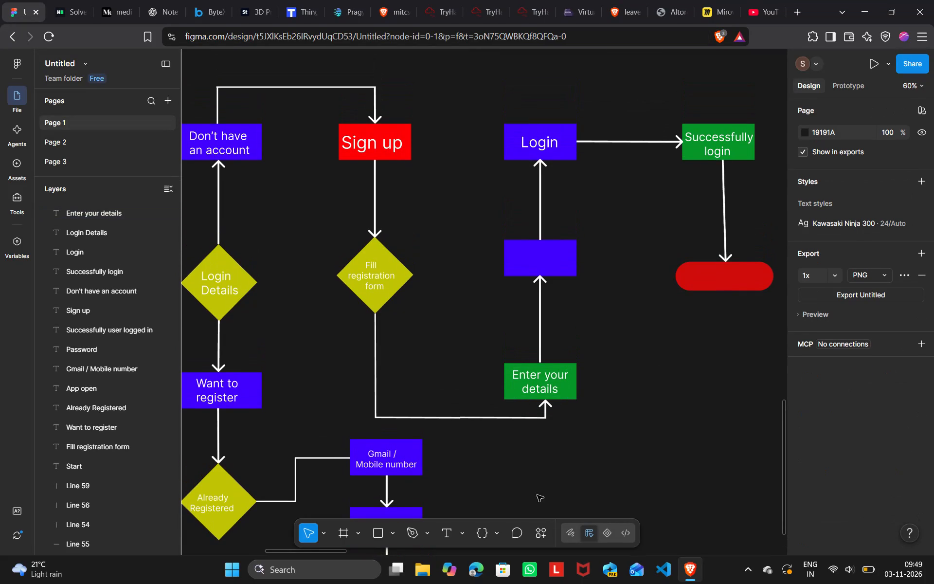
pyautogui.click(464, 536)
pyautogui.click(496, 496)
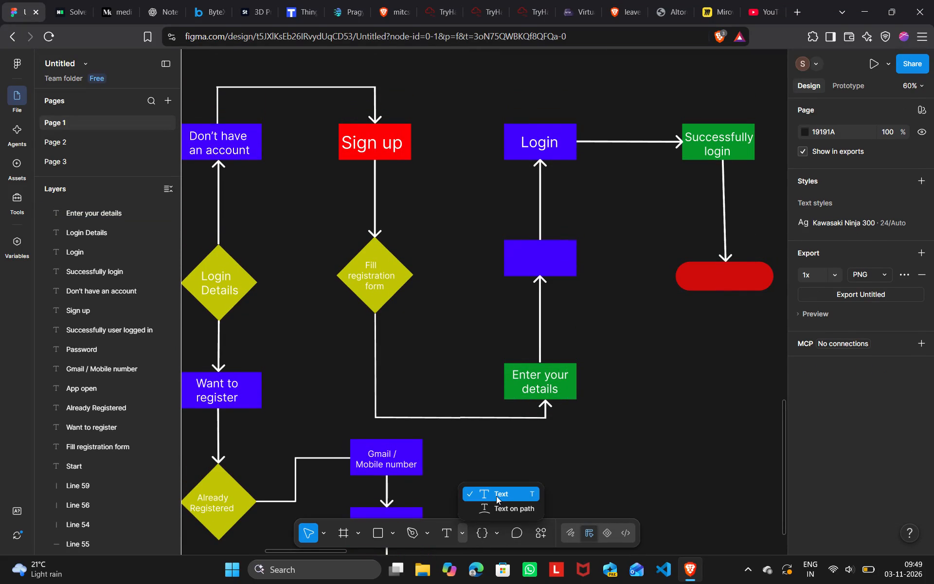
pyautogui.click(516, 250)
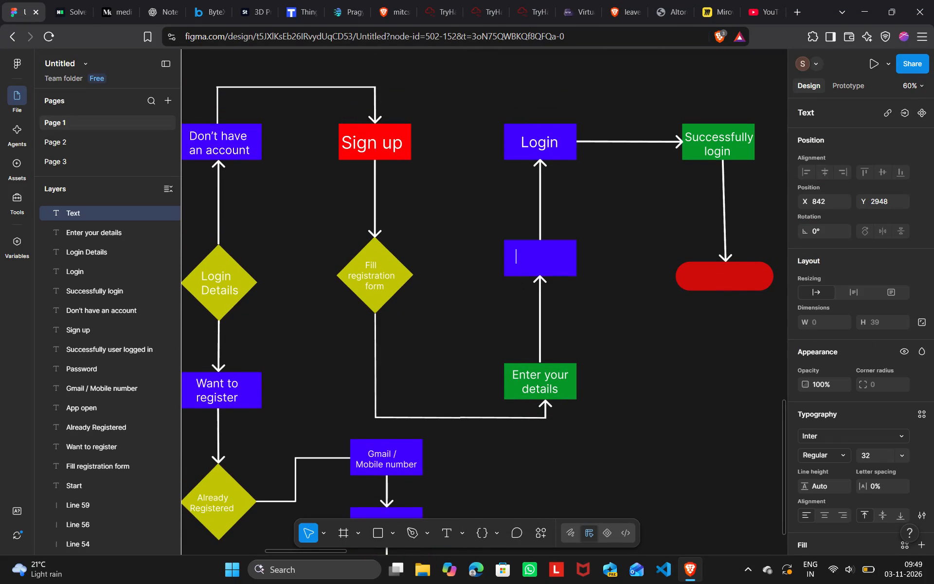
pyautogui.write('Create')
pyautogui.press('space')
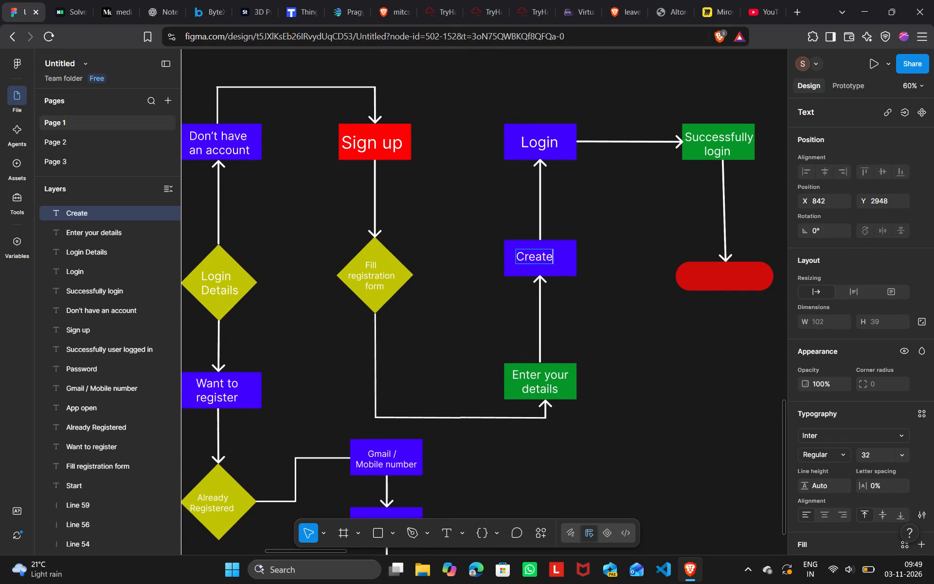
pyautogui.write('your')
pyautogui.press('Return')
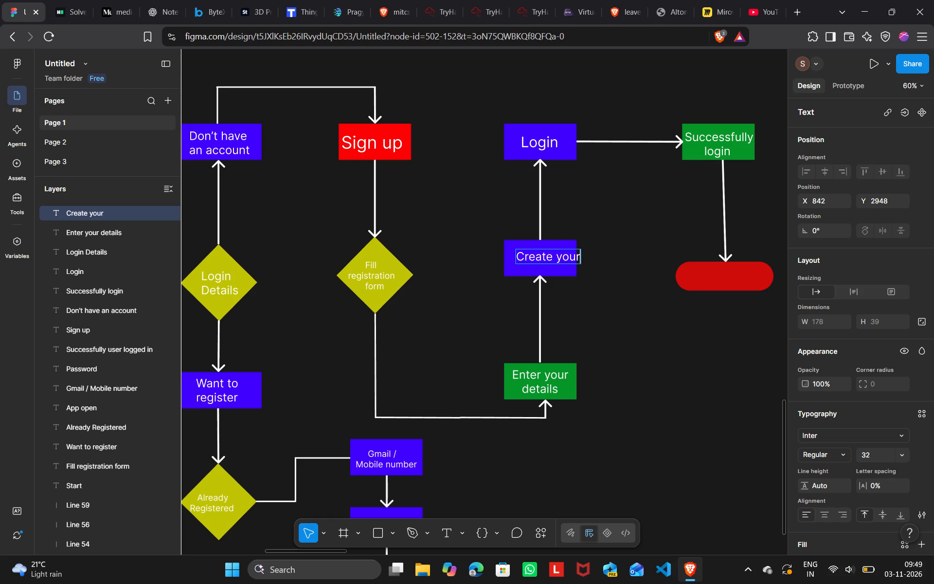
pyautogui.press('a')
pyautogui.press('BackSpace')
pyautogui.hotkey('shift', 'a')
pyautogui.press('BackSpace')
pyautogui.write('Account')
# Indent "Account" with three leading spaces so it sits centred under "Create your".
pyautogui.click(519, 273)
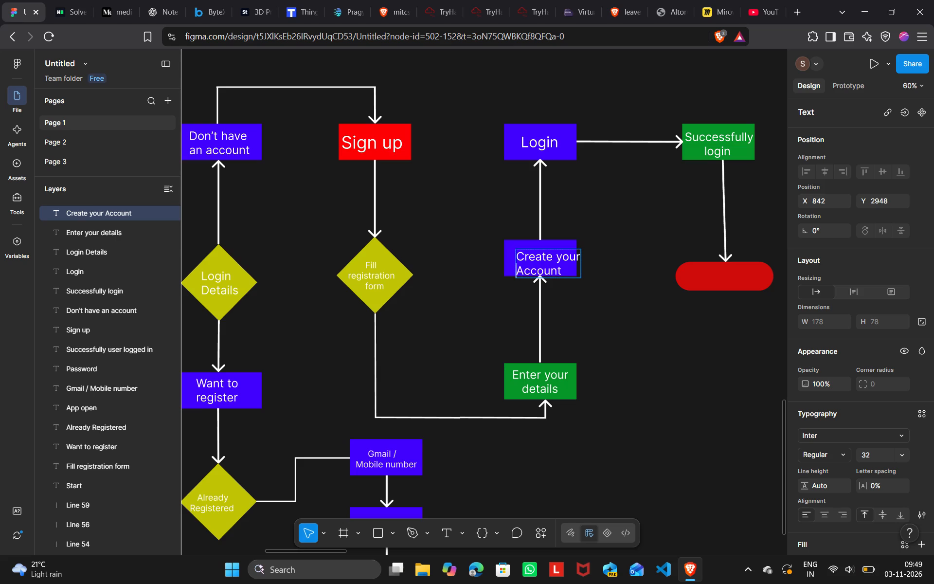
pyautogui.press('space')
pyautogui.press('space')
pyautogui.press('space')
pyautogui.click(646, 262)
# Nudge the "Create your Account" label to the centre of its blue box, about X 822, Y 2938.
pyautogui.click(563, 261)
pyautogui.press('Up')
pyautogui.press('Up')
pyautogui.press('Up')
pyautogui.press('Up')
pyautogui.press('Up')
pyautogui.press('Up')
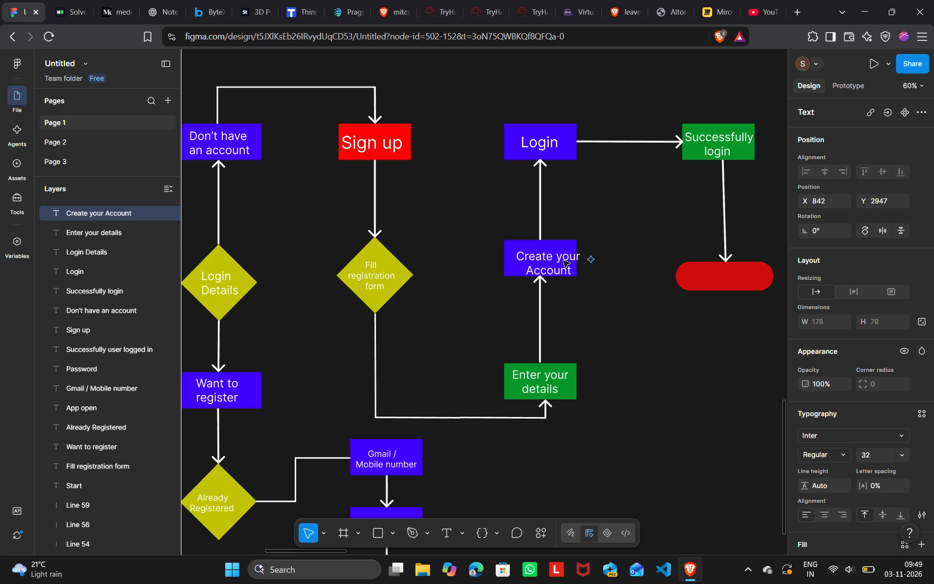
pyautogui.press('Left')
pyautogui.press('Left')
pyautogui.press('Left')
pyautogui.press('Left')
pyautogui.press('Left')
pyautogui.press('Left')
pyautogui.press('Left')
pyautogui.press('Left')
pyautogui.press('Left')
pyautogui.press('Left')
pyautogui.press('Left')
pyautogui.press('Left')
pyautogui.press('Left')
pyautogui.press('Left')
pyautogui.press('Left')
pyautogui.press('Left')
pyautogui.press('Left')
pyautogui.press('Left')
pyautogui.press('Left')
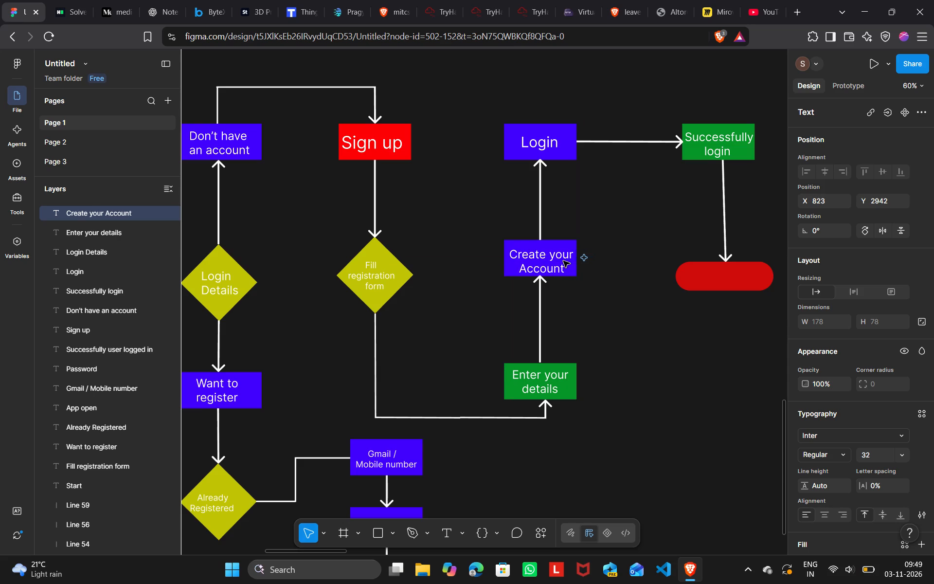
pyautogui.press('Up')
pyautogui.press('Up')
pyautogui.press('Up')
pyautogui.press('Up')
pyautogui.press('Left')
pyautogui.press('Left')
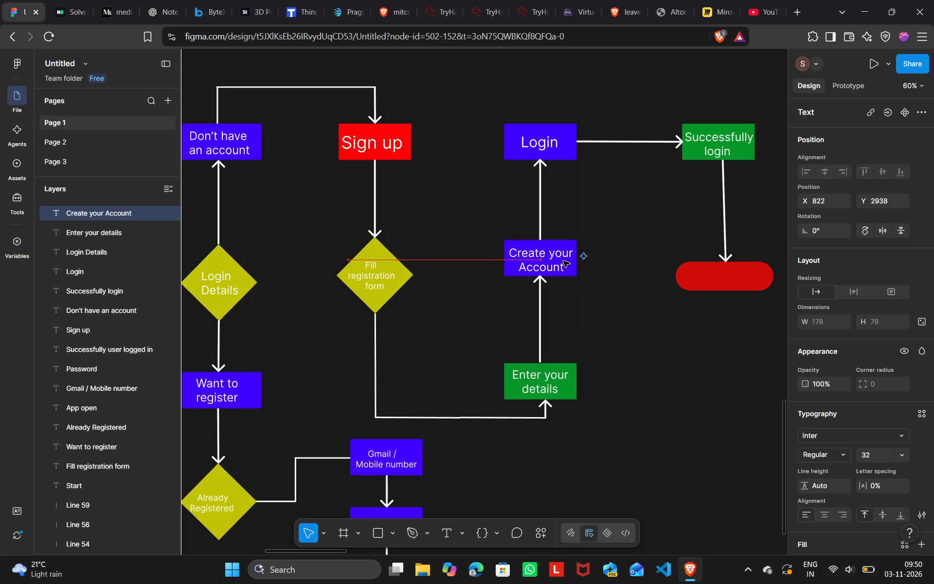
pyautogui.click(681, 288)
pyautogui.click(629, 312)
# Add the text "End" inside the empty red rounded shape below "Successfully login".
pyautogui.hscroll(-1, 629, 312)
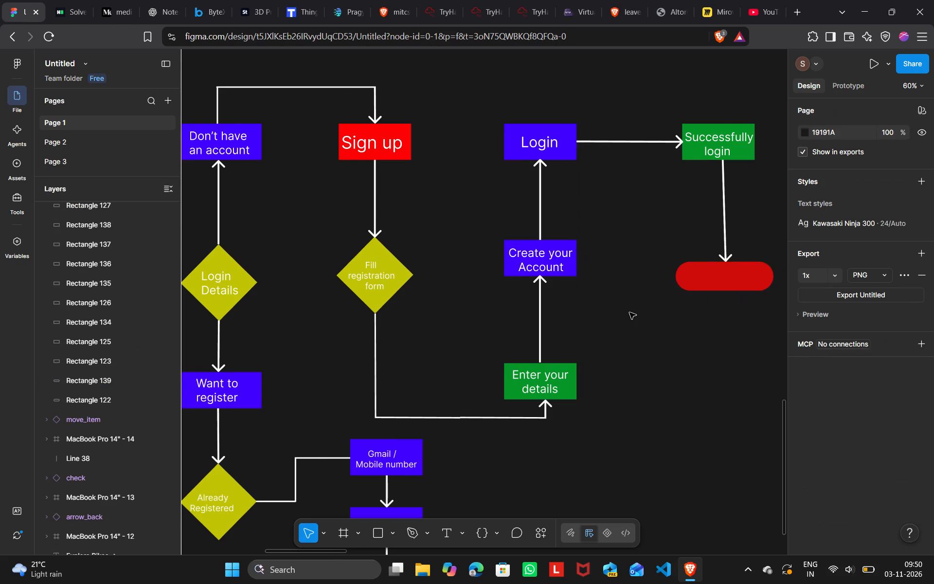
pyautogui.hscroll(-1, 629, 312)
pyautogui.scroll(-1, 629, 312)
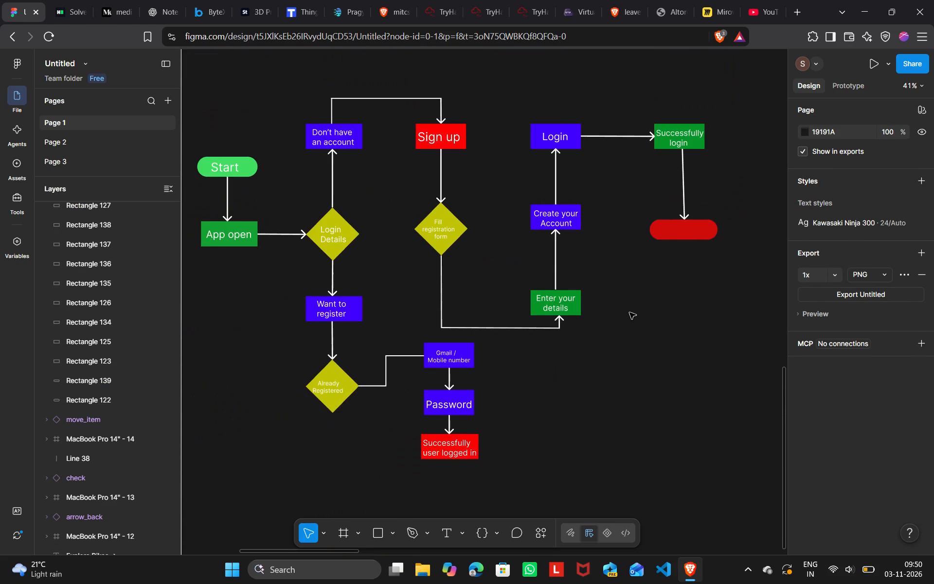
pyautogui.click(465, 537)
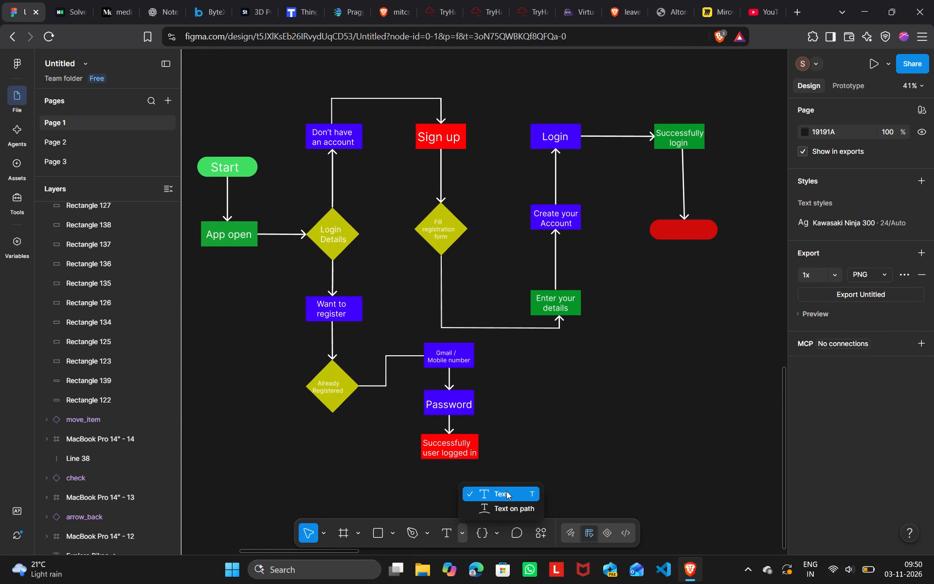
pyautogui.click(506, 491)
pyautogui.click(662, 226)
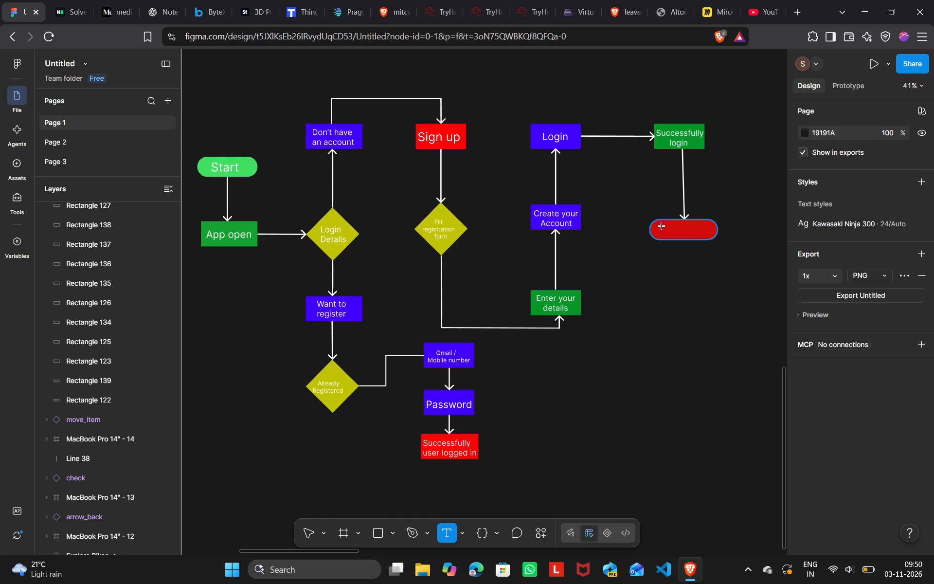
pyautogui.write('End')
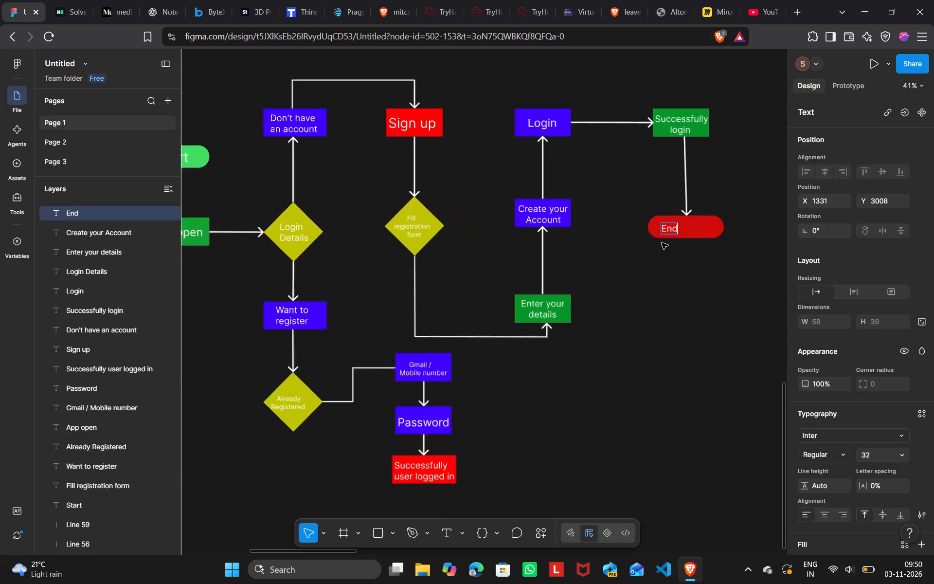
# Enlarge the "End" label in the red rounded shape to font size 48.
pyautogui.hscroll(-1, 662, 243)
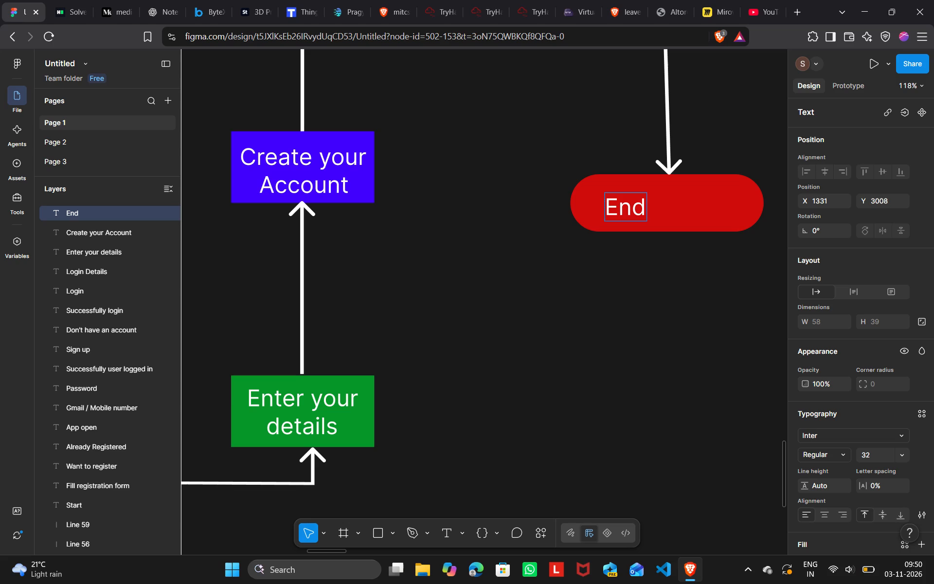
pyautogui.click(603, 209)
pyautogui.doubleClick(605, 209)
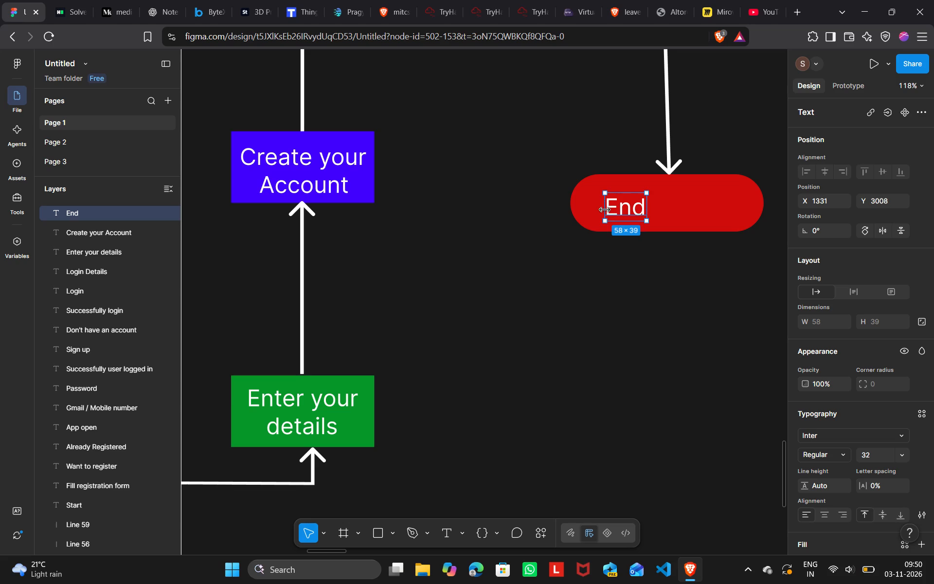
pyautogui.doubleClick(609, 209)
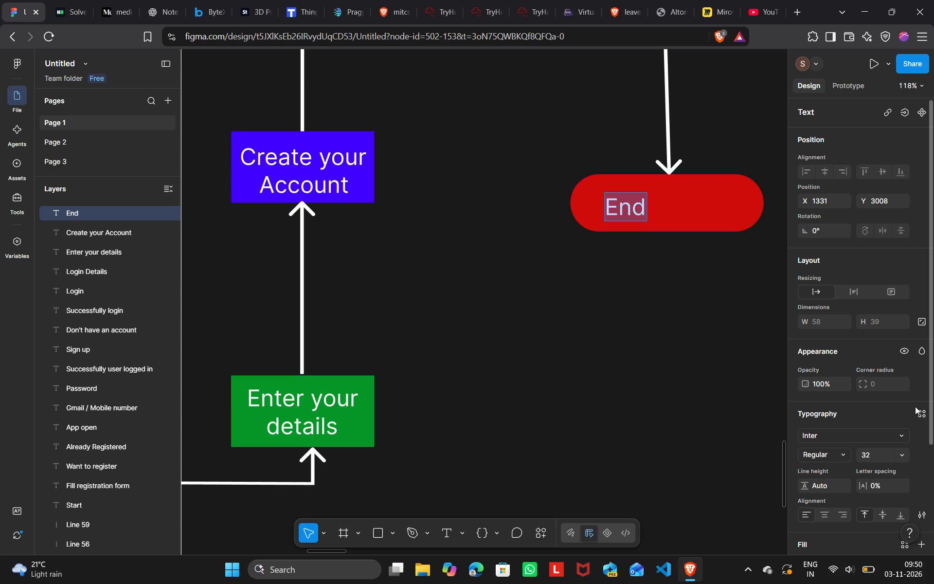
pyautogui.click(899, 459)
pyautogui.click(890, 448)
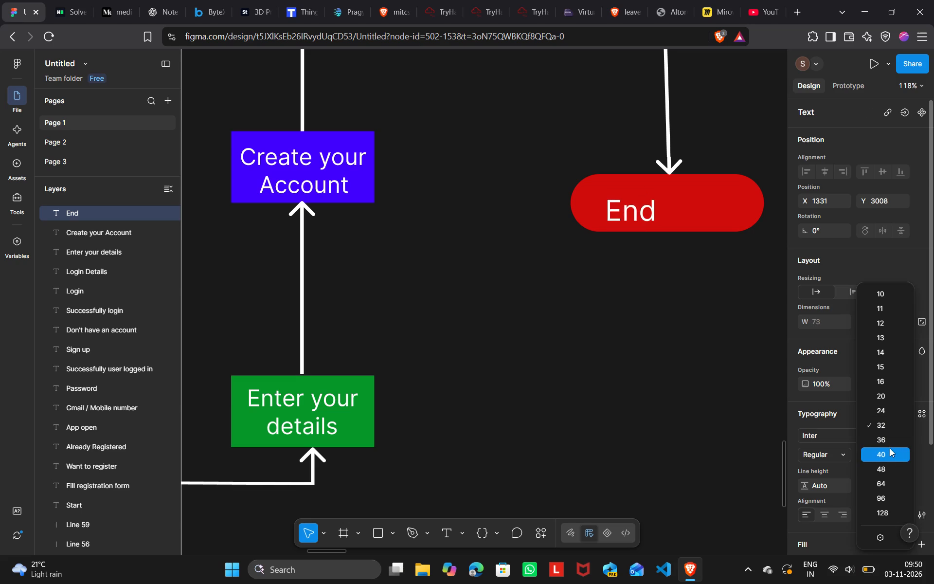
pyautogui.click(910, 453)
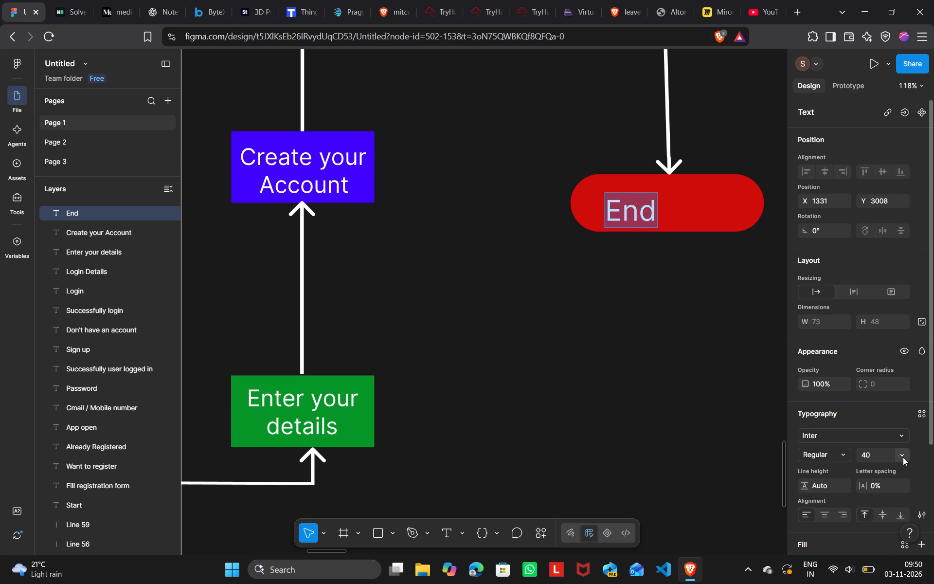
pyautogui.click(903, 457)
pyautogui.click(895, 470)
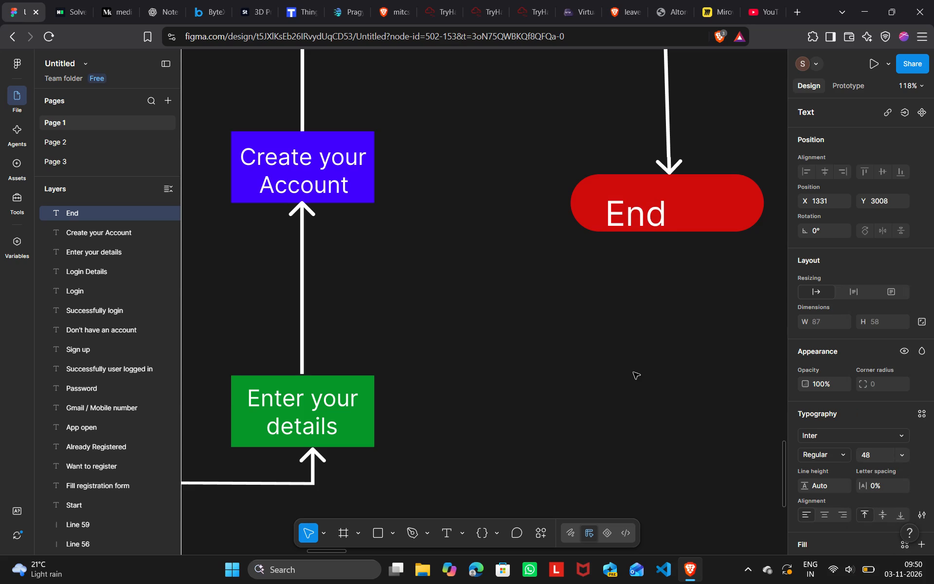
pyautogui.click(633, 372)
# Move the "End" label to the centre of its red rounded shape, about X 1373, Y 2993.
pyautogui.moveTo(642, 209); pyautogui.dragTo(671, 198)
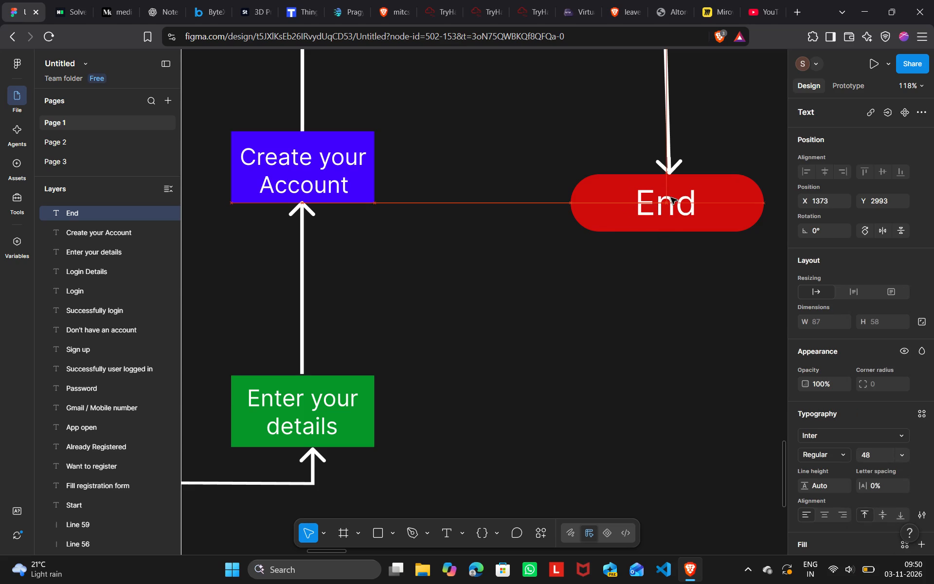
pyautogui.click(620, 309)
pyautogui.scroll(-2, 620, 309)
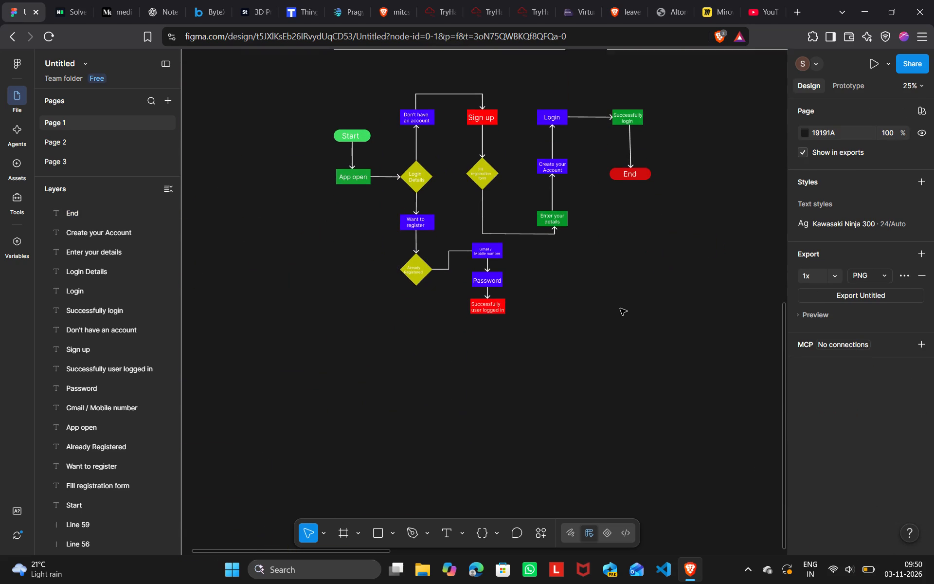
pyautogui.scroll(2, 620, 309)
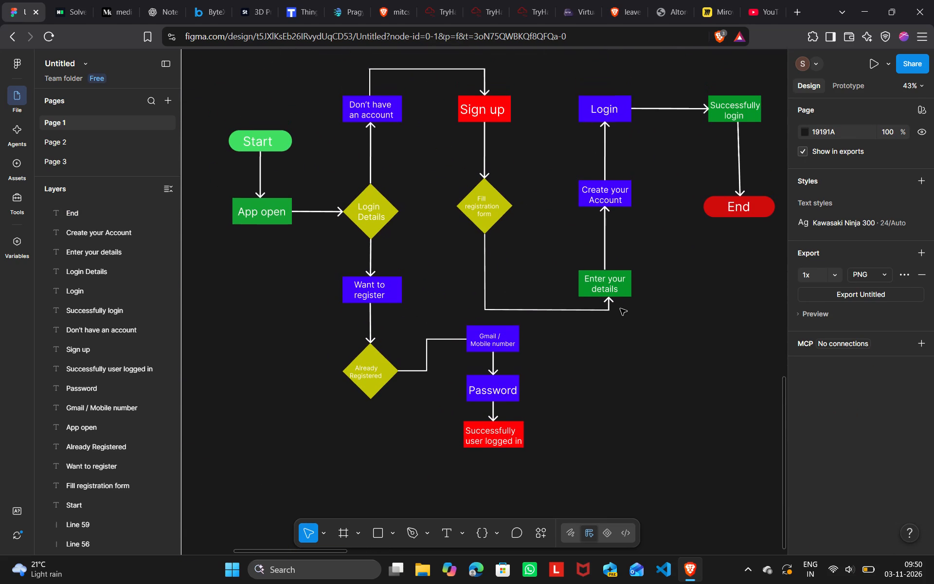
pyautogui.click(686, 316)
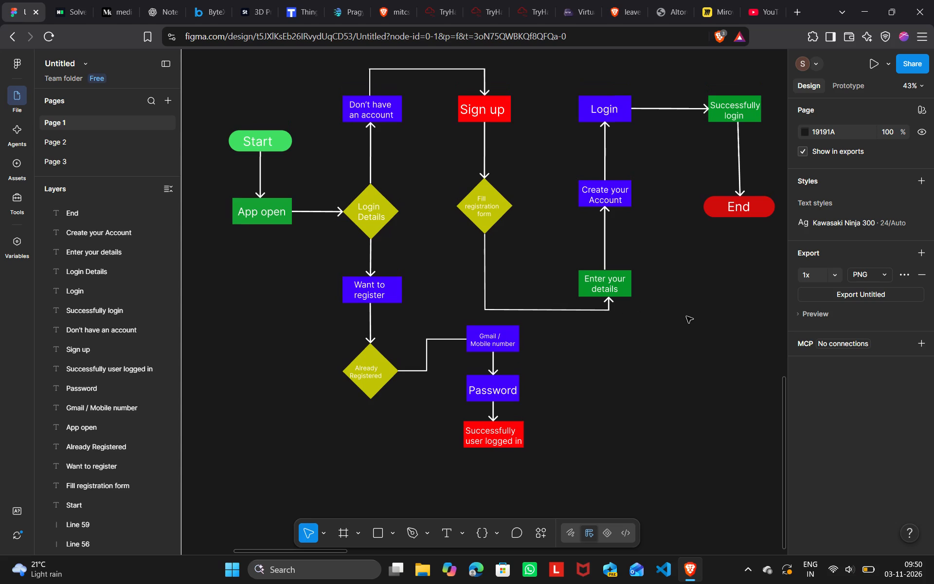
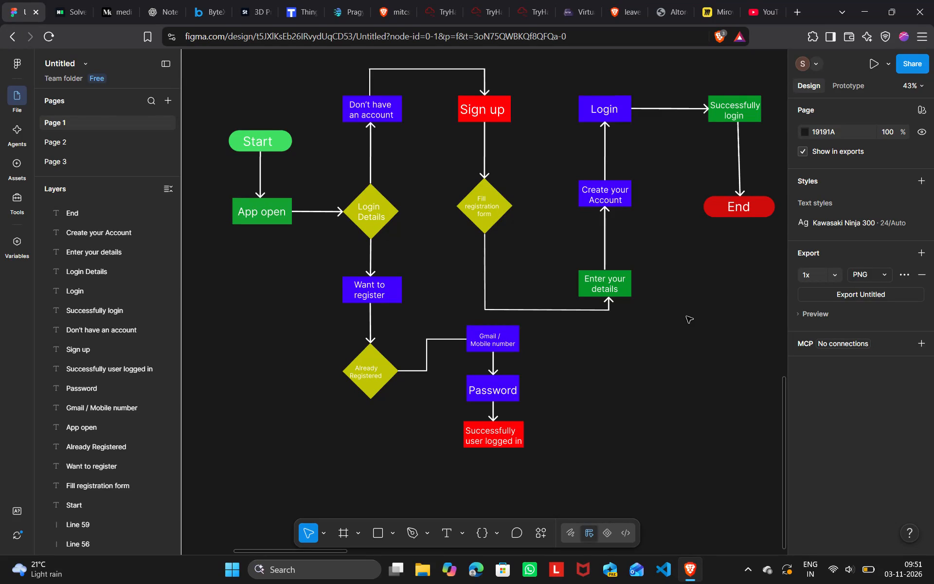
# Recolour the teal sidebar rectangle on the "MacBook Pro 14" - 14" profile screen to muted grey-blue 455D65.
pyautogui.scroll(3, 686, 316)
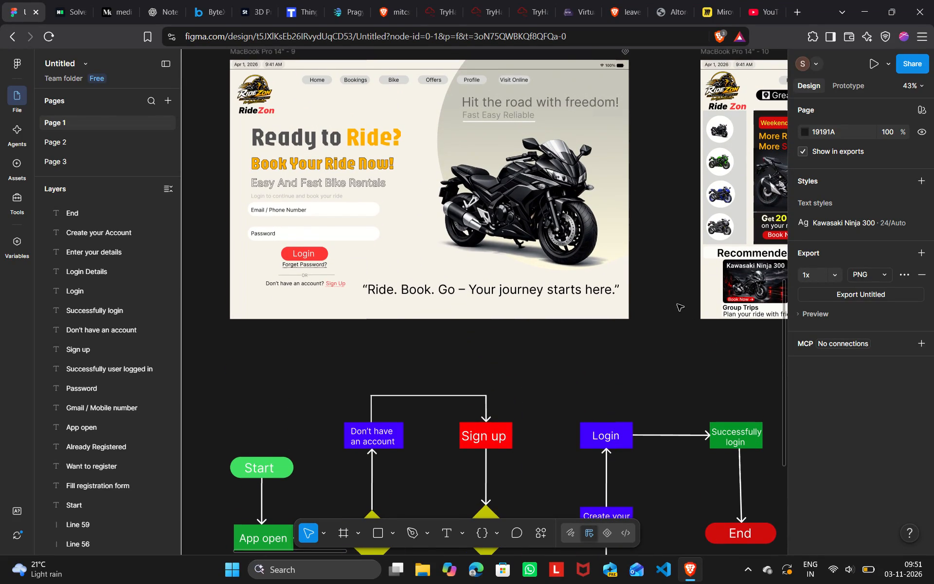
pyautogui.click(676, 294)
pyautogui.scroll(-1, 676, 294)
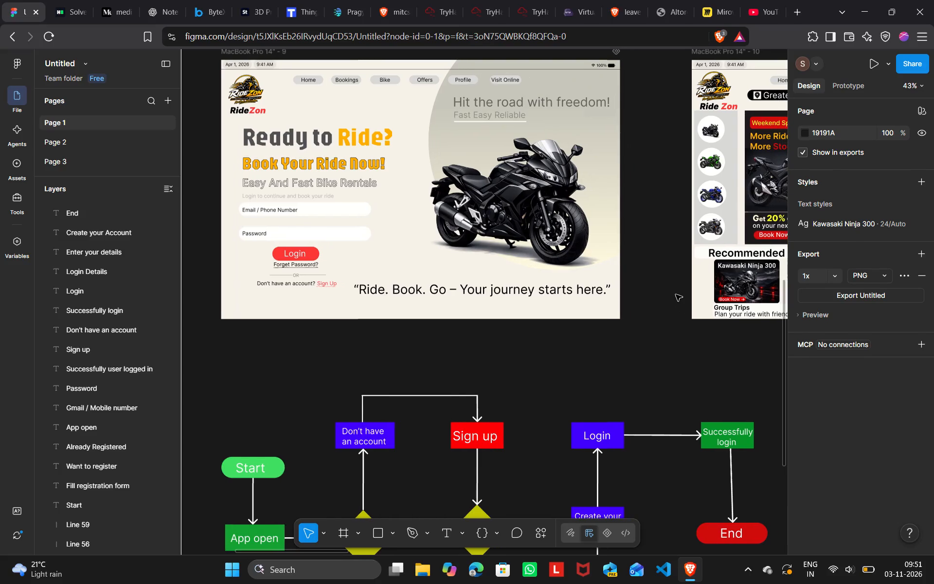
pyautogui.scroll(-1, 676, 294)
pyautogui.hscroll(-4, 676, 294)
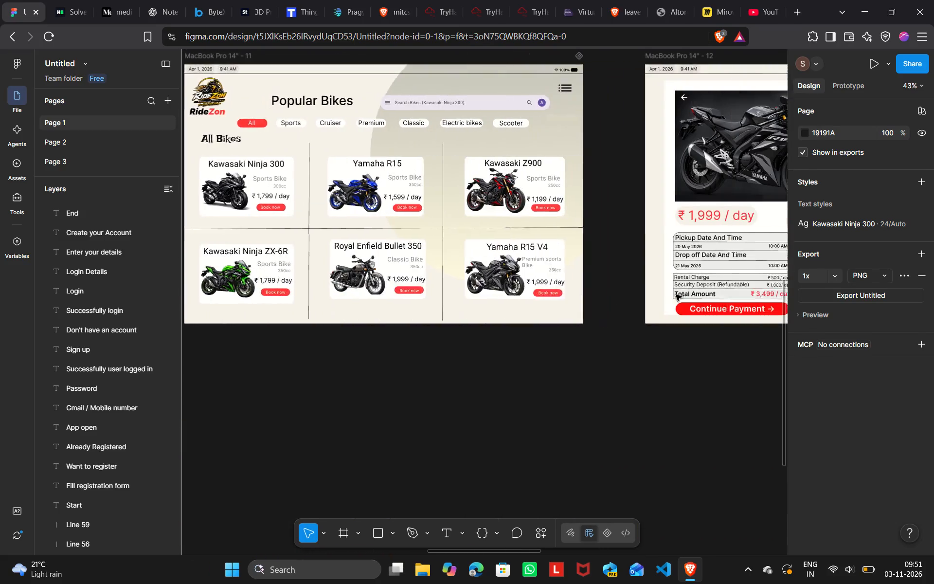
pyautogui.hscroll(-2, 676, 294)
pyautogui.hscroll(-2, 637, 278)
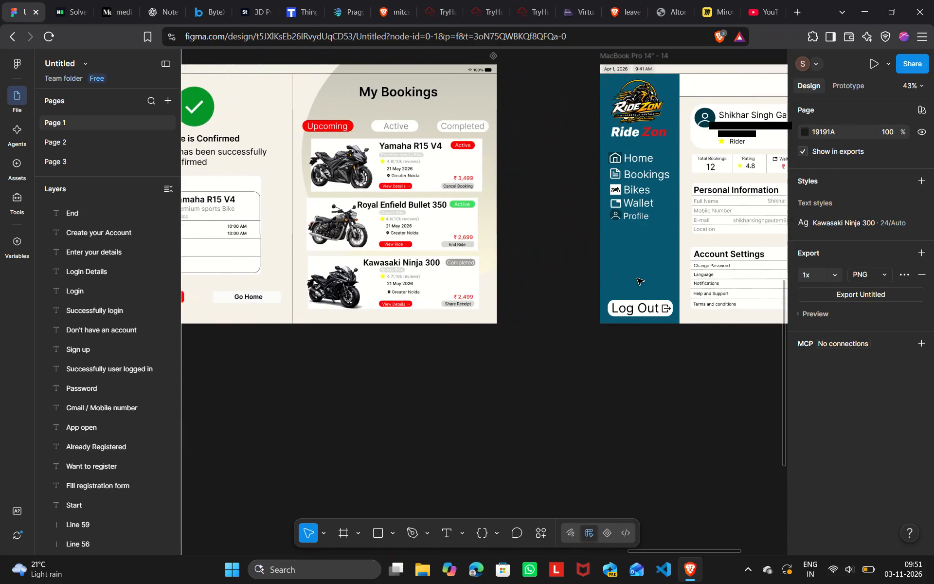
pyautogui.click(639, 277)
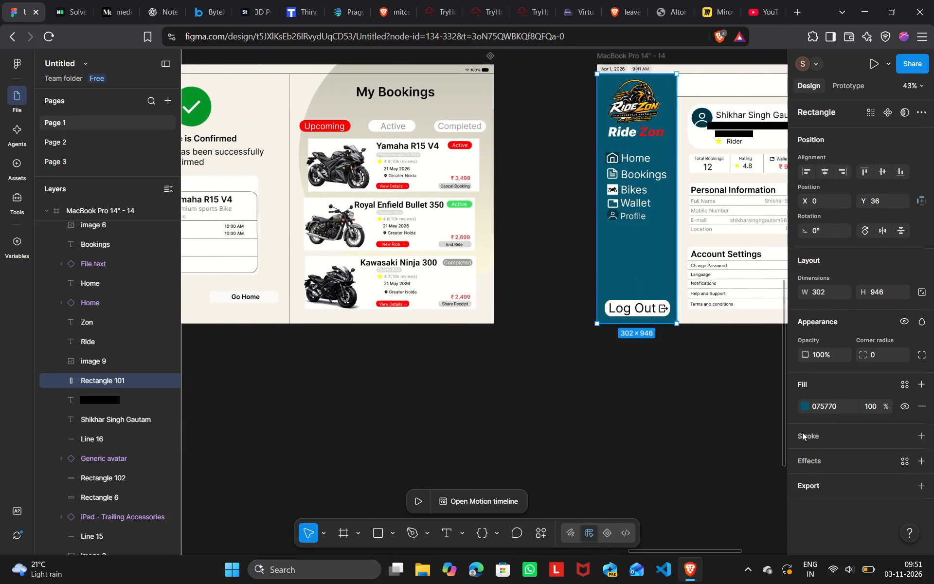
pyautogui.click(805, 408)
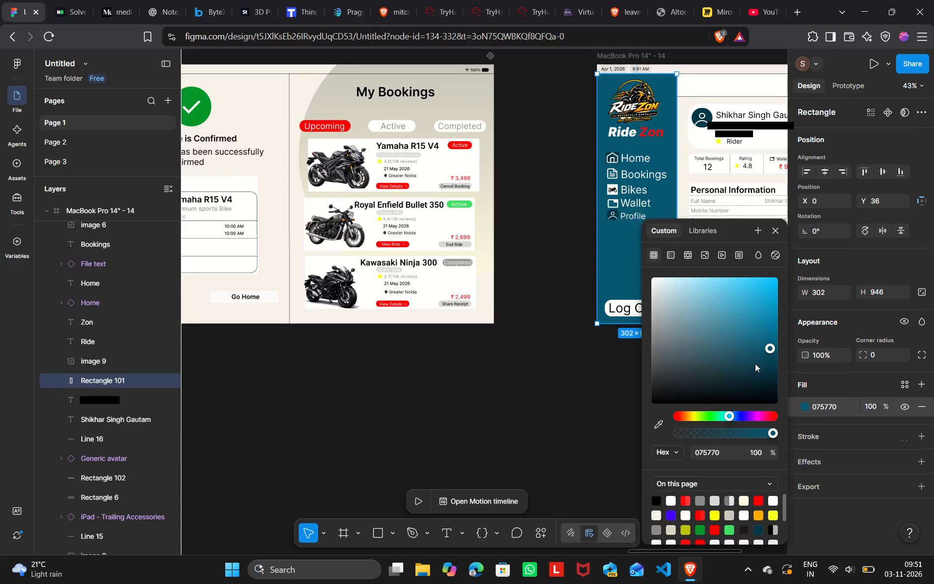
pyautogui.moveTo(771, 349); pyautogui.dragTo(716, 352)
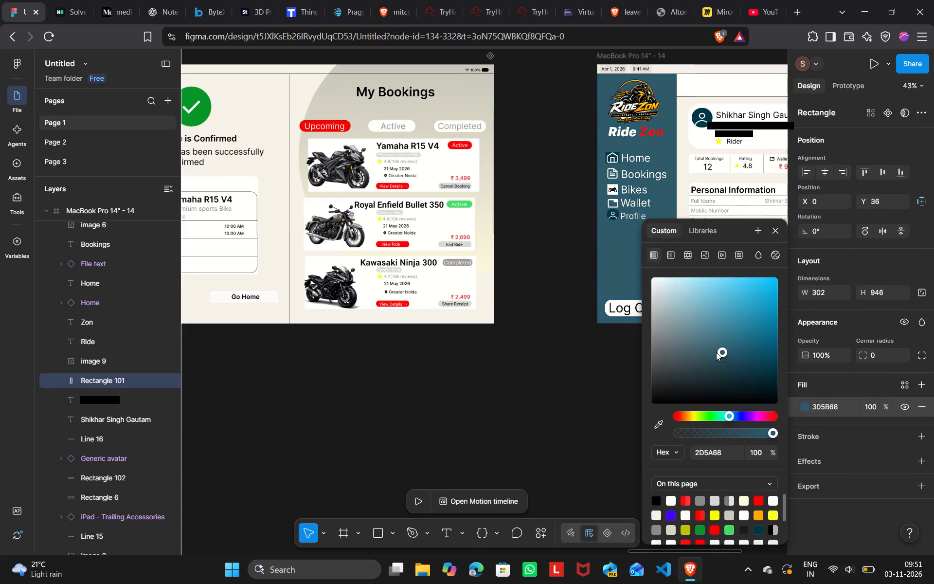
pyautogui.moveTo(716, 352); pyautogui.dragTo(692, 354)
pyautogui.click(692, 354)
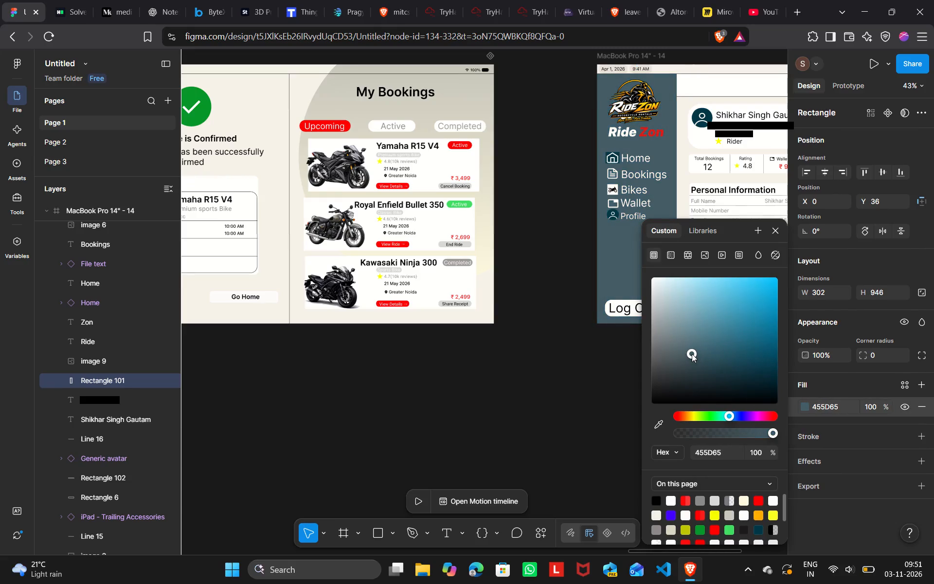
pyautogui.click(579, 329)
# Review the recoloured profile screen, the other app screens and the complete user-flow chart below them.
pyautogui.hscroll(-2, 579, 329)
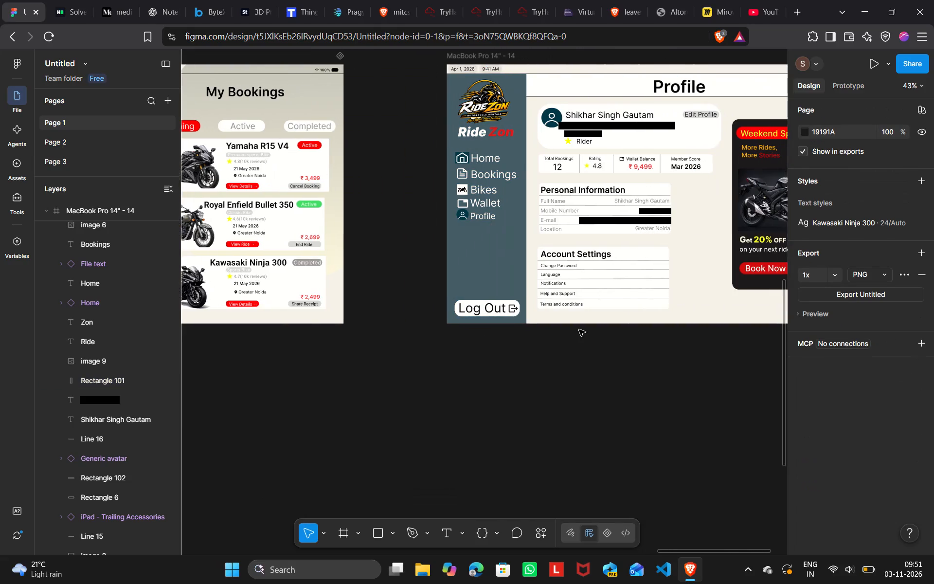
pyautogui.hscroll(-1, 579, 329)
pyautogui.click(583, 412)
pyautogui.hscroll(1, 583, 412)
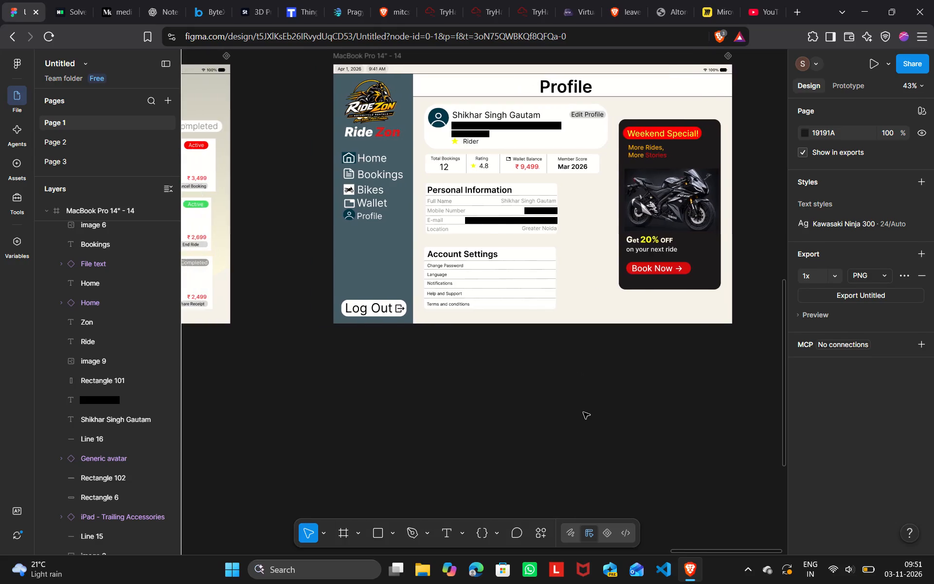
pyautogui.hscroll(3, 583, 412)
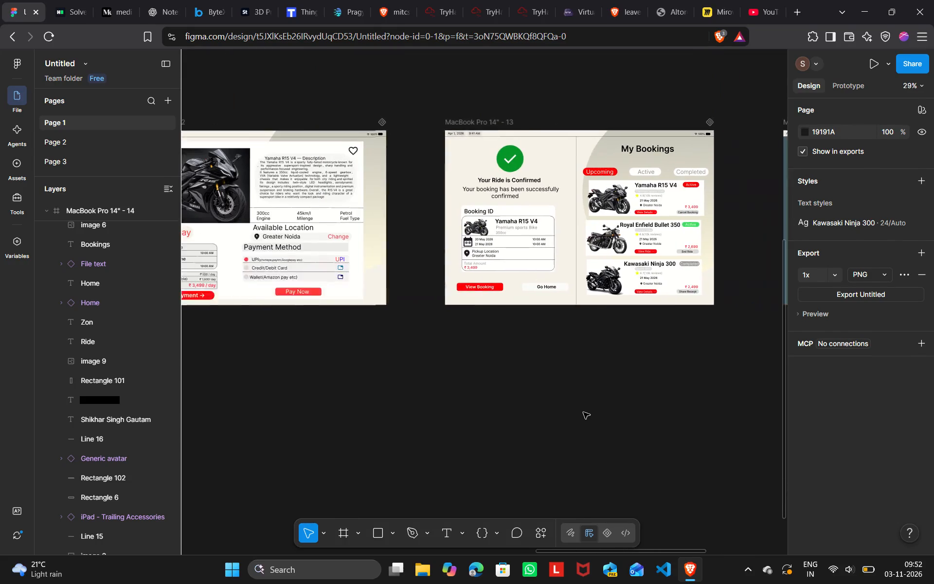
pyautogui.hscroll(4, 583, 412)
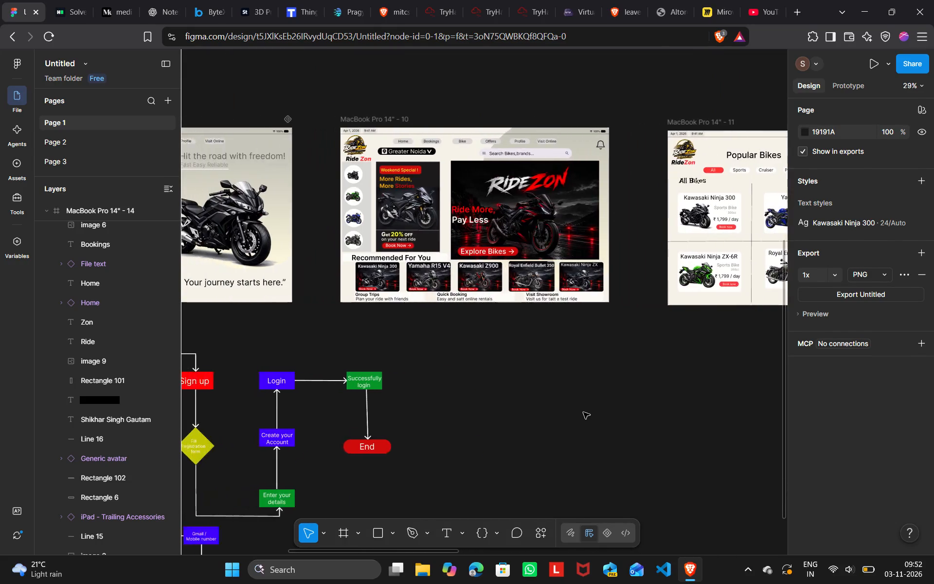
pyautogui.scroll(-3, 583, 412)
pyautogui.click(629, 412)
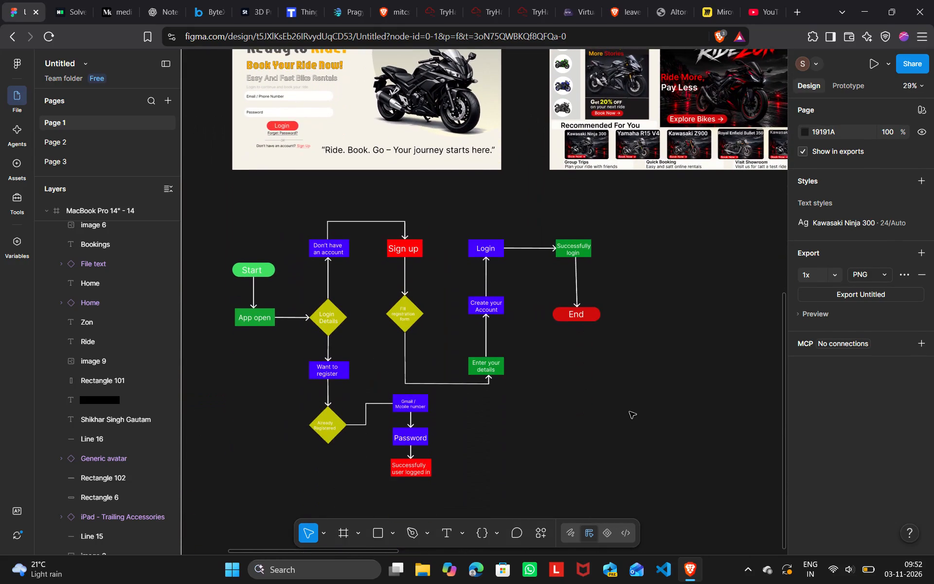
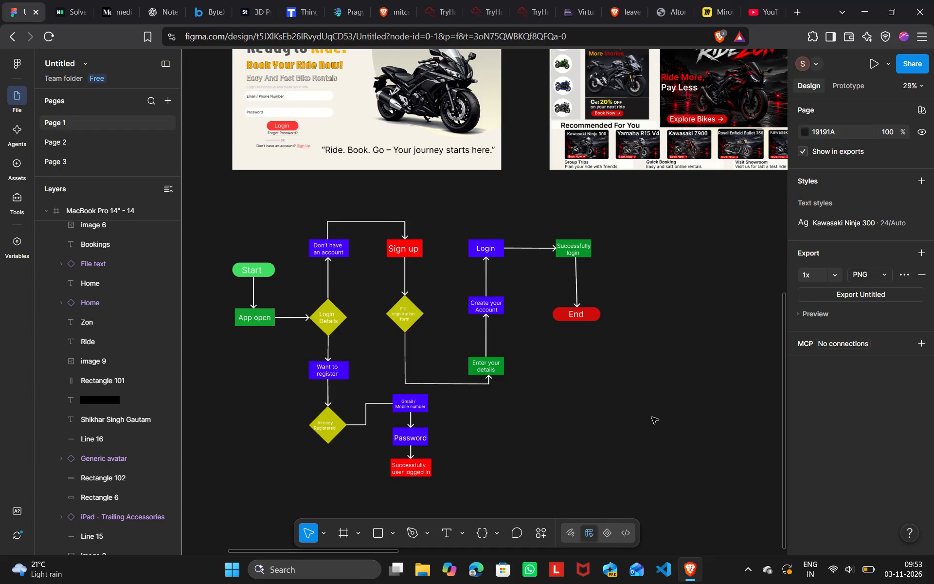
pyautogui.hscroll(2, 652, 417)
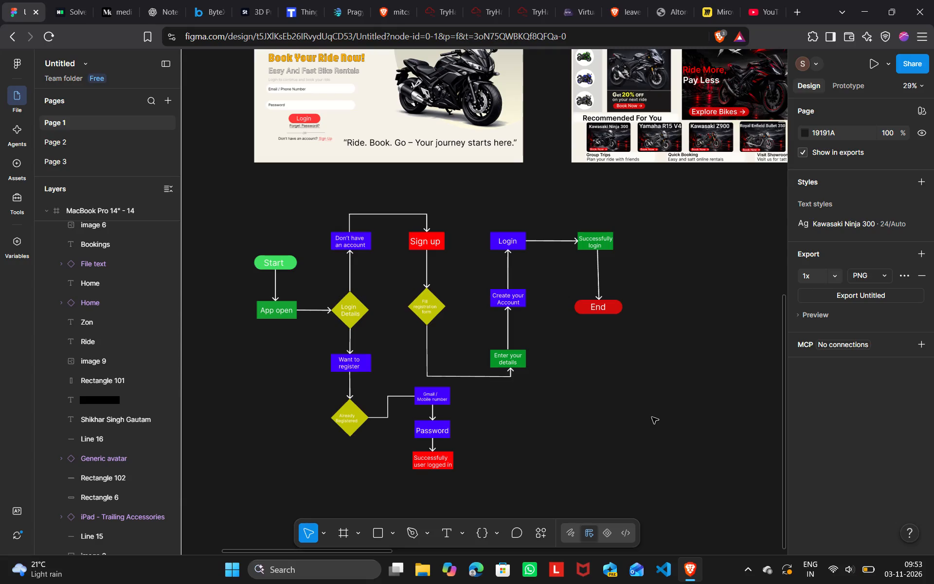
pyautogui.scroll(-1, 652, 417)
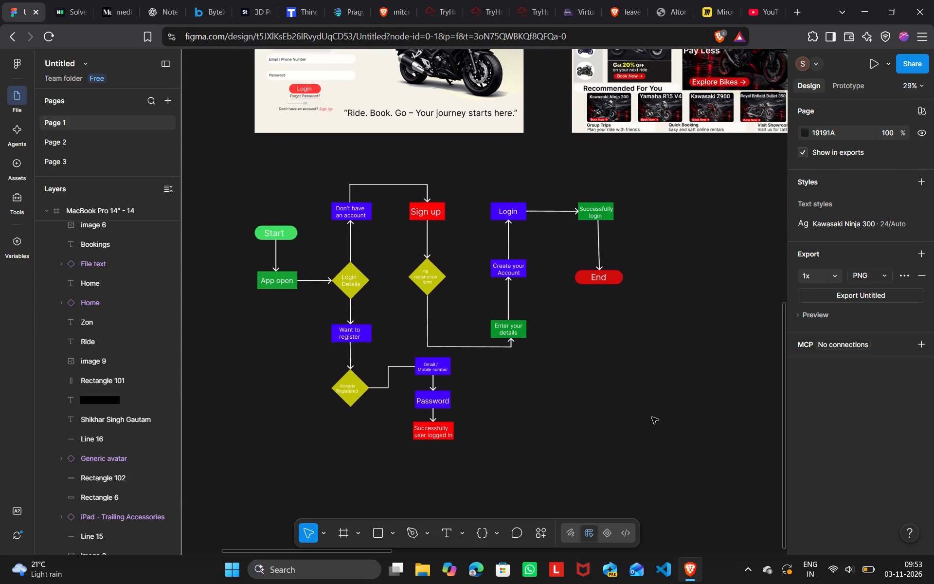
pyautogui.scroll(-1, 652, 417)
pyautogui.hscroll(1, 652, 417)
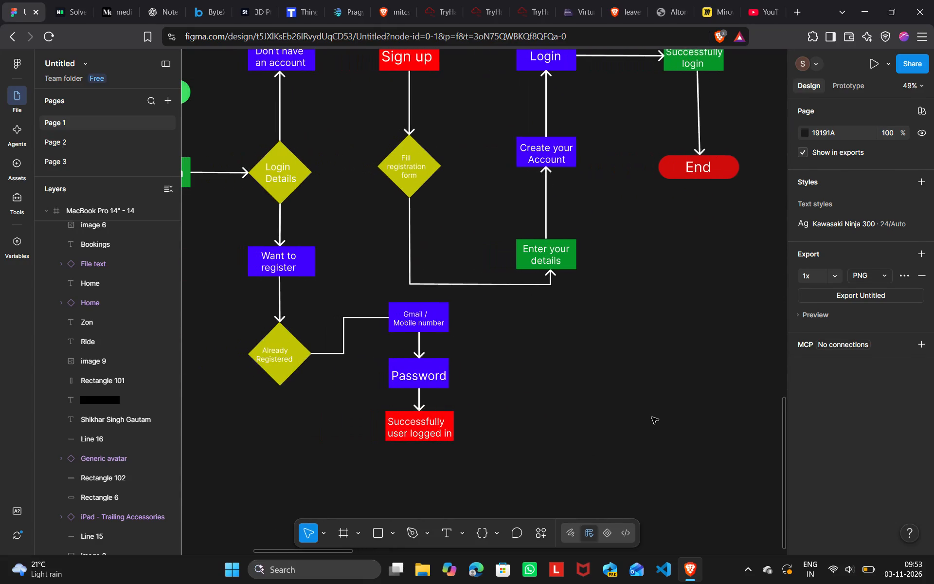
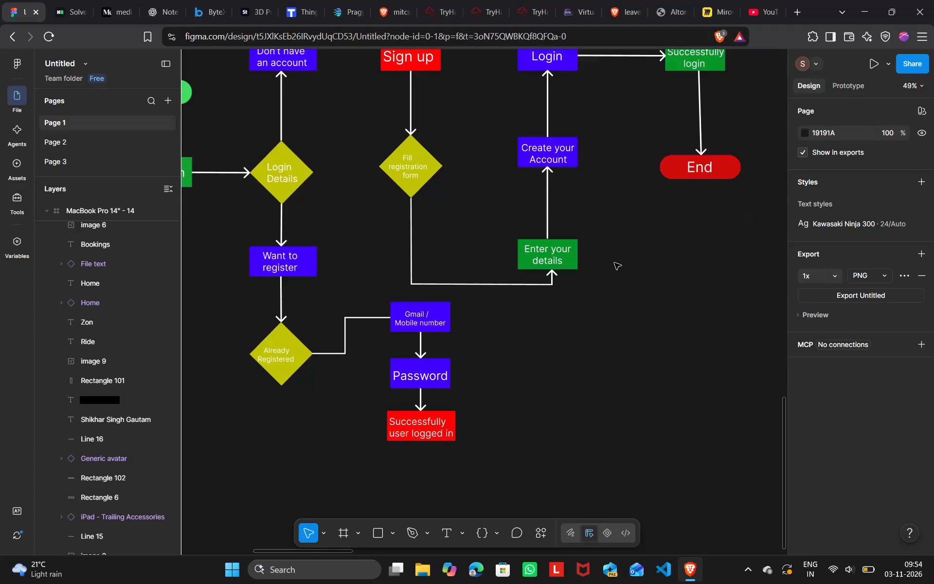
# Duplicate the arrow between "Create your Account" and "Login" and stand the copy on the horizontal connector leading to "Enter your details".
pyautogui.scroll(-1, 623, 274)
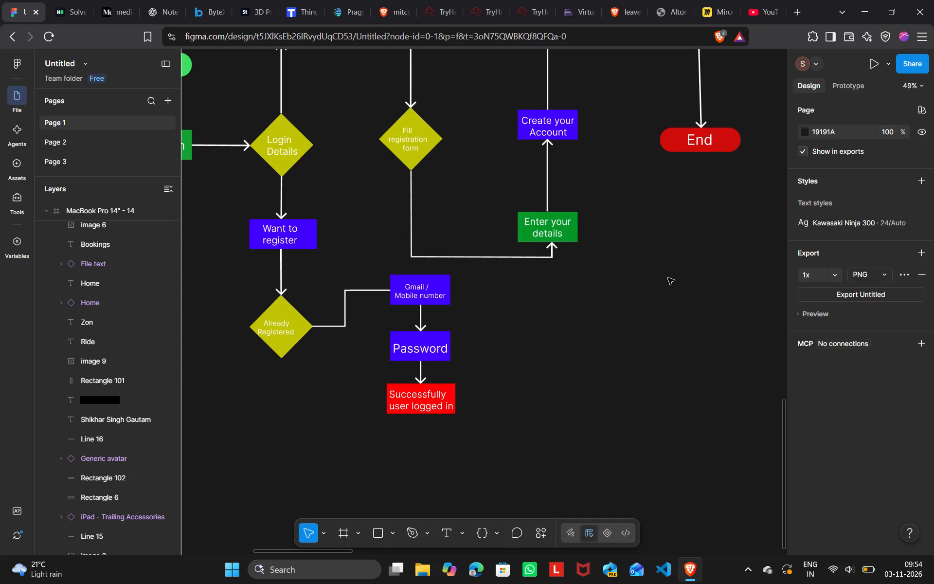
pyautogui.scroll(1, 668, 278)
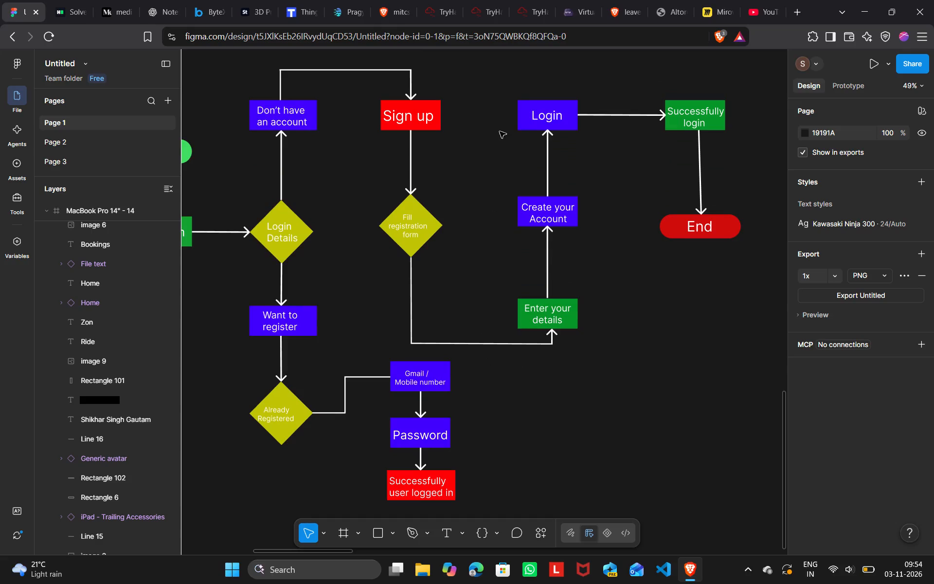
pyautogui.click(547, 150)
pyautogui.hotkey('ctrl', 'd')
pyautogui.moveTo(547, 150); pyautogui.dragTo(477, 299)
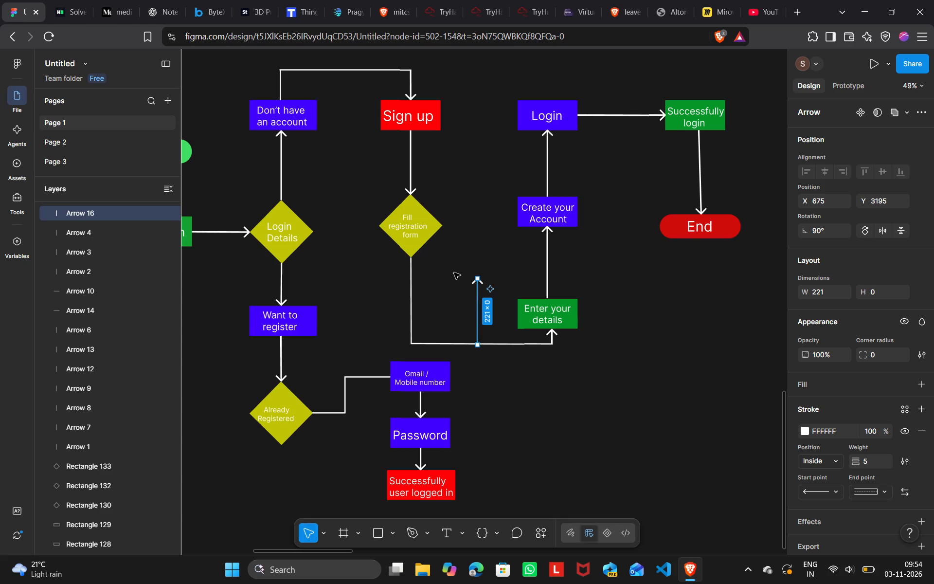
pyautogui.click(458, 236)
pyautogui.scroll(-3, 458, 236)
pyautogui.scroll(3, 458, 236)
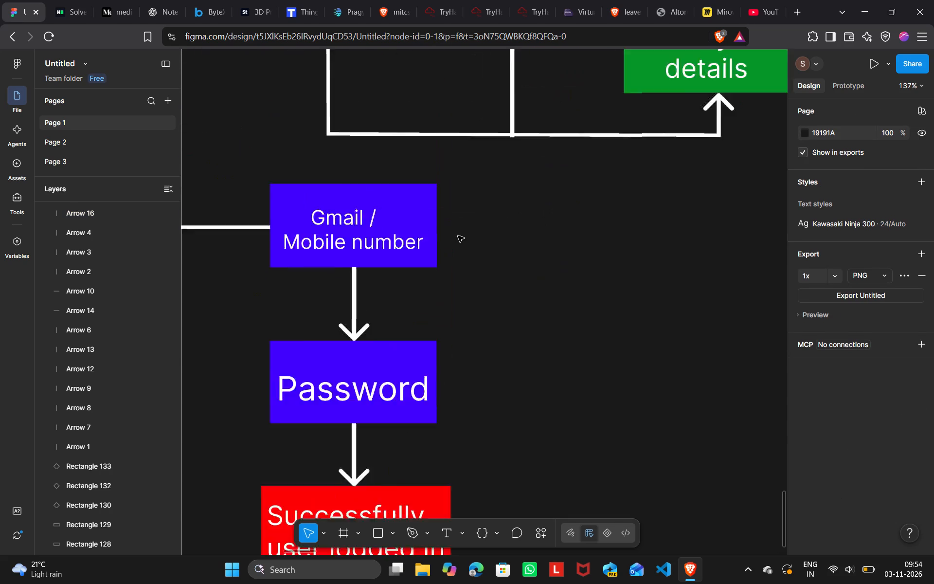
pyautogui.scroll(-1, 458, 236)
pyautogui.click(610, 257)
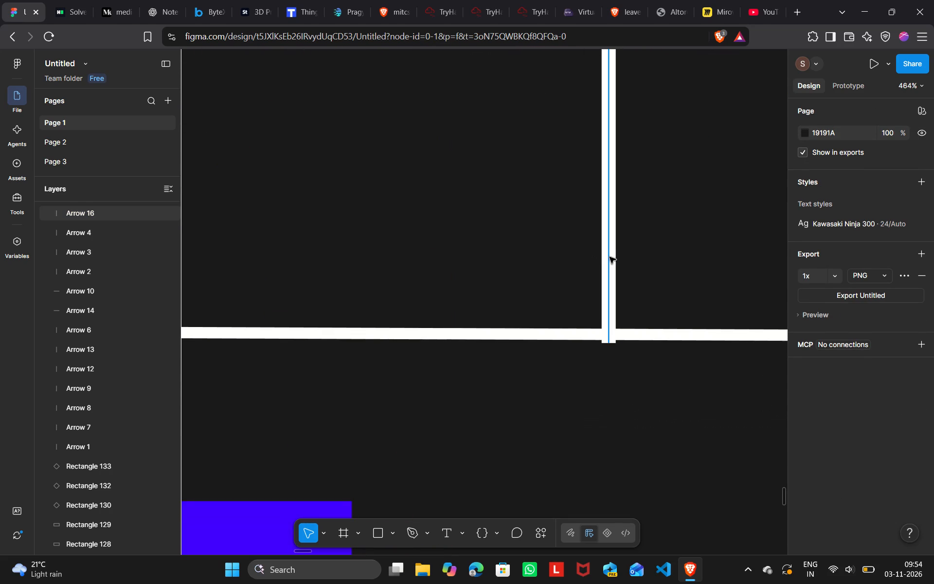
pyautogui.press('Up')
pyautogui.click(637, 249)
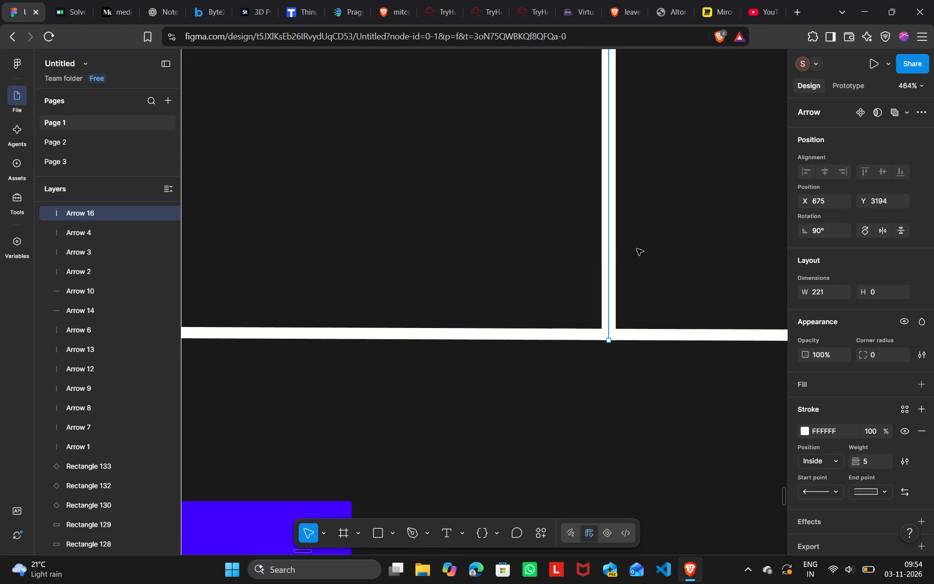
pyautogui.scroll(3, 637, 249)
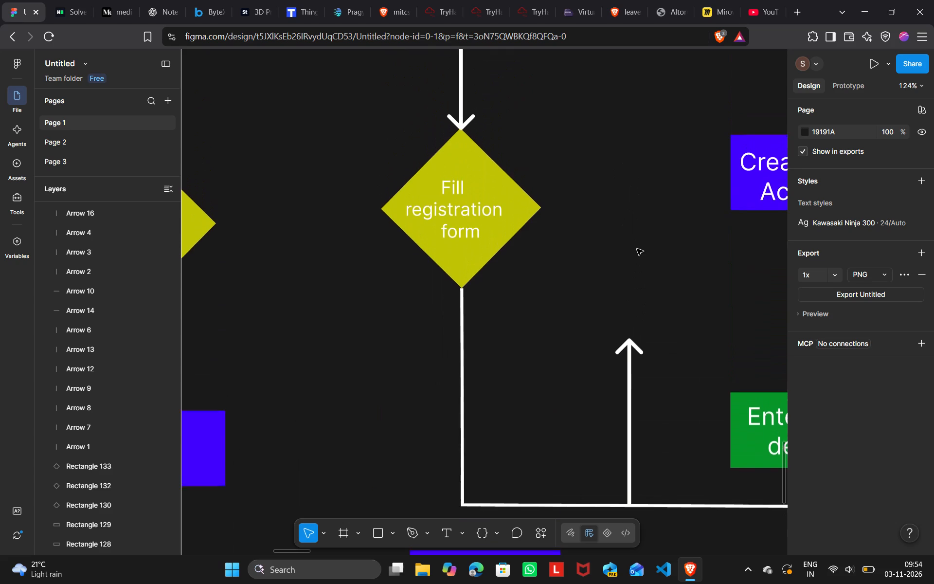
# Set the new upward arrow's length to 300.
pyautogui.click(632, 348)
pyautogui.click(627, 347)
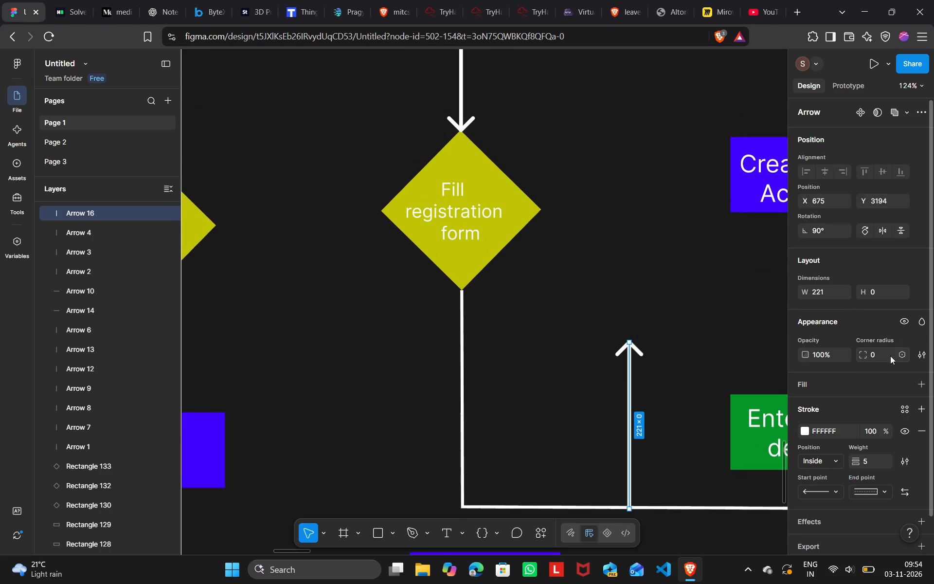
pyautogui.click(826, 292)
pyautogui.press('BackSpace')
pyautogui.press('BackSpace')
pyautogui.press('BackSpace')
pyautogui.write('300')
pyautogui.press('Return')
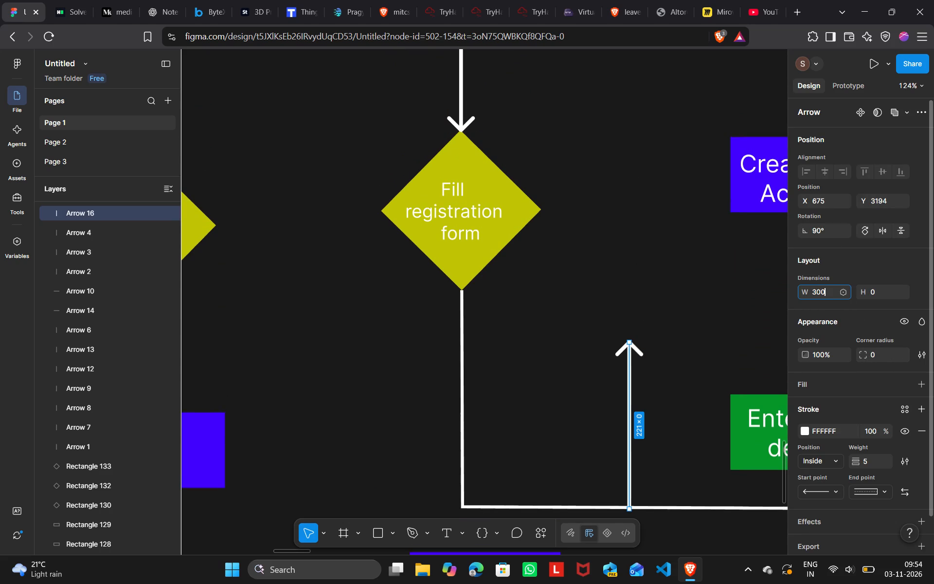
# Set the new upward arrow's length to 500.
pyautogui.click(833, 291)
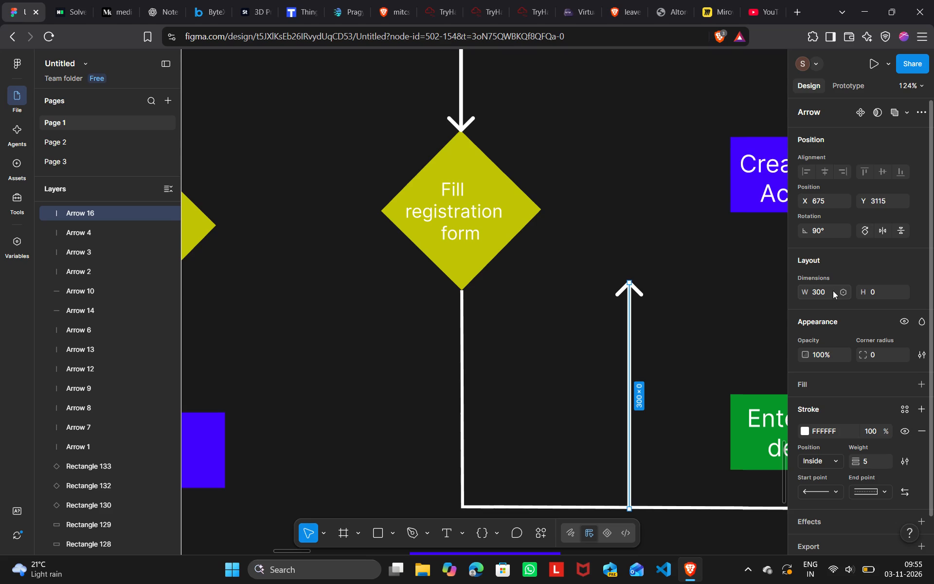
pyautogui.press('BackSpace')
pyautogui.press('BackSpace')
pyautogui.press('BackSpace')
pyautogui.write('500')
pyautogui.press('Return')
pyautogui.scroll(1, 695, 292)
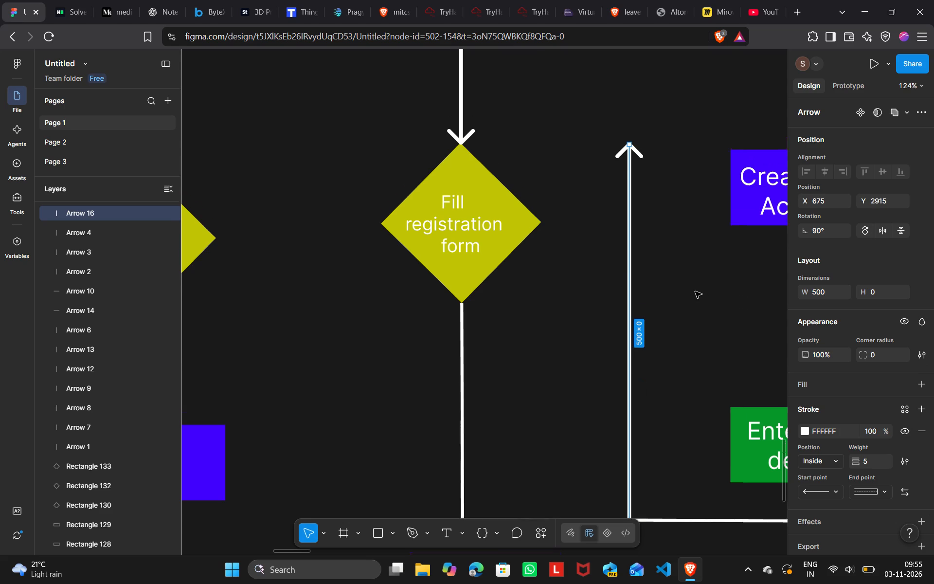
pyautogui.scroll(1, 695, 292)
pyautogui.hscroll(-1, 695, 292)
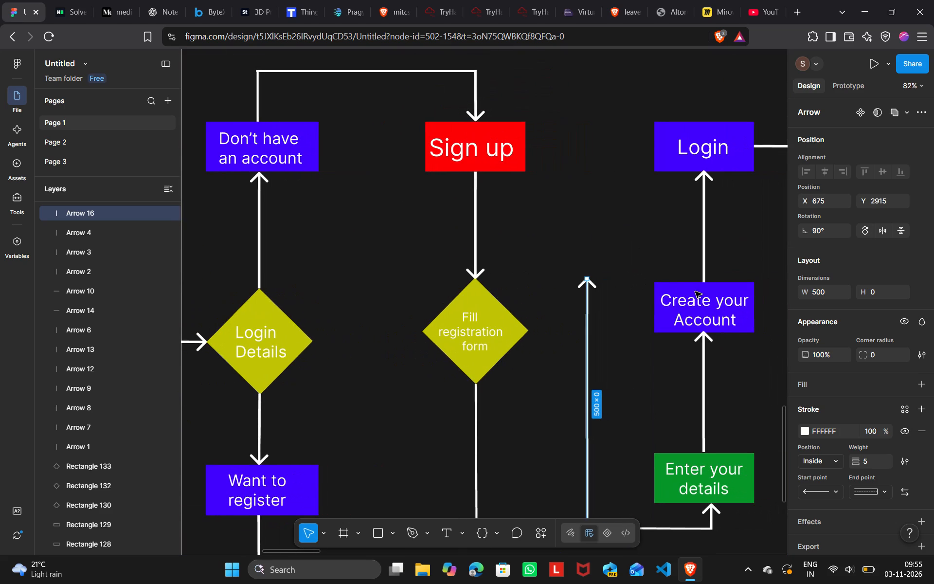
pyautogui.click(626, 350)
# Nudge the "Sign up" label 5 px to the right to centre it in its red box.
pyautogui.hscroll(-1, 623, 350)
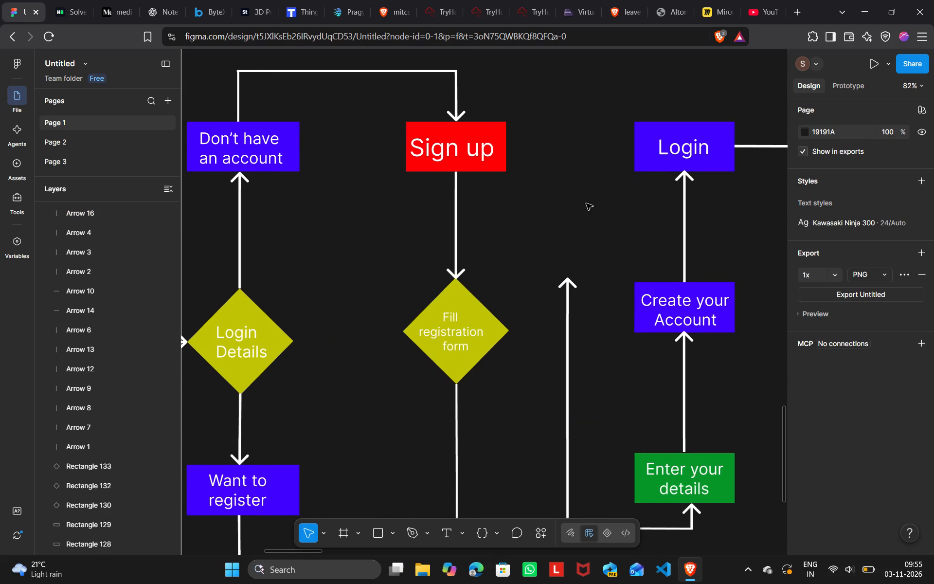
pyautogui.click(467, 157)
pyautogui.press('Right')
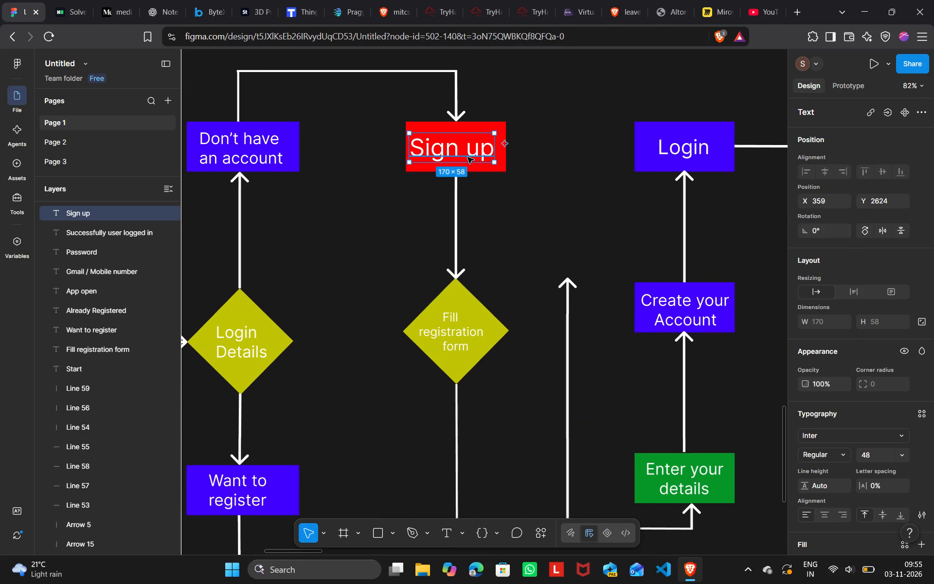
pyautogui.press('Right')
pyautogui.press('Right')
pyautogui.press('Right')
pyautogui.press('Right')
pyautogui.click(515, 191)
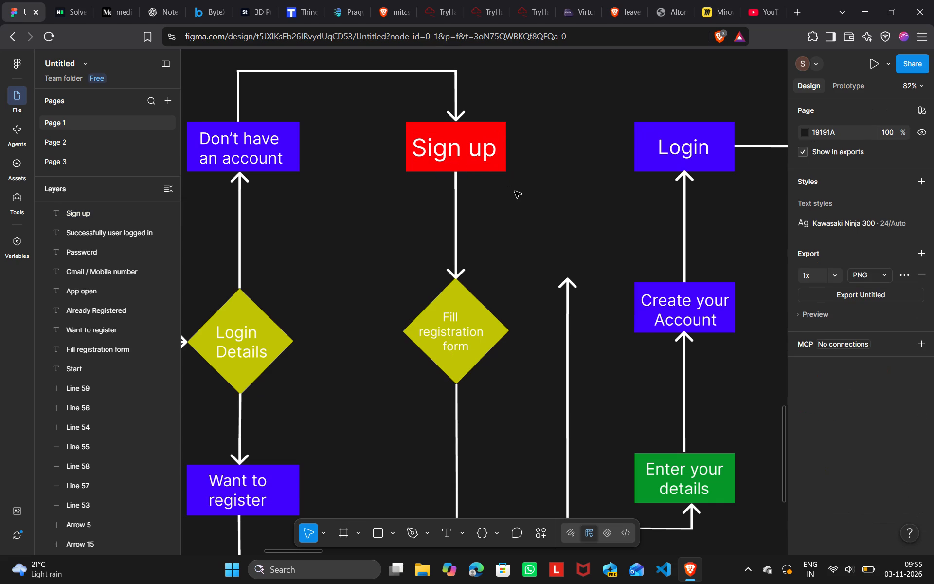
# Duplicate the blue "Don't have an account" rectangle and place the copy just above the new arrow's head, at about X 558, Y 2808.
pyautogui.click(290, 148)
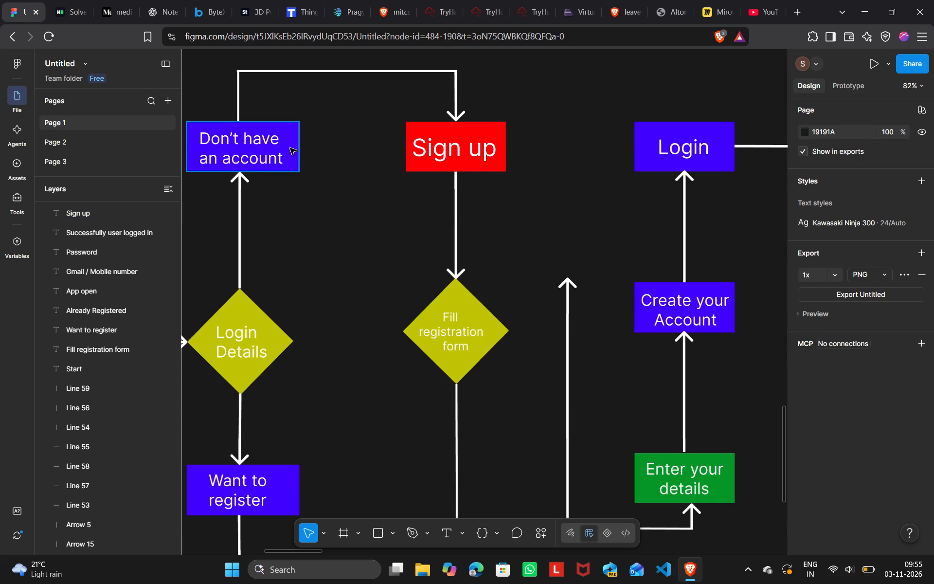
pyautogui.hotkey('ctrl', 'd')
pyautogui.moveTo(290, 148); pyautogui.dragTo(364, 164)
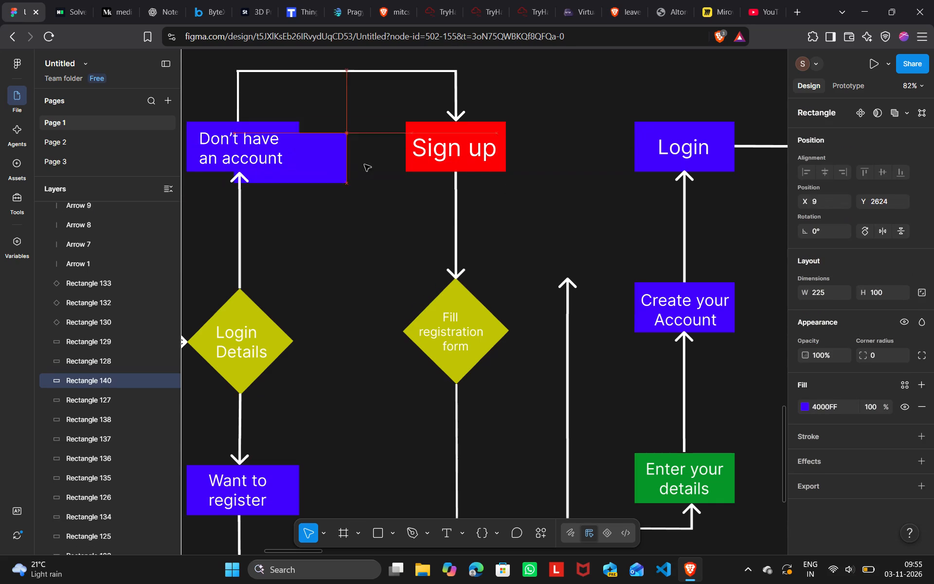
pyautogui.moveTo(364, 164); pyautogui.dragTo(615, 253)
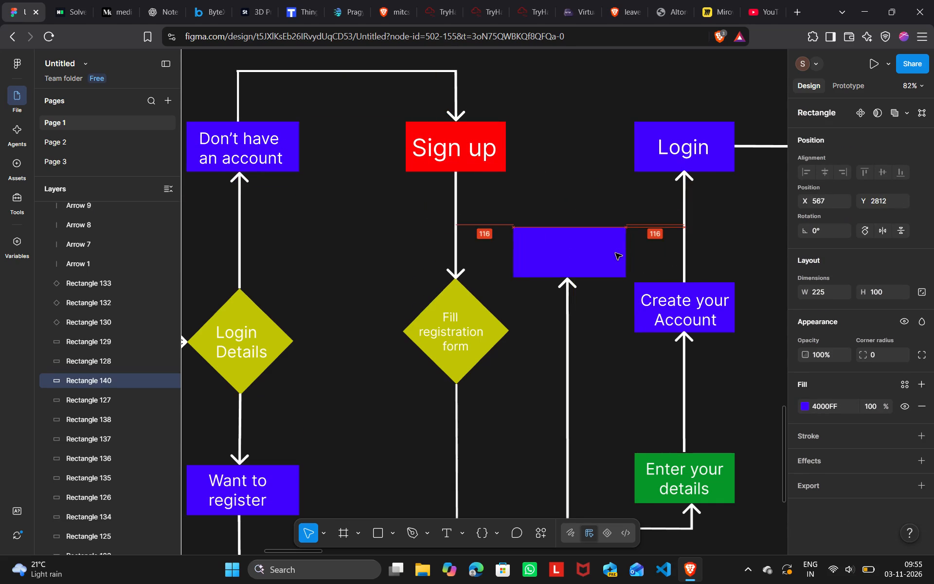
pyautogui.moveTo(615, 253); pyautogui.dragTo(612, 250)
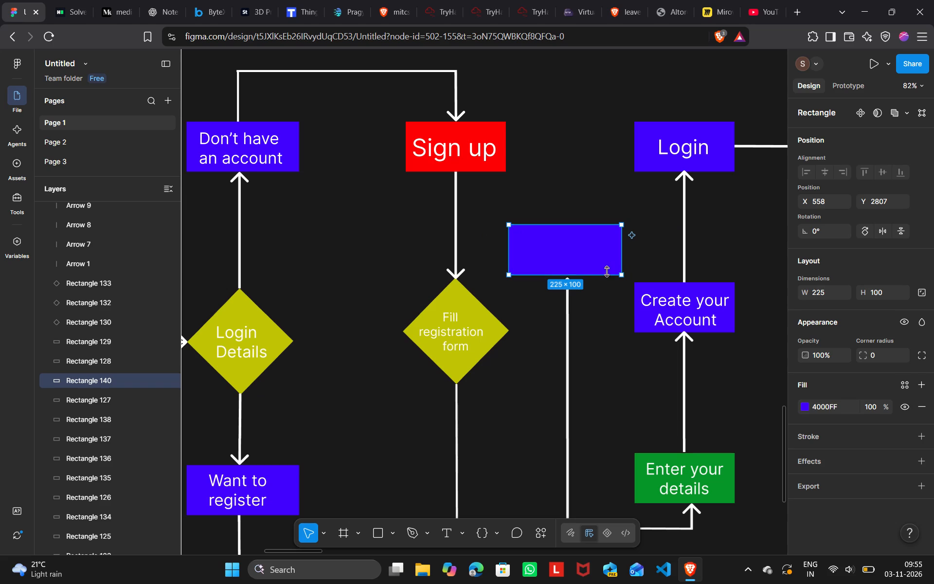
pyautogui.click(596, 273)
pyautogui.click(594, 265)
pyautogui.press('Down')
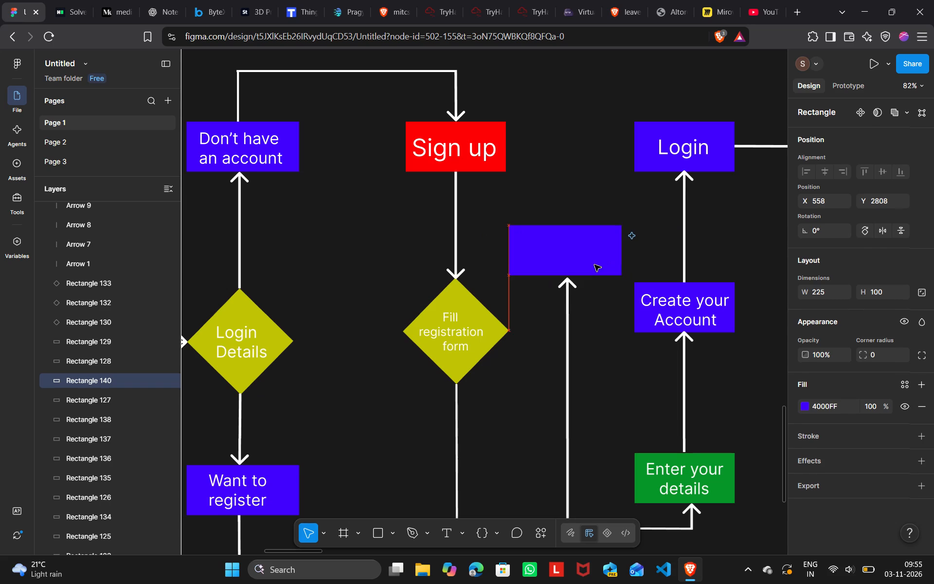
pyautogui.click(591, 256)
pyautogui.press('Down')
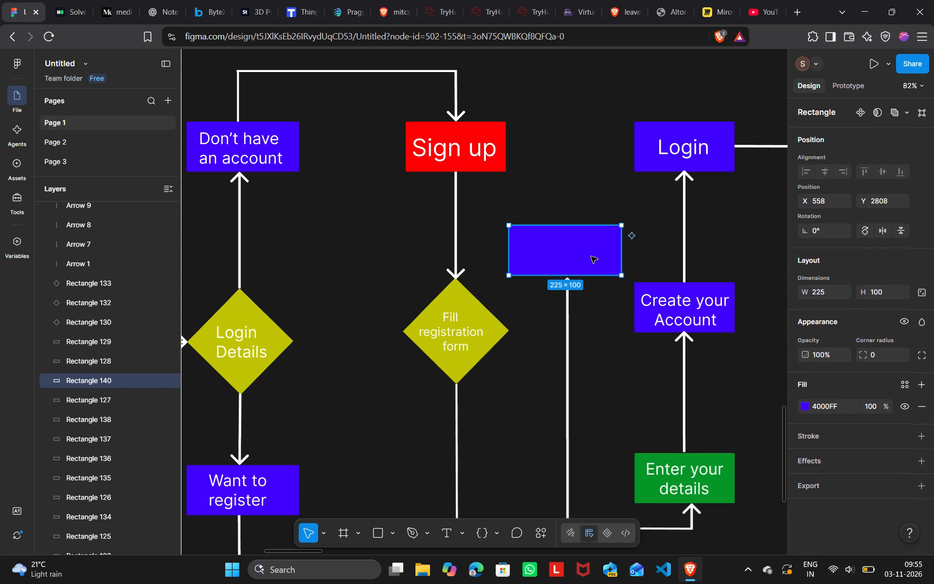
pyautogui.click(591, 178)
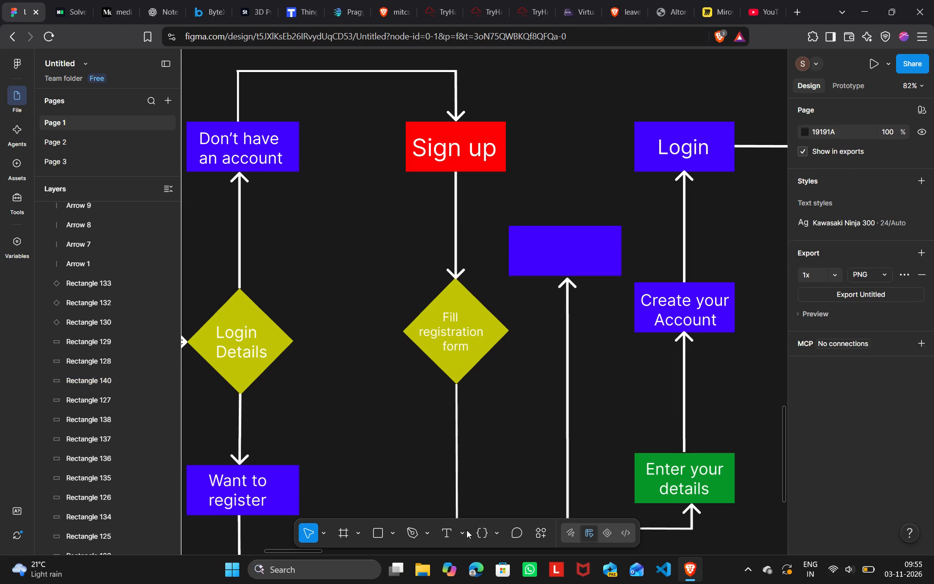
# Add the text "Login with google" over the new blue box, split into two lines with "google" indented beneath "Login with".
pyautogui.click(463, 530)
pyautogui.click(505, 491)
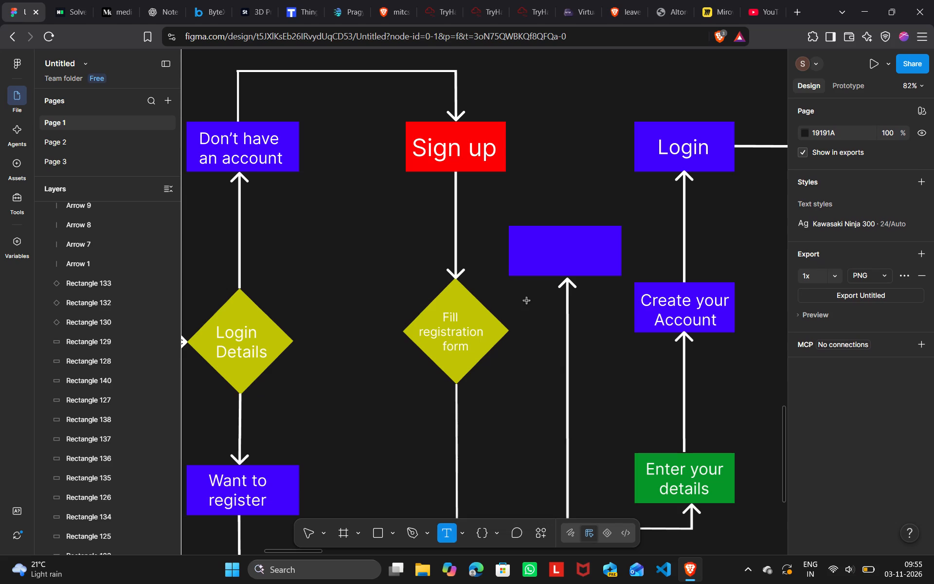
pyautogui.click(534, 240)
pyautogui.write('Login')
pyautogui.press('space')
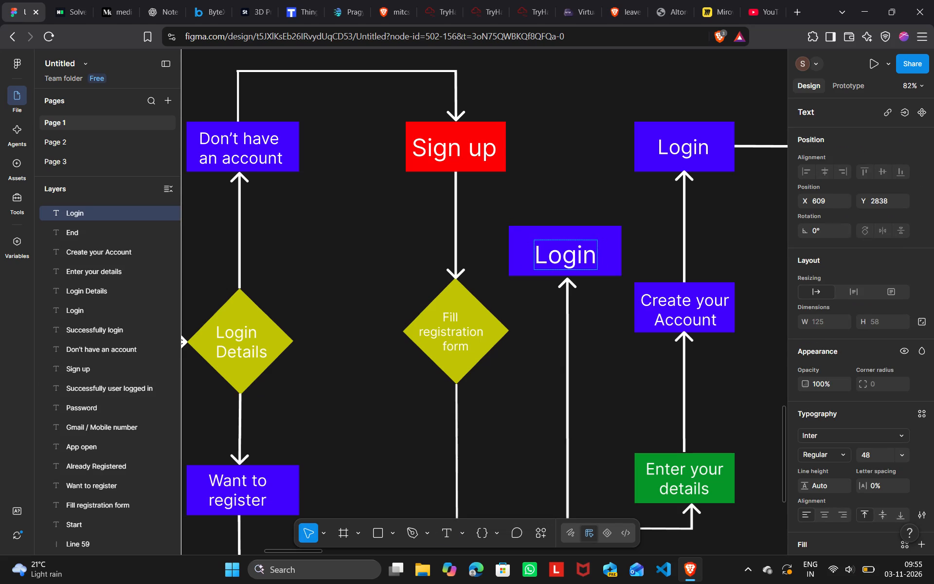
pyautogui.write('with')
pyautogui.press('space')
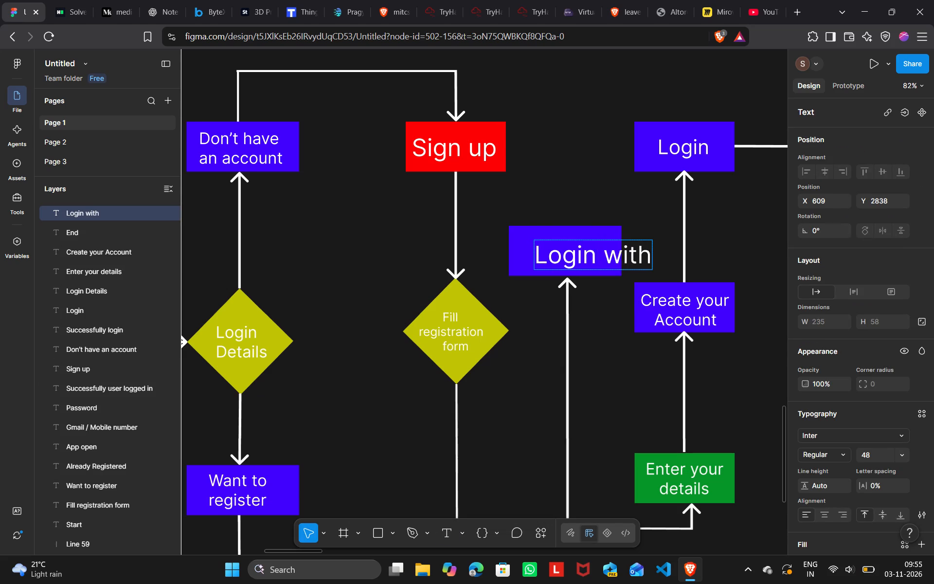
pyautogui.write('google')
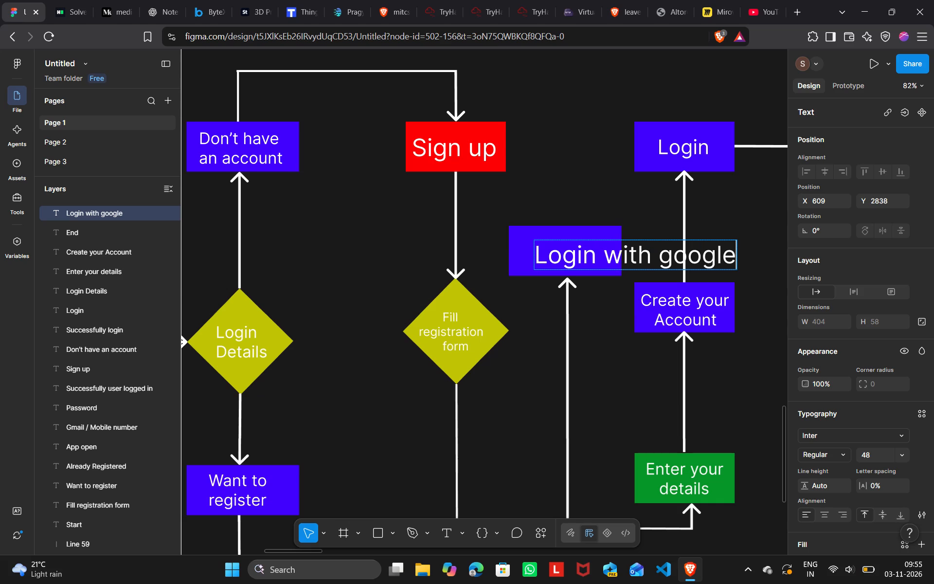
pyautogui.click(654, 259)
pyautogui.press('Right')
pyautogui.press('Return')
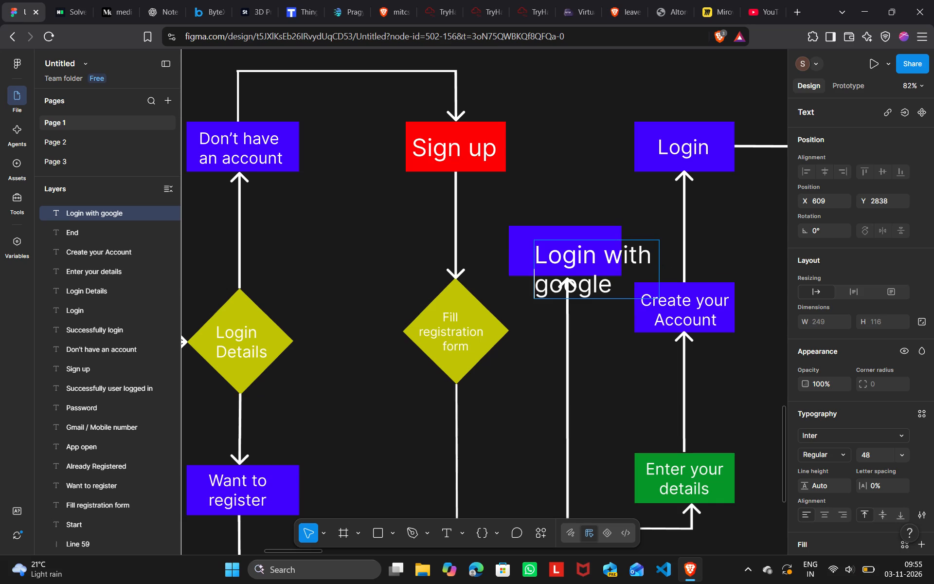
pyautogui.press('space')
pyautogui.press('space')
pyautogui.press('space')
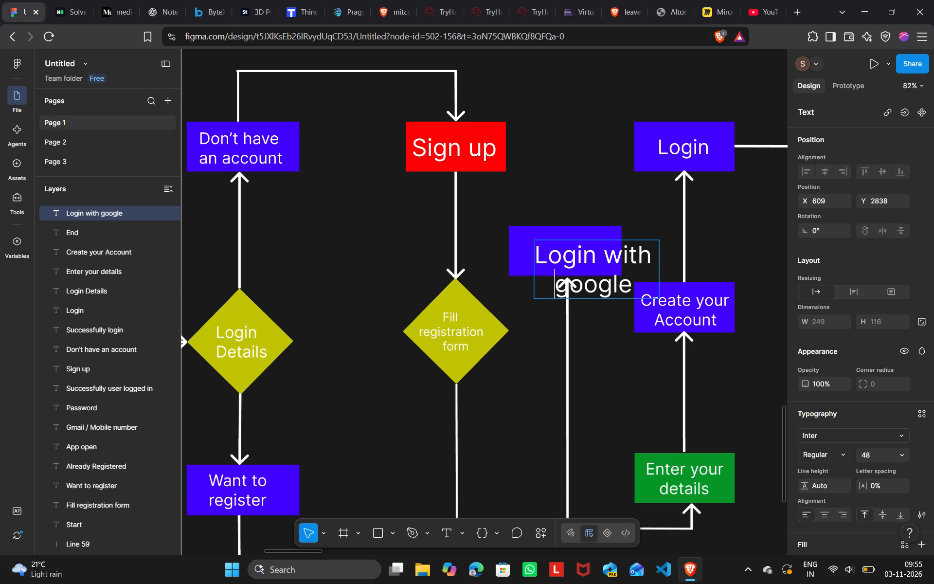
pyautogui.click(550, 182)
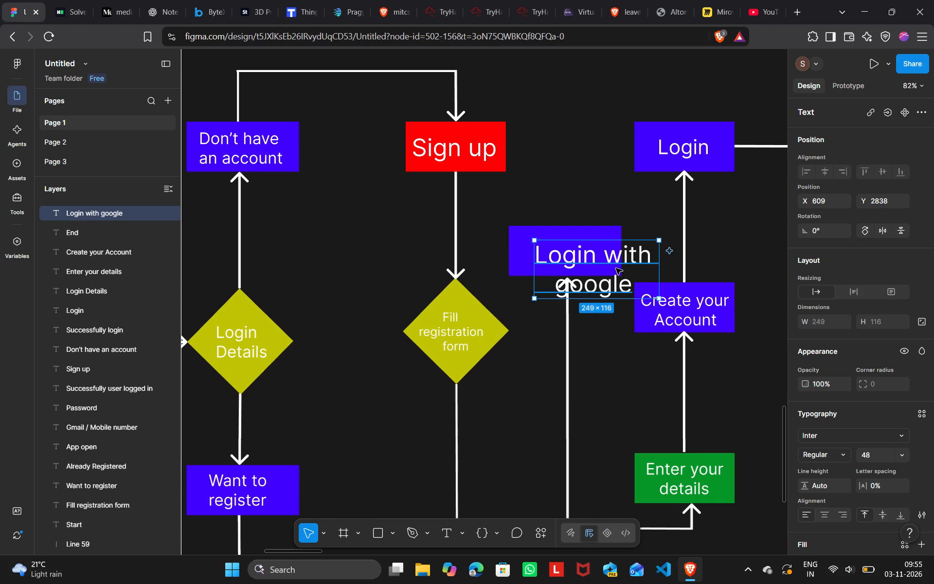
# Select all of the "Login with google" text and open its font size choices.
pyautogui.doubleClick(617, 271)
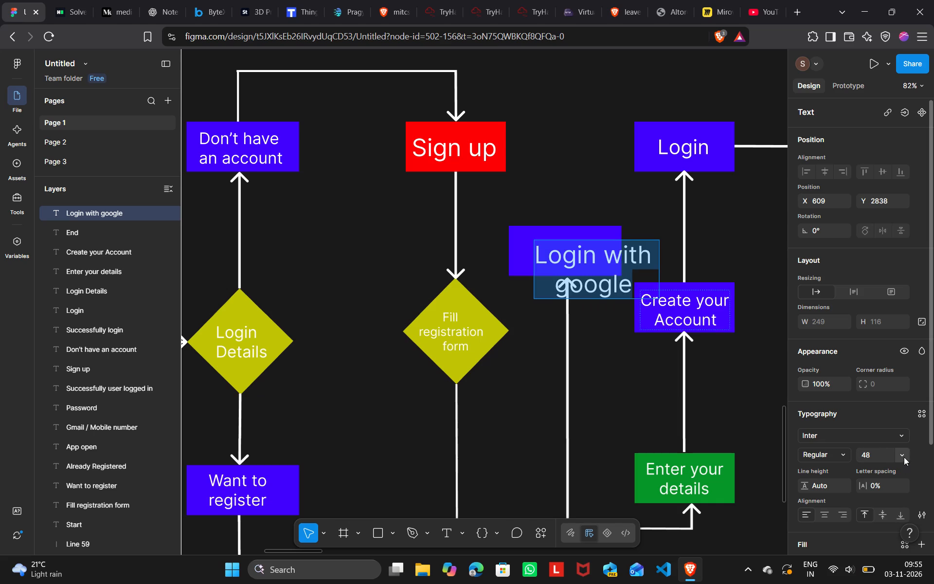
pyautogui.click(904, 457)
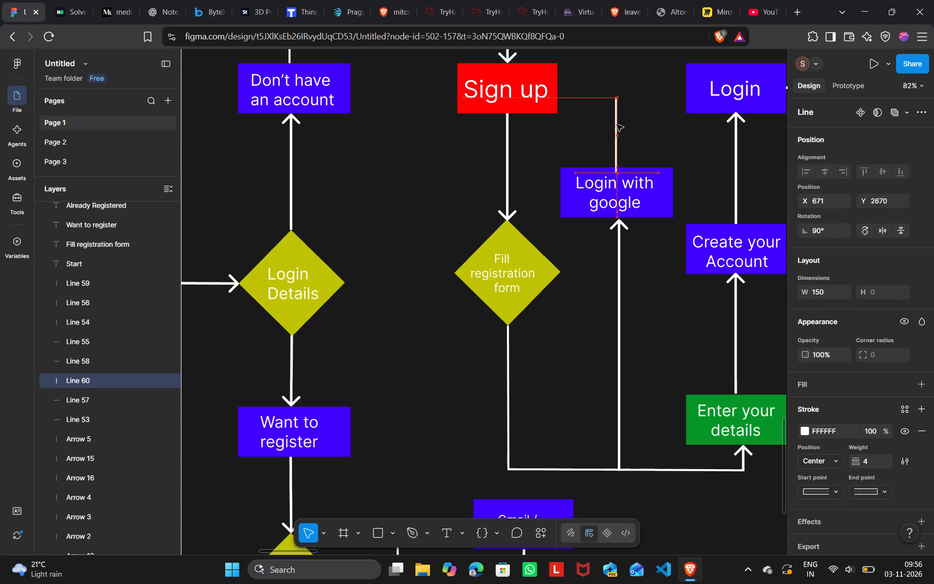
# Move the vertical line above the "Login with google" box slightly up so its lower end meets the box's top edge.
pyautogui.moveTo(617, 125); pyautogui.dragTo(615, 118)
pyautogui.click(652, 114)
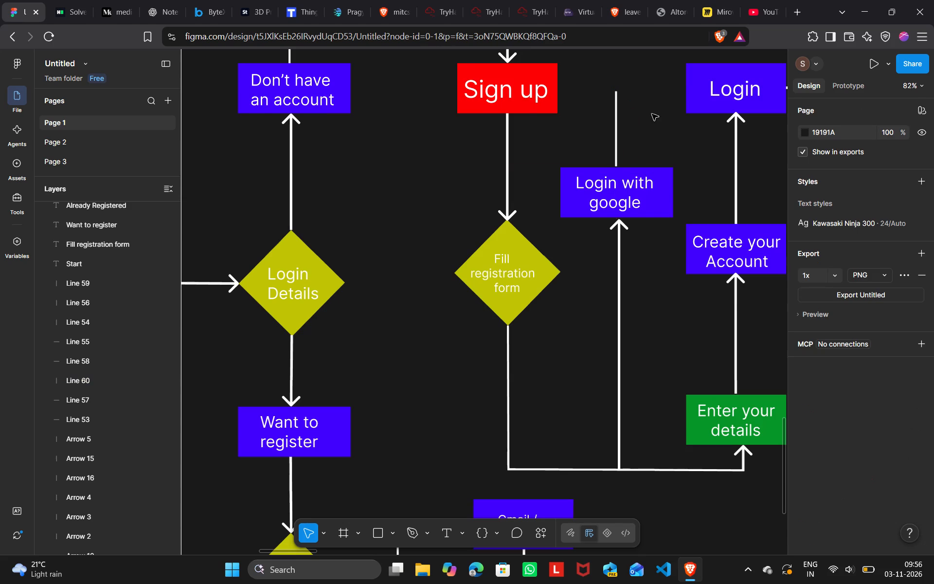
# Duplicate the arrow between "App open" and "Login Details" and place the copy pointing at the "Login" box from its left side.
pyautogui.scroll(1, 652, 114)
pyautogui.scroll(-1, 435, 255)
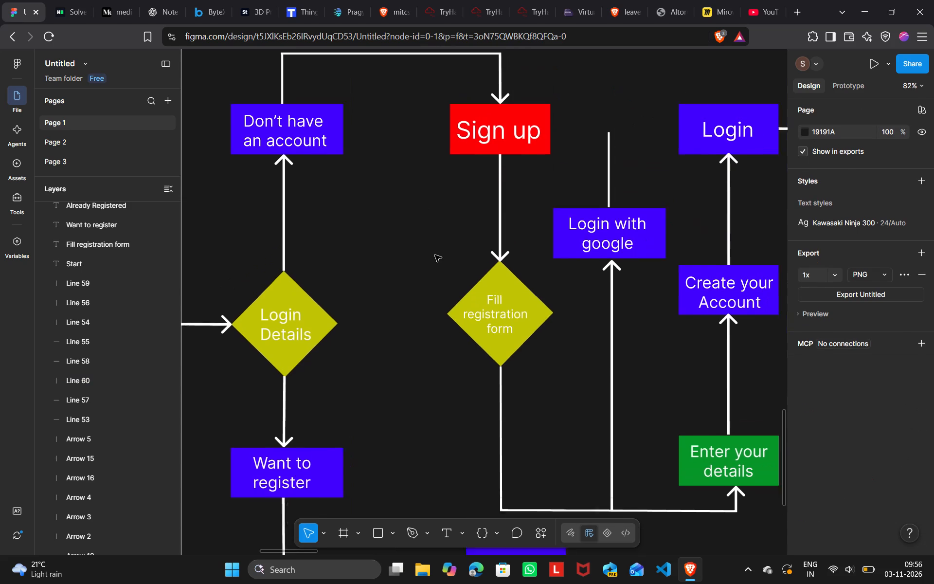
pyautogui.scroll(-1, 435, 255)
pyautogui.hscroll(2, 533, 270)
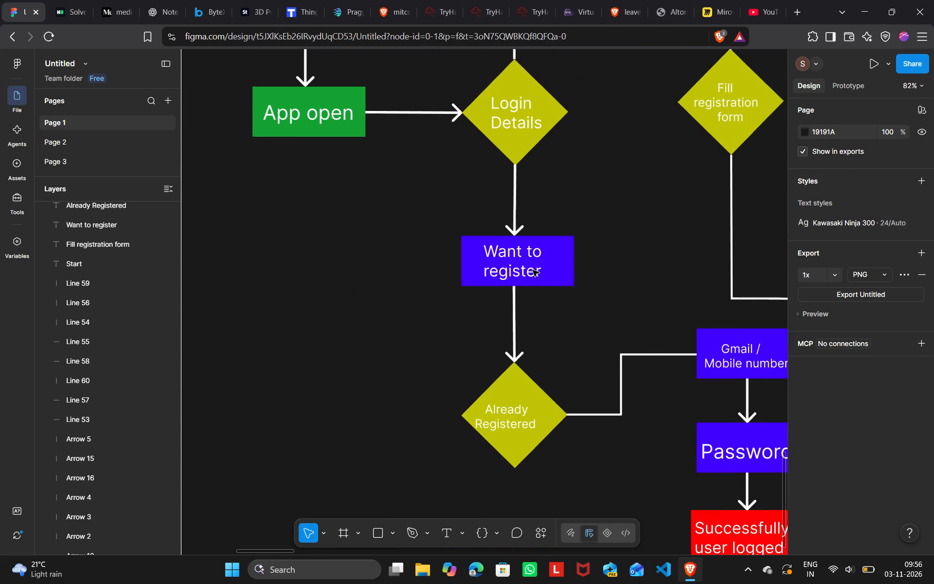
pyautogui.click(432, 115)
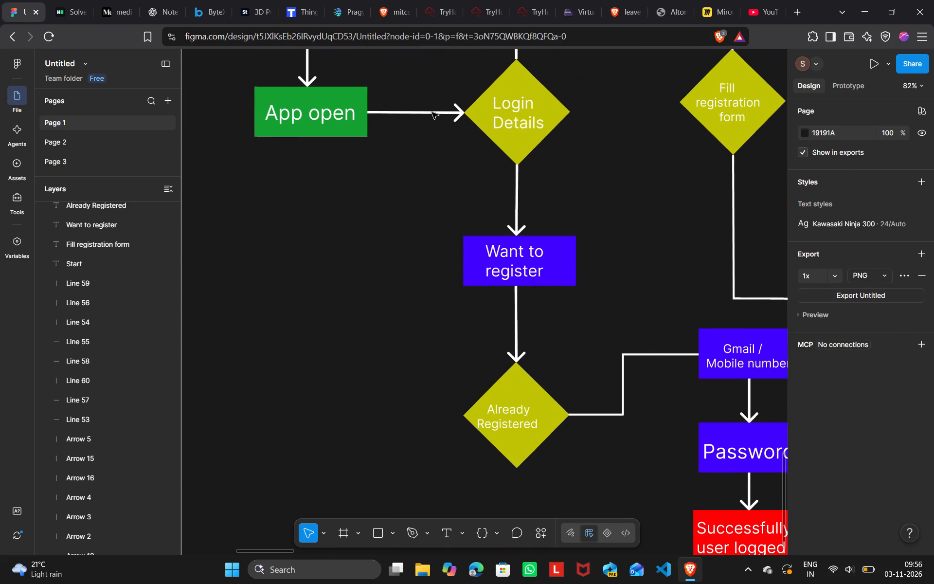
pyautogui.click(432, 112)
pyautogui.hotkey('ctrl', 'd')
pyautogui.moveTo(432, 112); pyautogui.dragTo(762, 135)
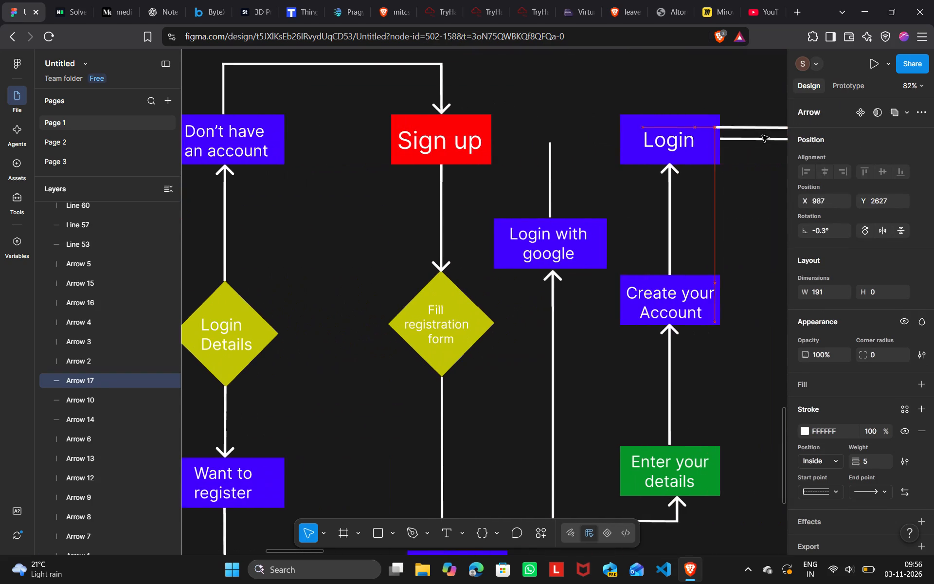
pyautogui.moveTo(762, 135); pyautogui.dragTo(592, 134)
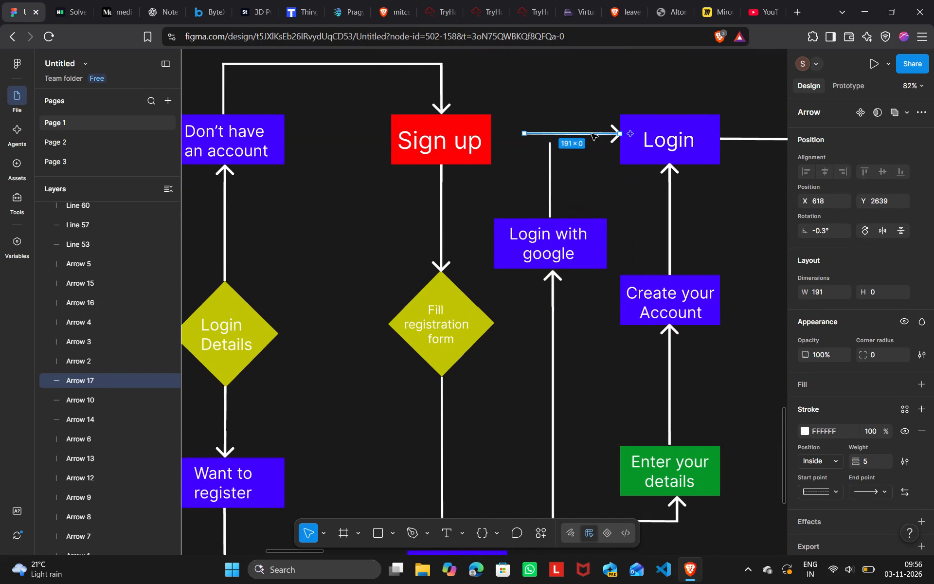
# Set the copied arrow's width to 150 and move it so its head meets the left edge of the "Login" box.
pyautogui.click(830, 286)
pyautogui.press('BackSpace')
pyautogui.press('BackSpace')
pyautogui.press('BackSpace')
pyautogui.press('1')
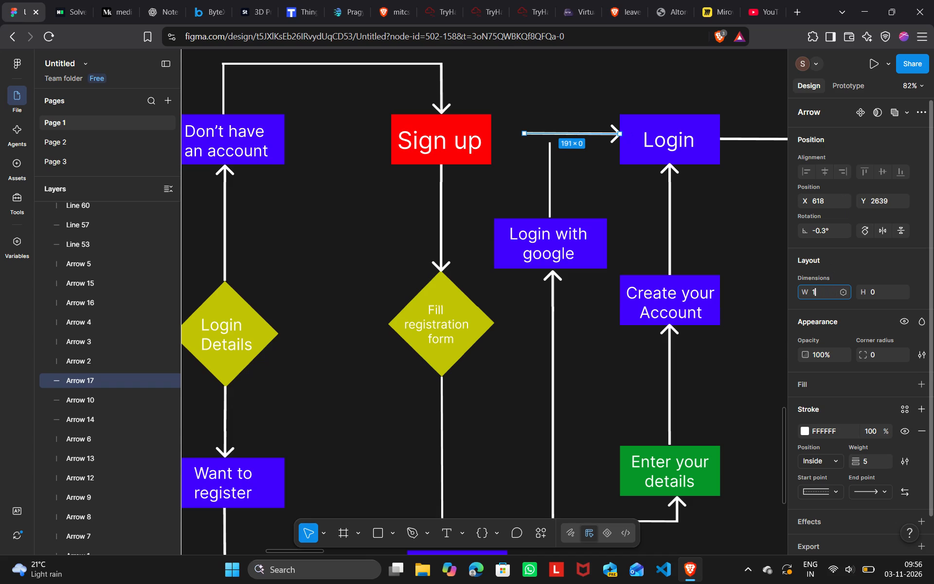
pyautogui.write('50')
pyautogui.press('Return')
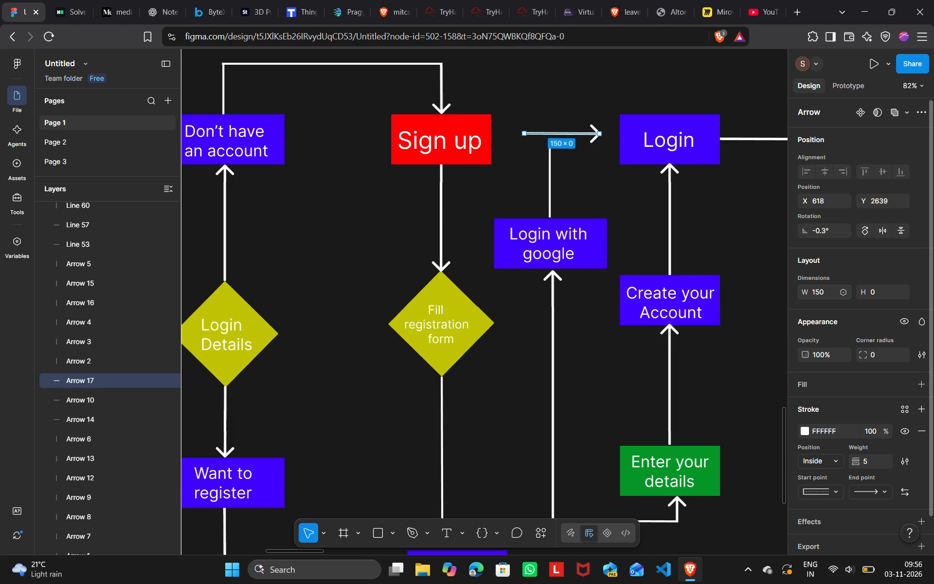
pyautogui.moveTo(590, 133); pyautogui.dragTo(612, 134)
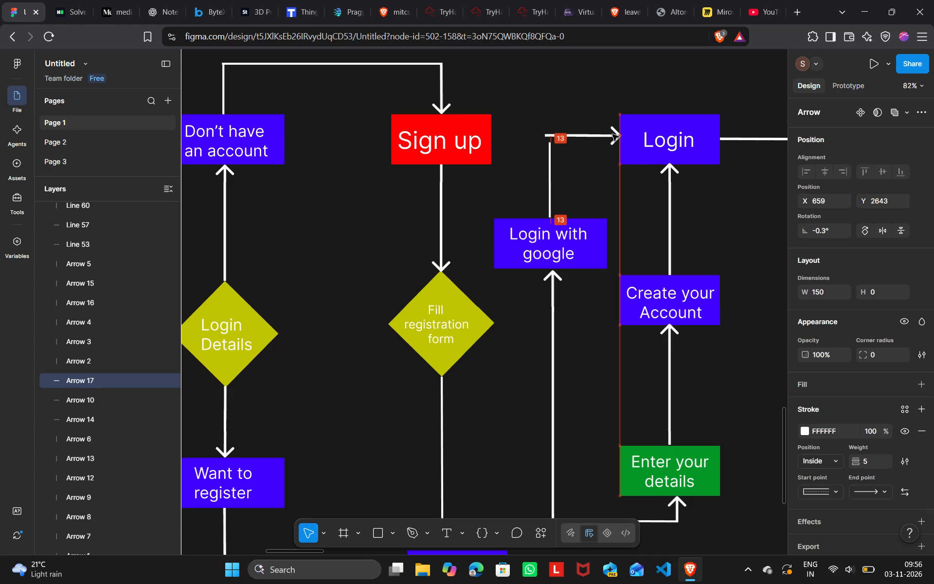
pyautogui.click(588, 97)
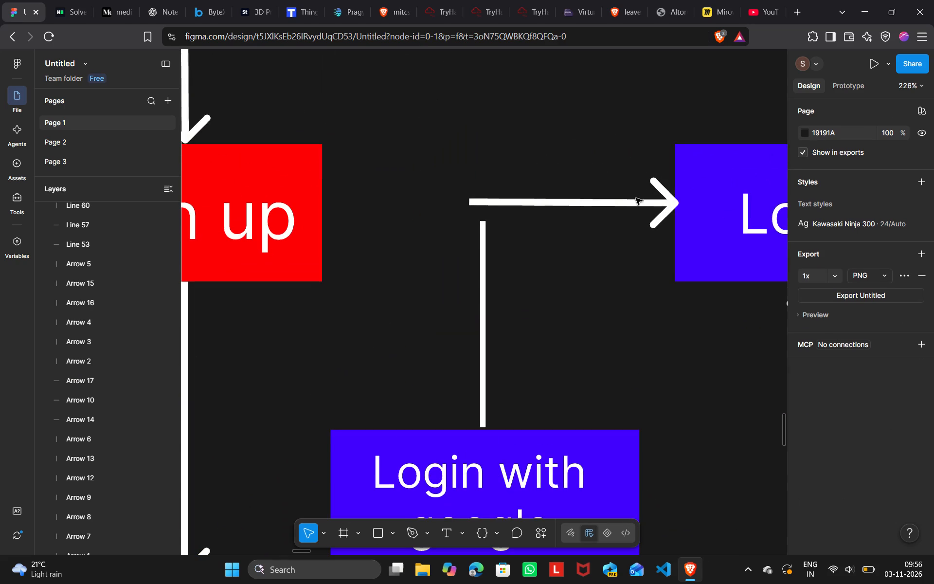
# Nudge the arrow beside the "Login" box slightly down and left to X 657, Y 2647.
pyautogui.click(659, 202)
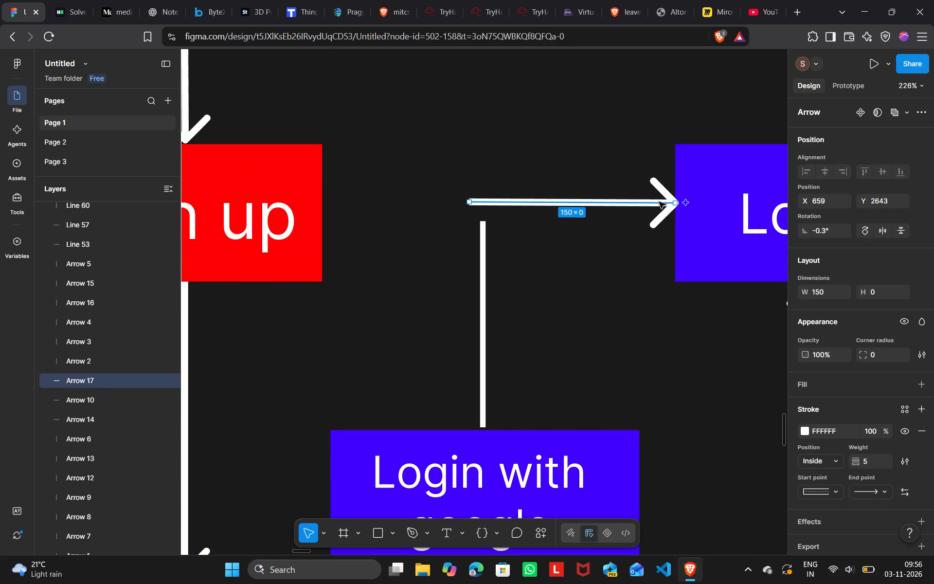
pyautogui.press('Down')
pyautogui.press('Down')
pyautogui.press('Down')
pyautogui.press('Left')
pyautogui.press('Left')
pyautogui.press('Left')
pyautogui.press('Down')
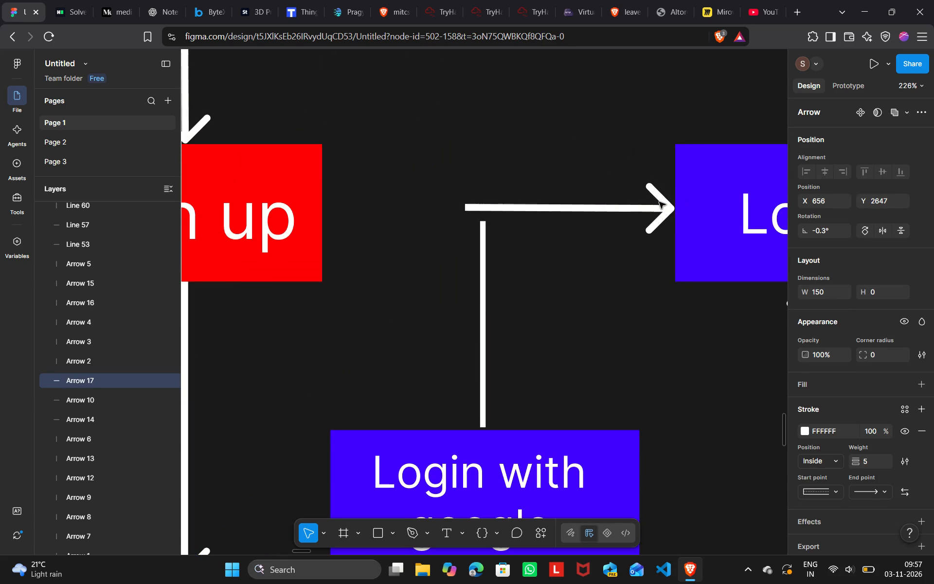
pyautogui.press('Right')
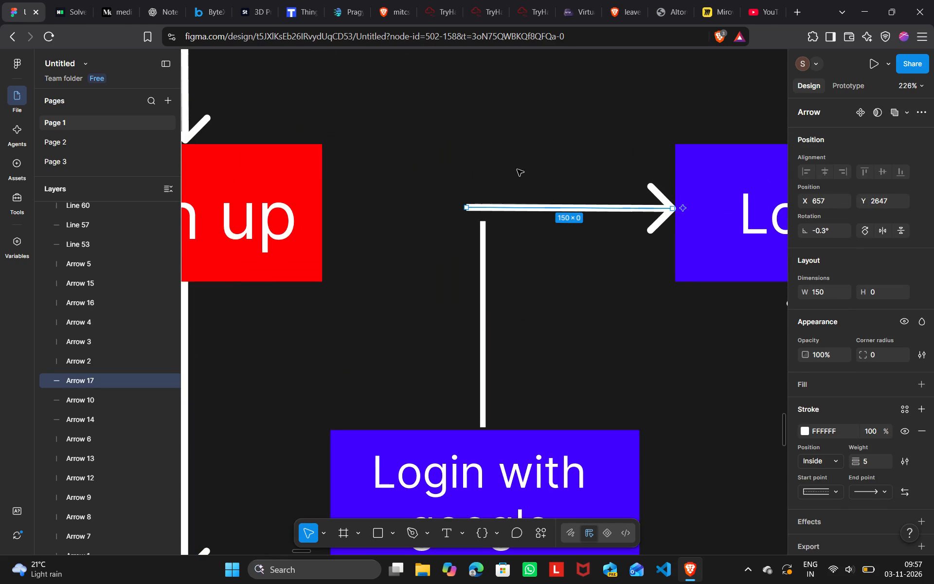
pyautogui.click(492, 146)
# Shorten the arrow's tail to a width of about 140, aligned with the vertical line's left edge, and set its rotation to 0°.
pyautogui.scroll(-4, 492, 146)
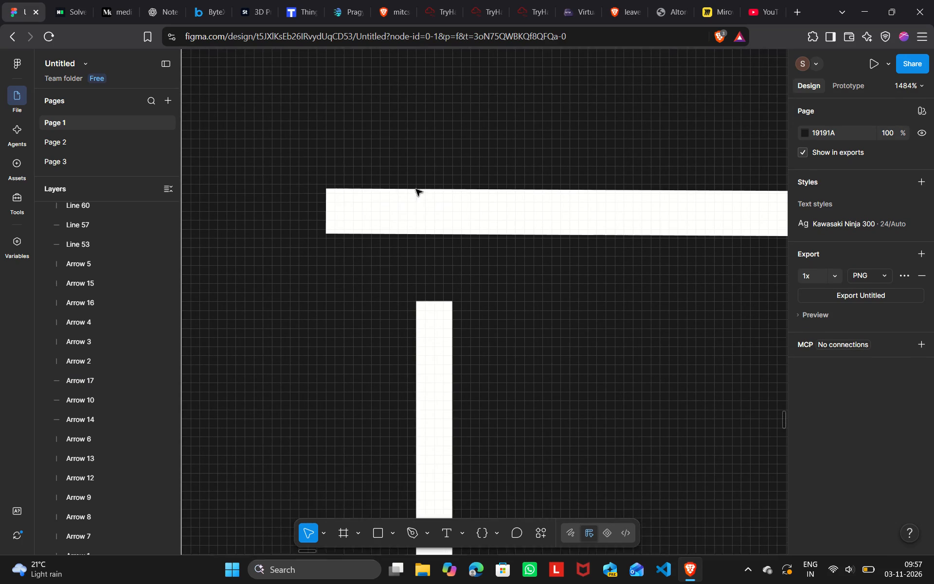
pyautogui.click(354, 210)
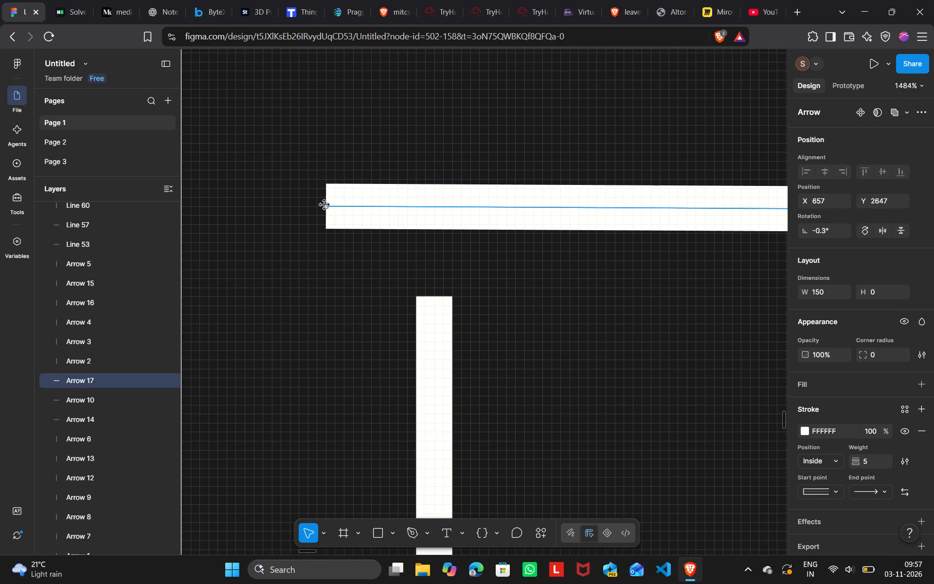
pyautogui.moveTo(324, 205); pyautogui.dragTo(408, 227)
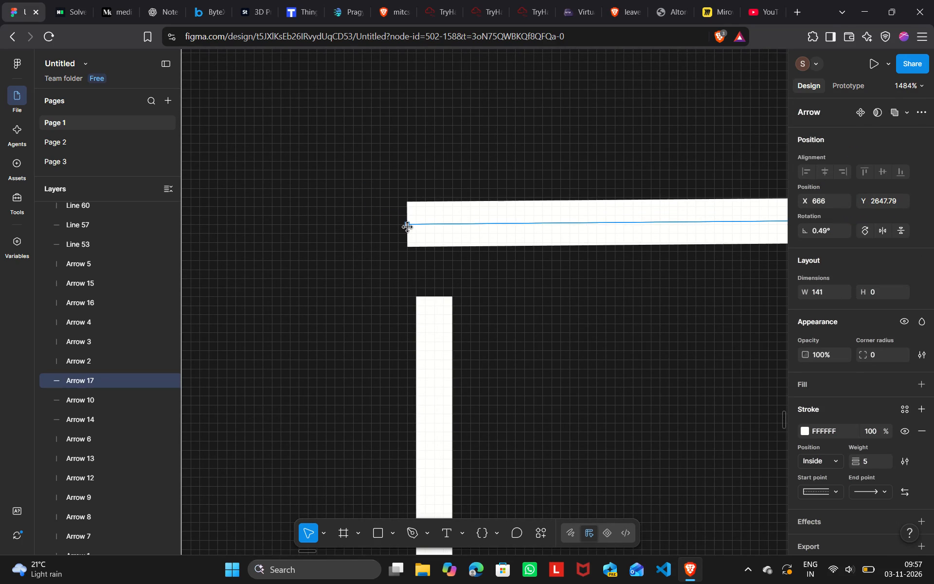
pyautogui.moveTo(408, 227); pyautogui.dragTo(413, 224)
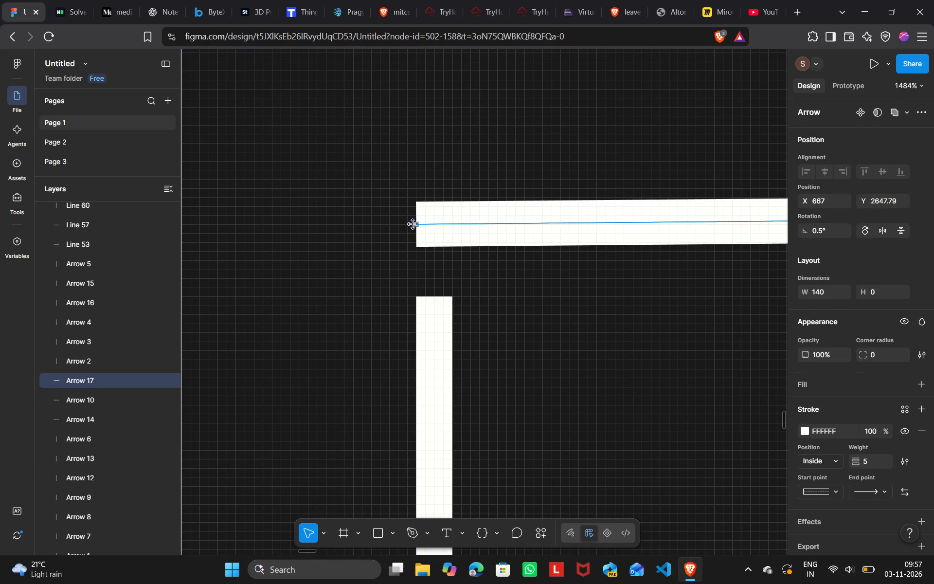
pyautogui.moveTo(413, 224); pyautogui.dragTo(413, 221)
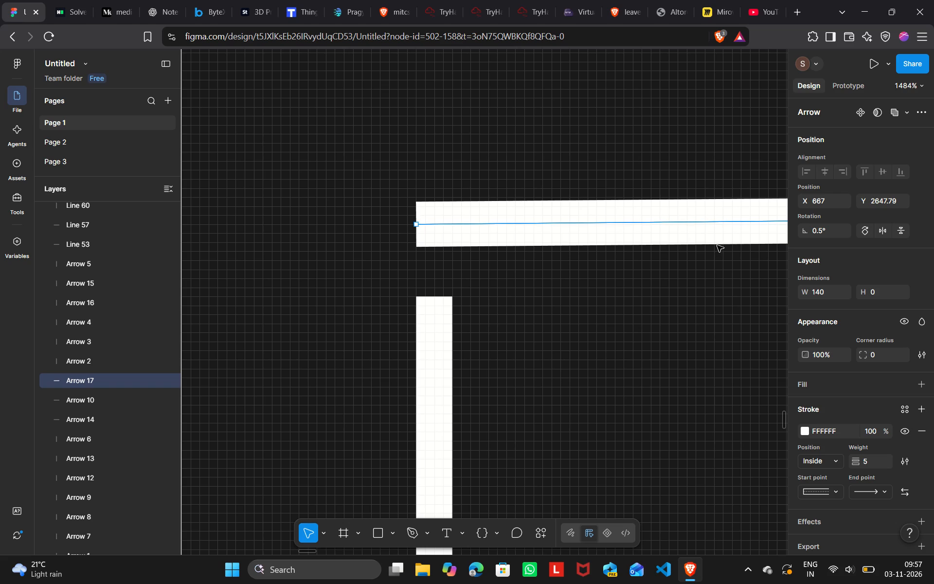
pyautogui.click(827, 226)
pyautogui.press('BackSpace')
pyautogui.press('0')
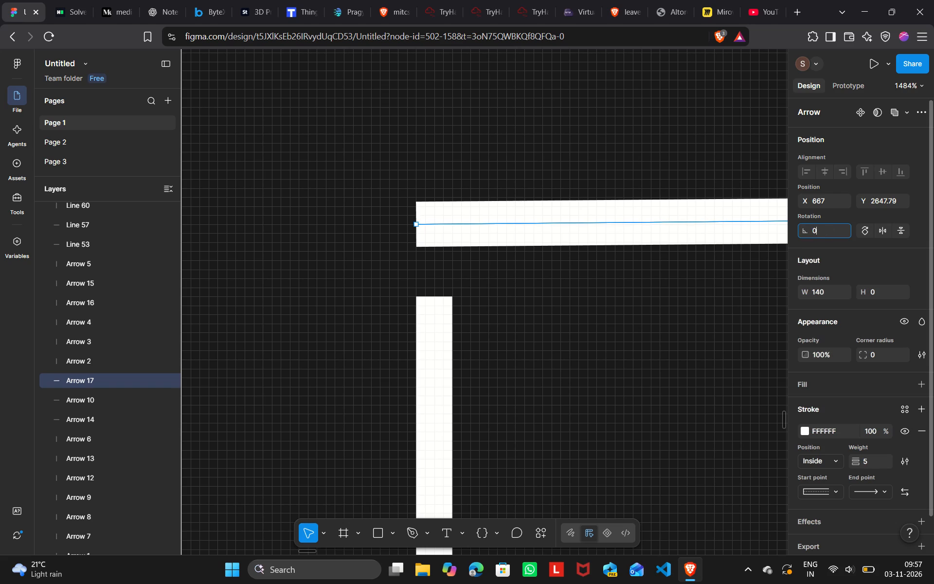
pyautogui.press('Return')
# Extend the vertical line above "Login with google" upward to a length of about 160, joining the arrow's tail in a square corner.
pyautogui.click(448, 366)
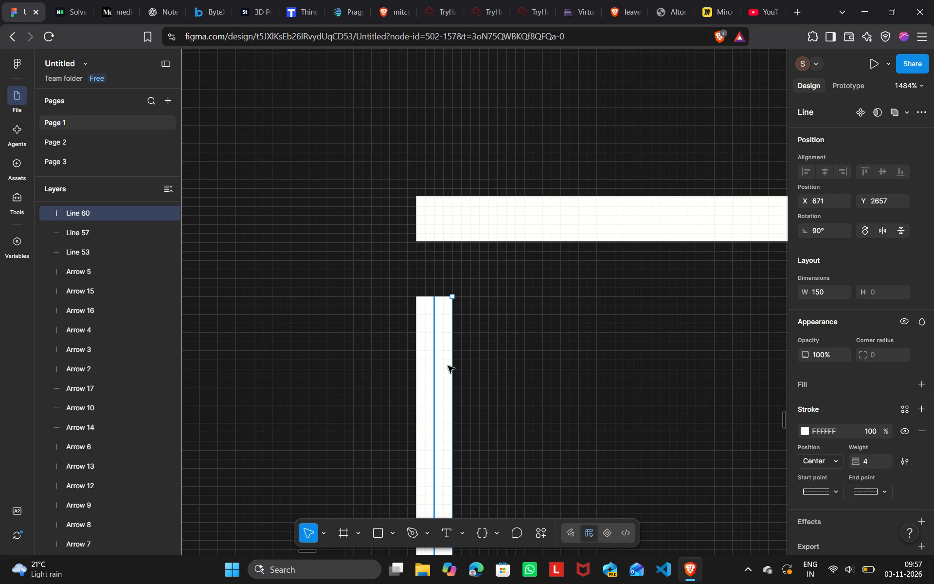
pyautogui.click(829, 235)
pyautogui.press('Return')
pyautogui.moveTo(449, 295); pyautogui.dragTo(458, 250)
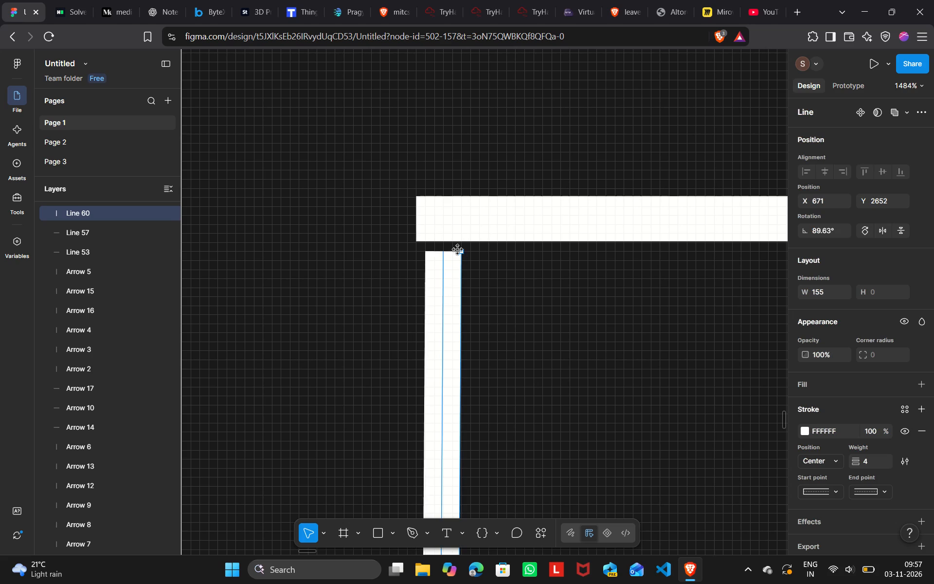
pyautogui.moveTo(458, 250); pyautogui.dragTo(452, 212)
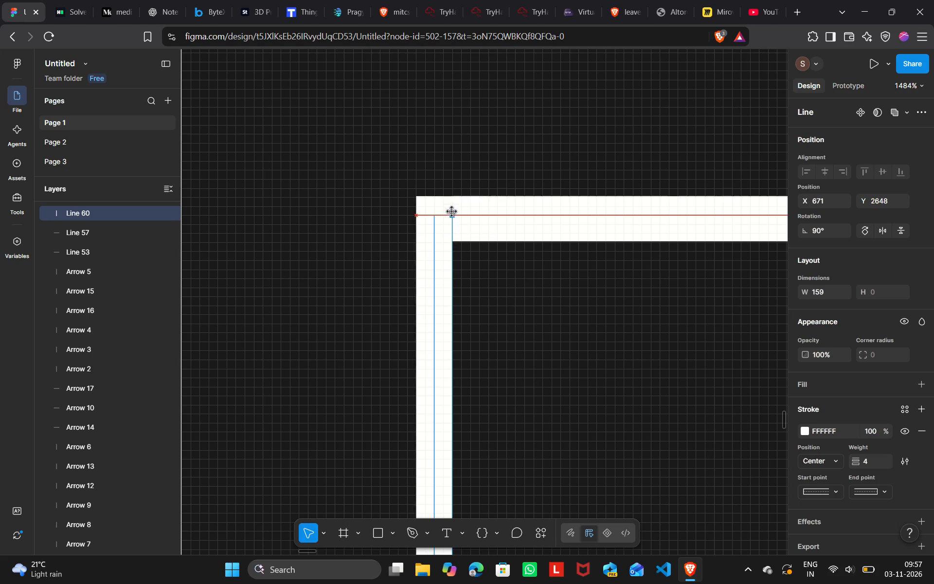
pyautogui.moveTo(452, 212); pyautogui.dragTo(450, 209)
pyautogui.click(457, 148)
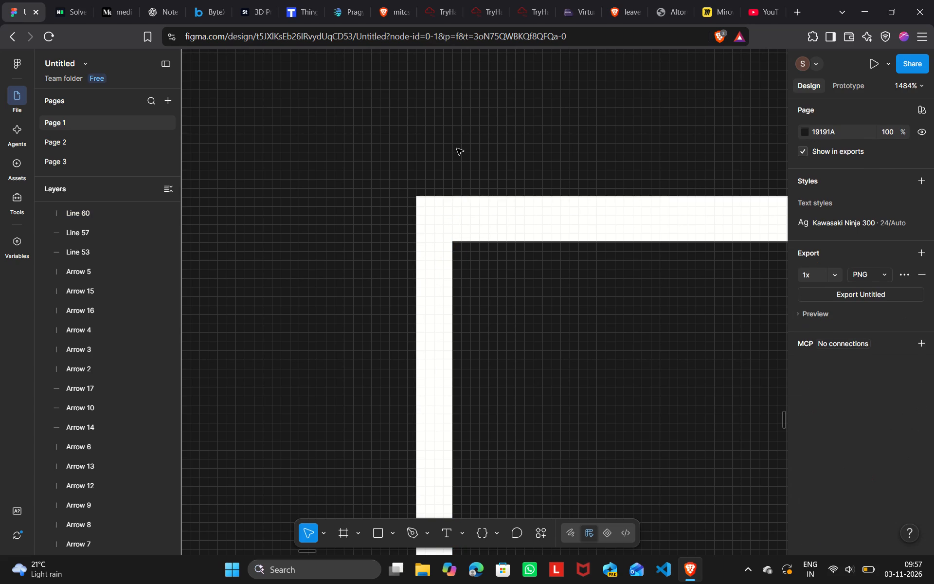
pyautogui.click(457, 148)
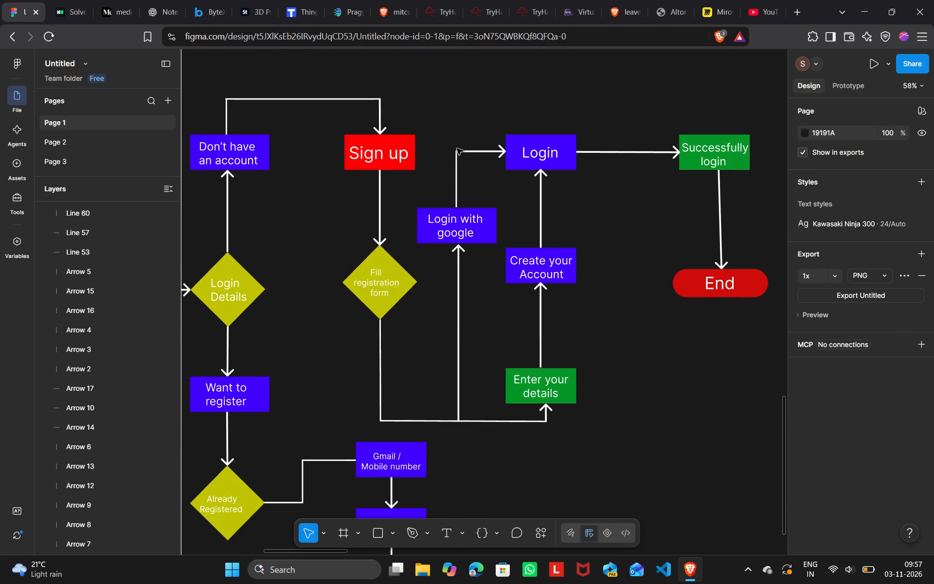
# Move the blue rectangle out from behind the "Login with google" text to above the chart, at about X 584, Y 2328.
pyautogui.hscroll(1, 457, 148)
pyautogui.hscroll(-1, 457, 148)
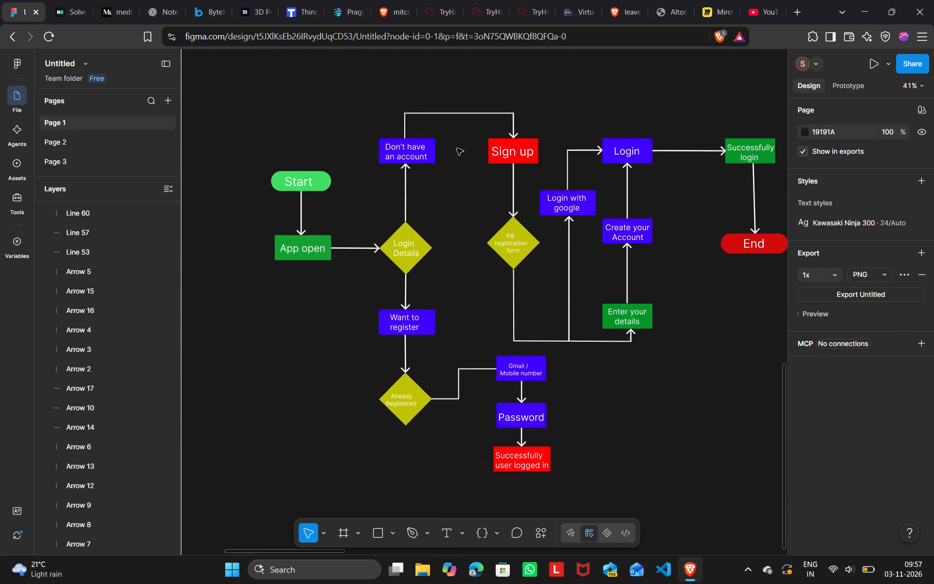
pyautogui.hscroll(-1, 457, 148)
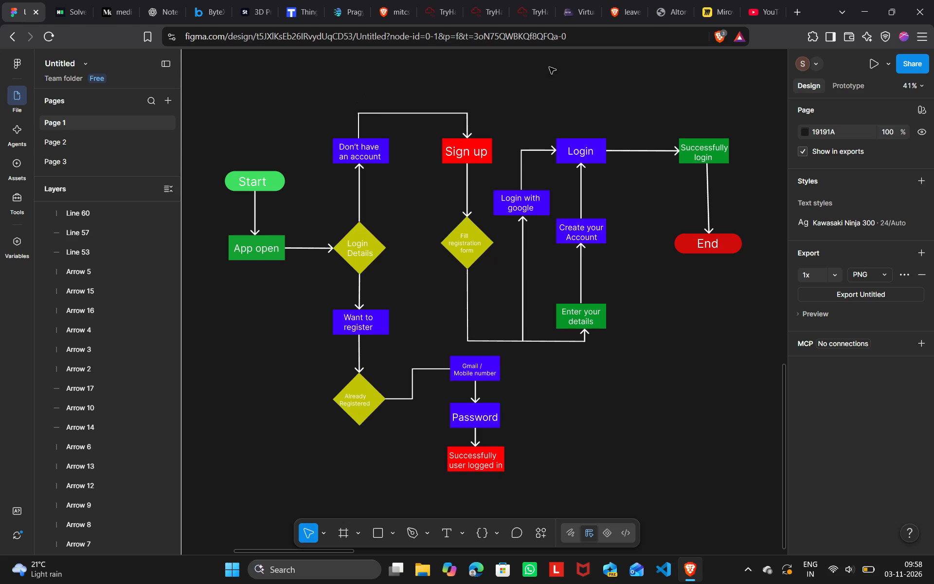
pyautogui.moveTo(539, 214); pyautogui.dragTo(545, 94)
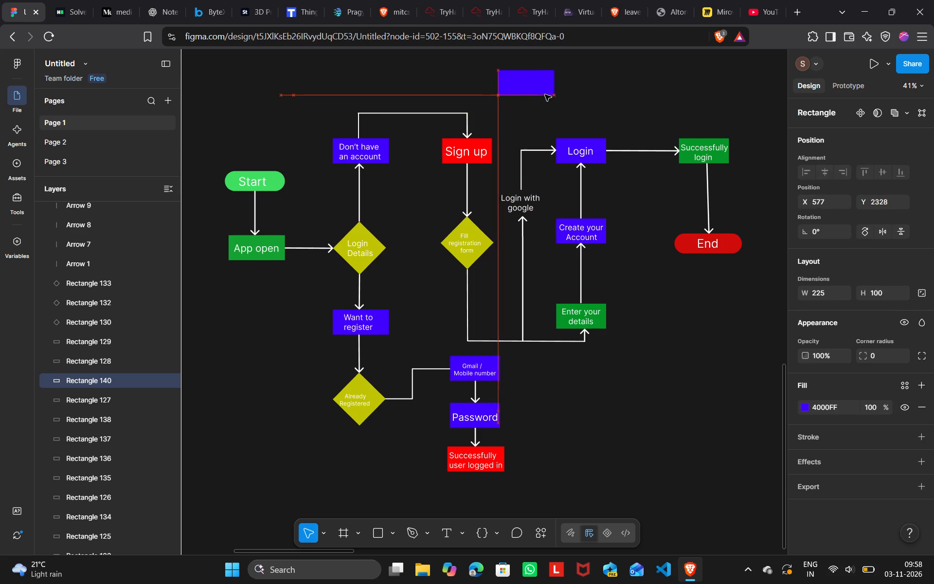
pyautogui.moveTo(545, 94); pyautogui.dragTo(545, 95)
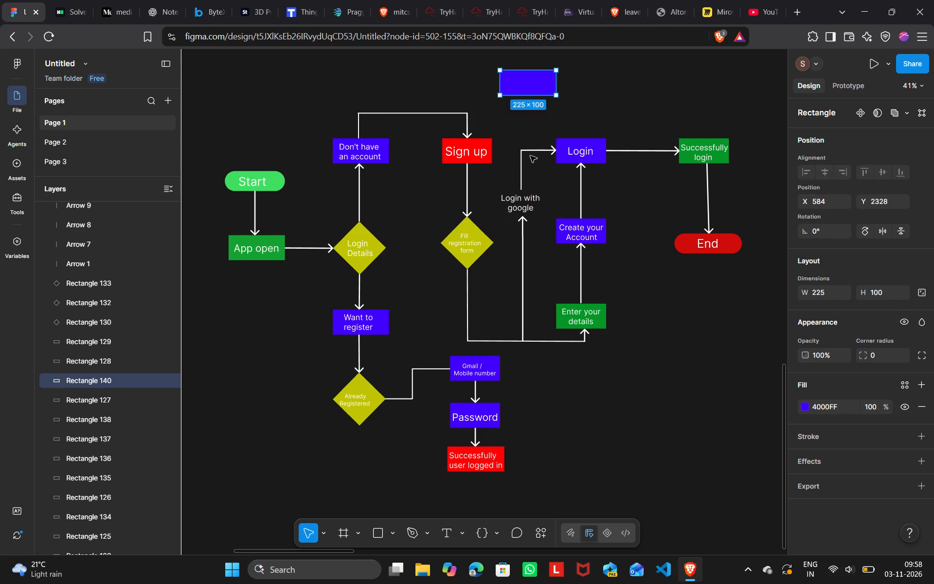
# Set the rotation of the vertical line above "Login with google" to 180°.
pyautogui.click(521, 176)
pyautogui.click(829, 233)
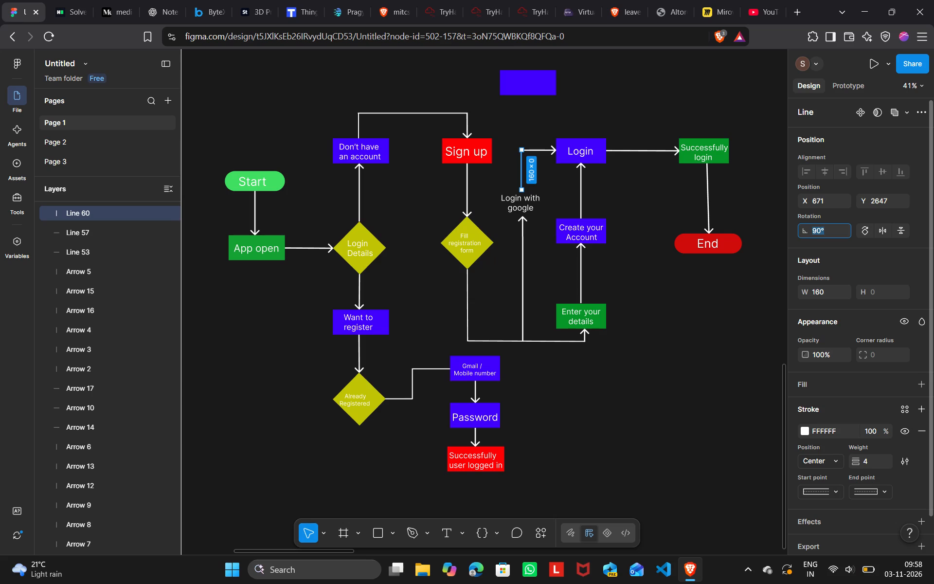
pyautogui.press('BackSpace')
pyautogui.press('BackSpace')
pyautogui.press('BackSpace')
pyautogui.press('BackSpace')
pyautogui.write('180')
pyautogui.press('Return')
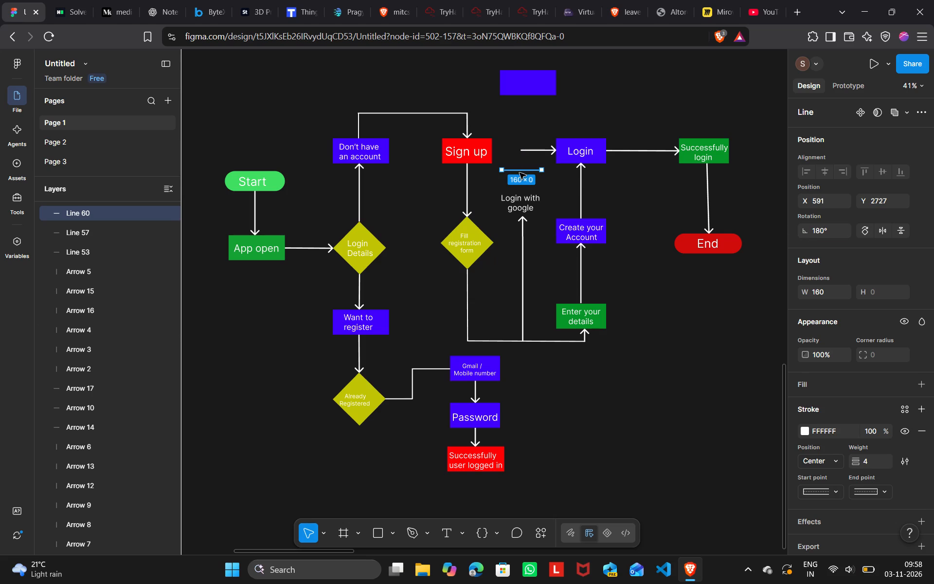
# Move the rotated line against the right edge of "Sign up", level with the arrow into "Login", at about X 552, Y 2646.
pyautogui.moveTo(518, 168); pyautogui.dragTo(508, 151)
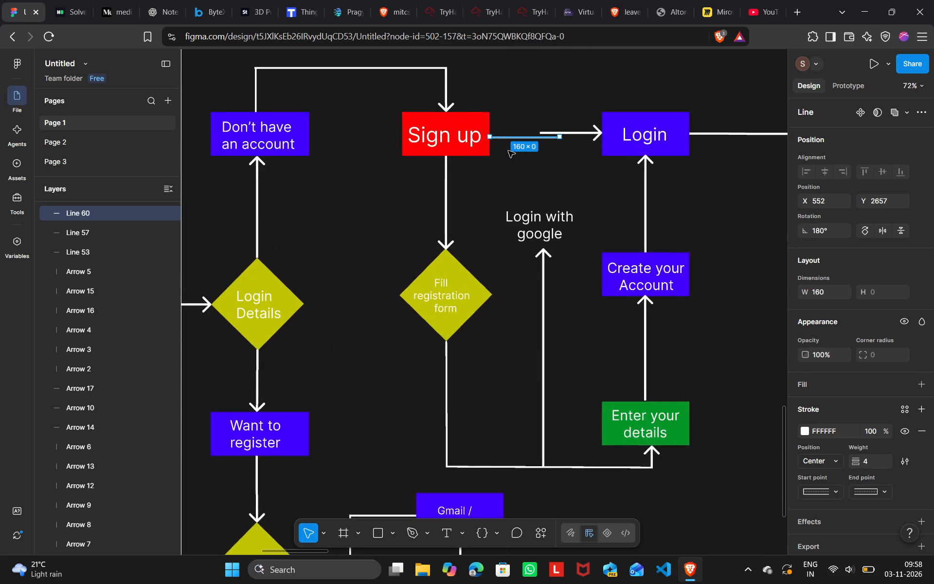
pyautogui.scroll(1, 508, 151)
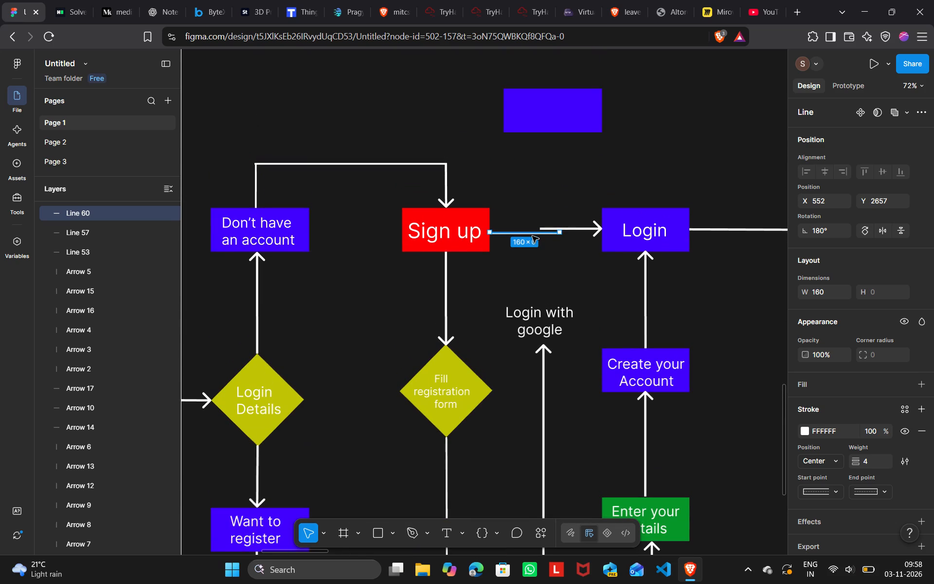
pyautogui.moveTo(530, 234); pyautogui.dragTo(516, 205)
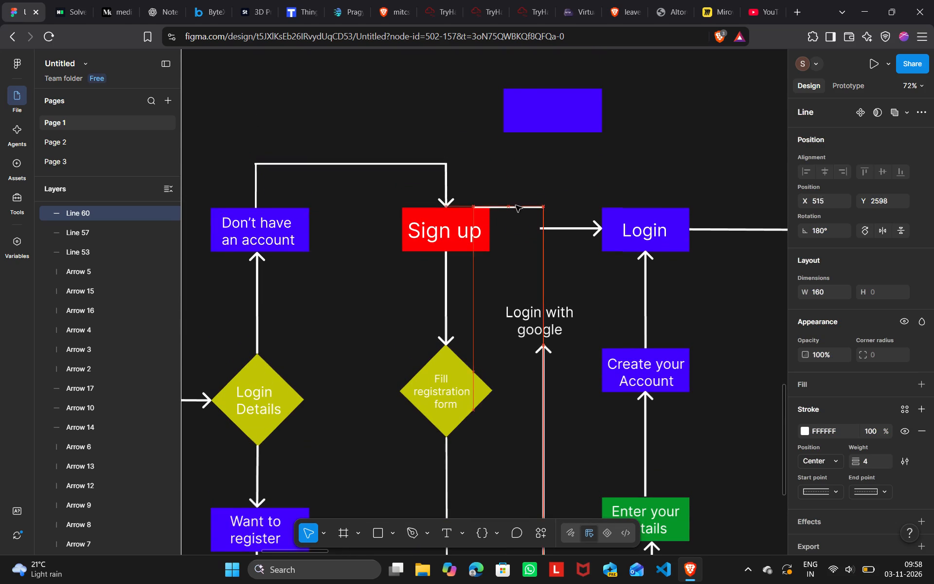
pyautogui.moveTo(516, 205); pyautogui.dragTo(532, 228)
pyautogui.moveTo(532, 228); pyautogui.dragTo(529, 224)
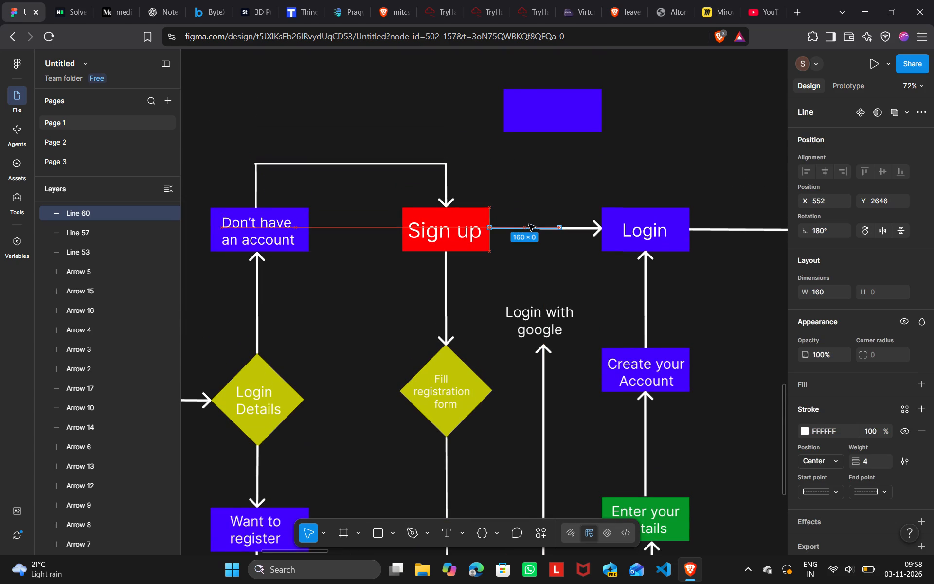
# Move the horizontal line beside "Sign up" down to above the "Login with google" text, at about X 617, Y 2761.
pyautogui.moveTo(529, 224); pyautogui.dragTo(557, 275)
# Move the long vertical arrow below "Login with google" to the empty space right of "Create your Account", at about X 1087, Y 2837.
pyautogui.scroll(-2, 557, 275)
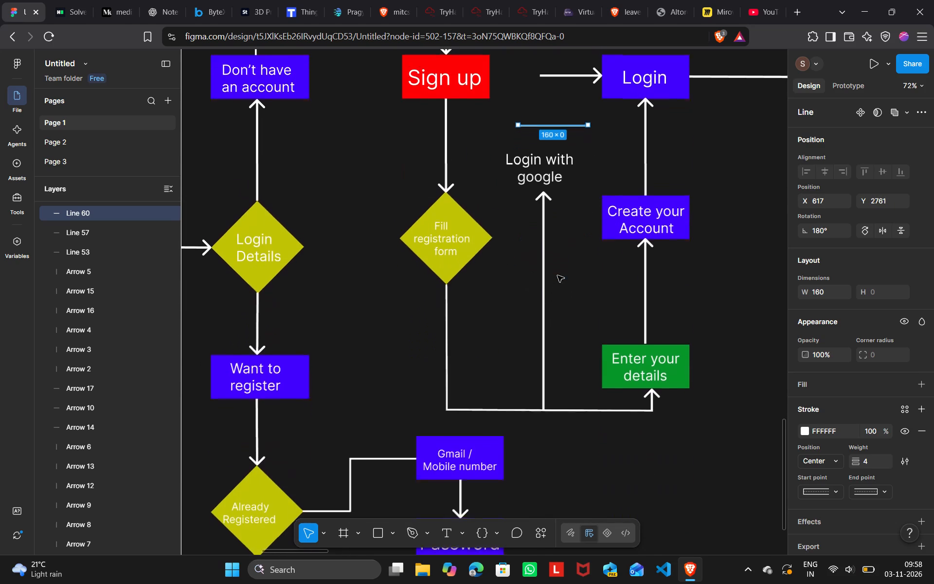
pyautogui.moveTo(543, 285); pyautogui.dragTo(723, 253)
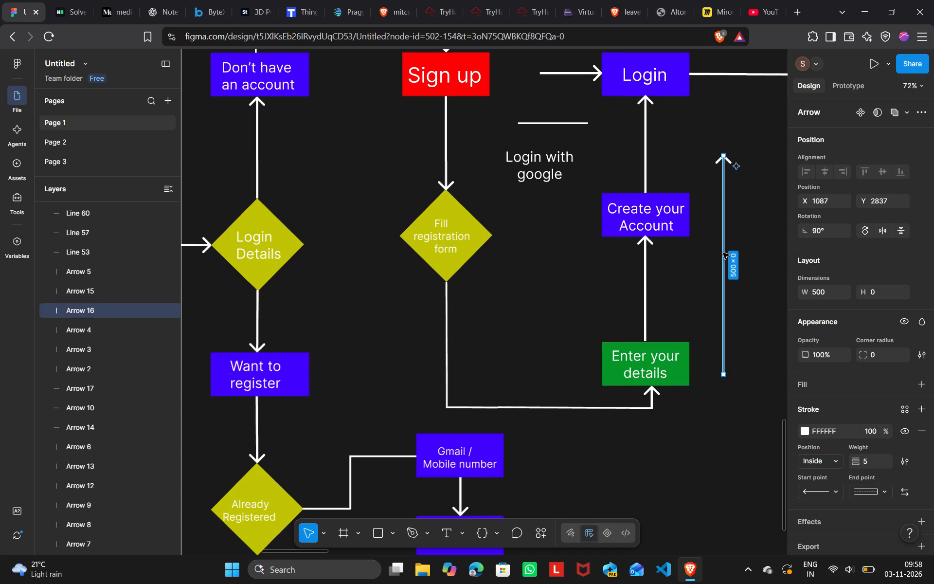
# Set the rotation of the horizontal arrow pointing into "Login" to -90°.
pyautogui.scroll(3, 723, 253)
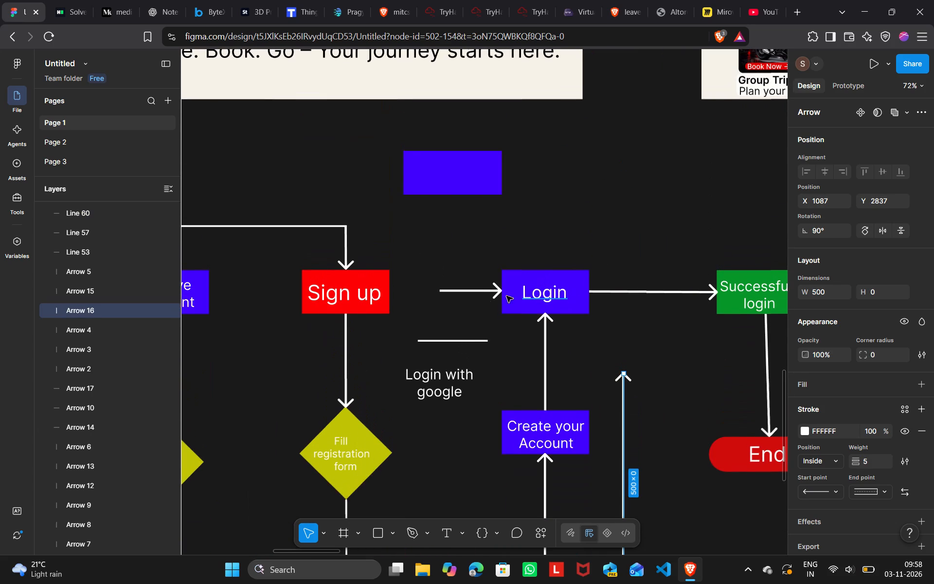
pyautogui.click(480, 289)
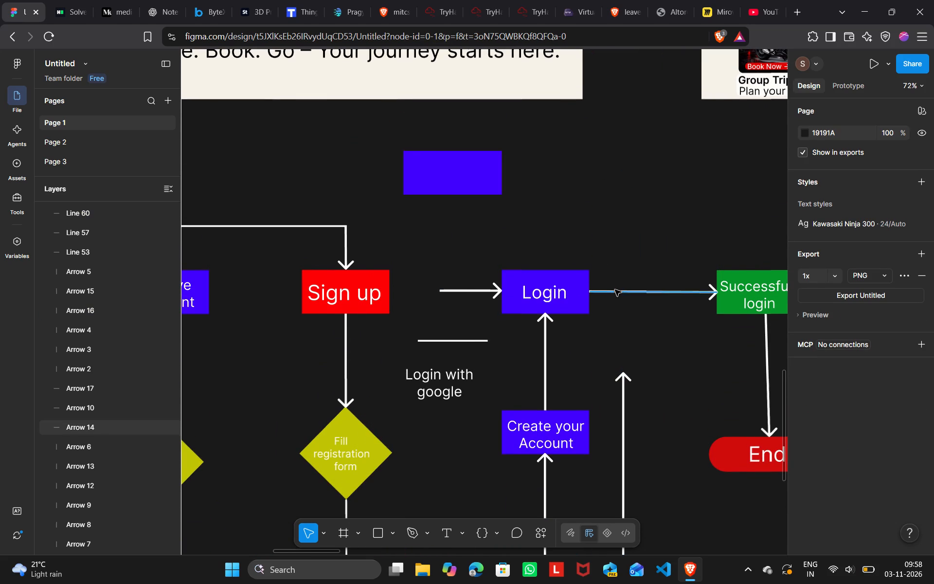
pyautogui.click(478, 292)
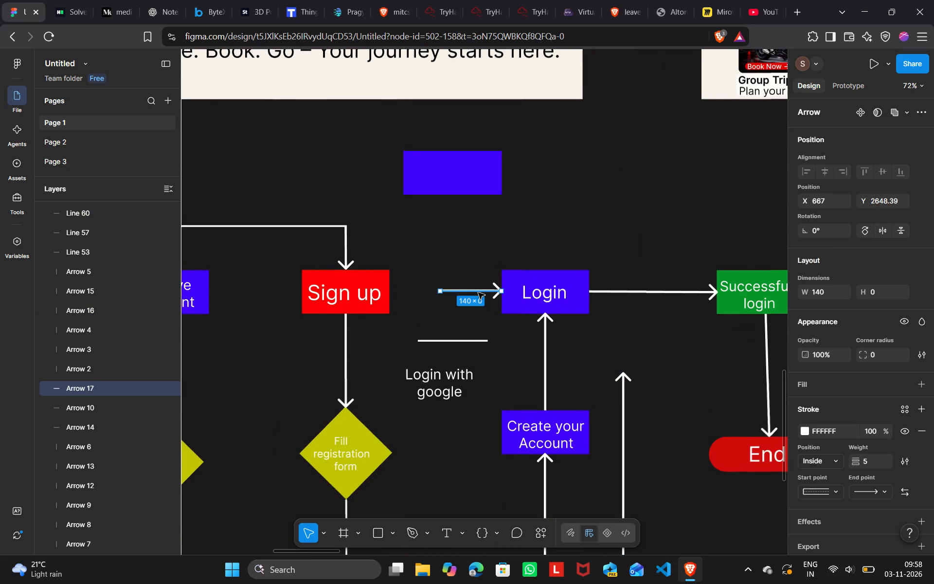
pyautogui.click(826, 232)
pyautogui.press('BackSpace')
pyautogui.write('-90')
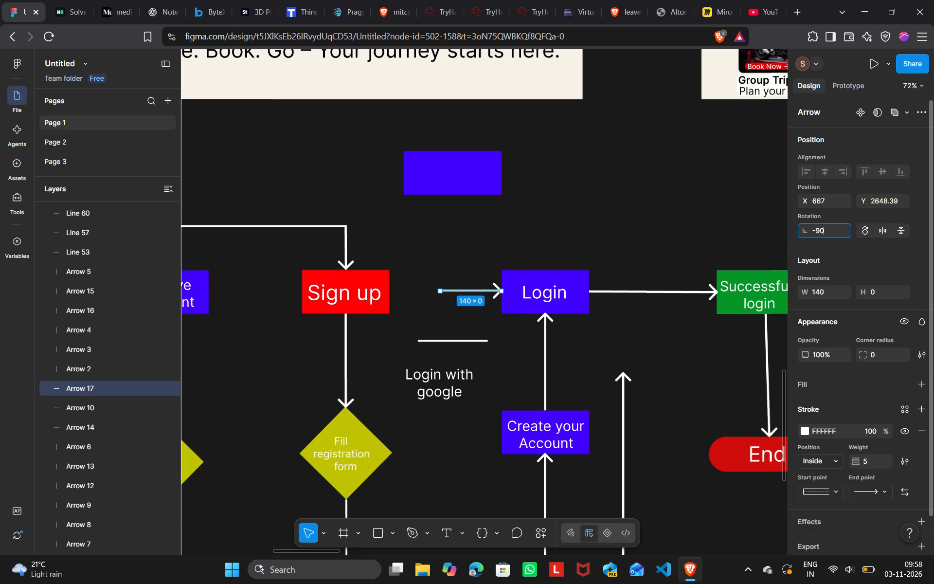
pyautogui.press('Return')
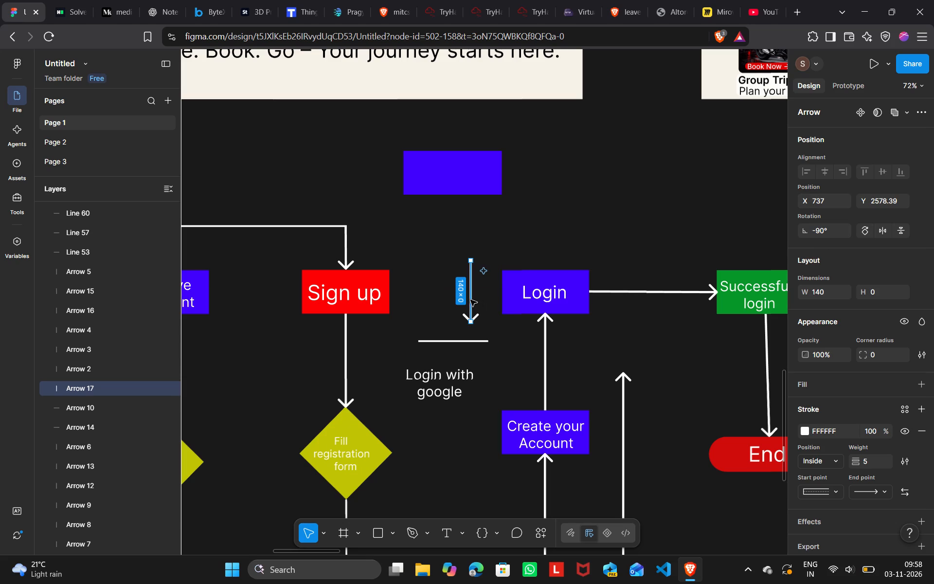
# Move the rotated arrow above the "Login" box so it points down onto the middle of its top edge, at about X 910, Y 2461.
pyautogui.moveTo(470, 300); pyautogui.dragTo(546, 249)
pyautogui.click(564, 212)
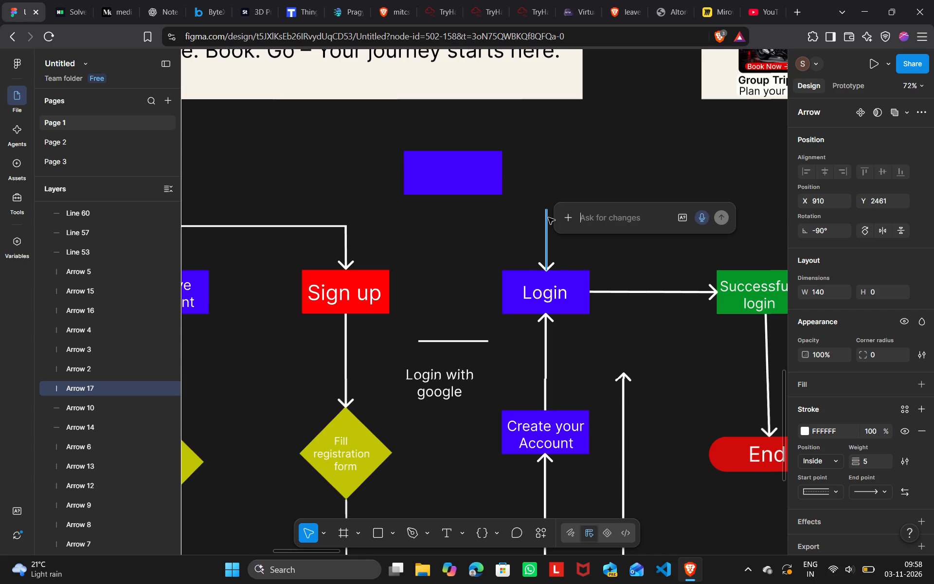
pyautogui.click(593, 183)
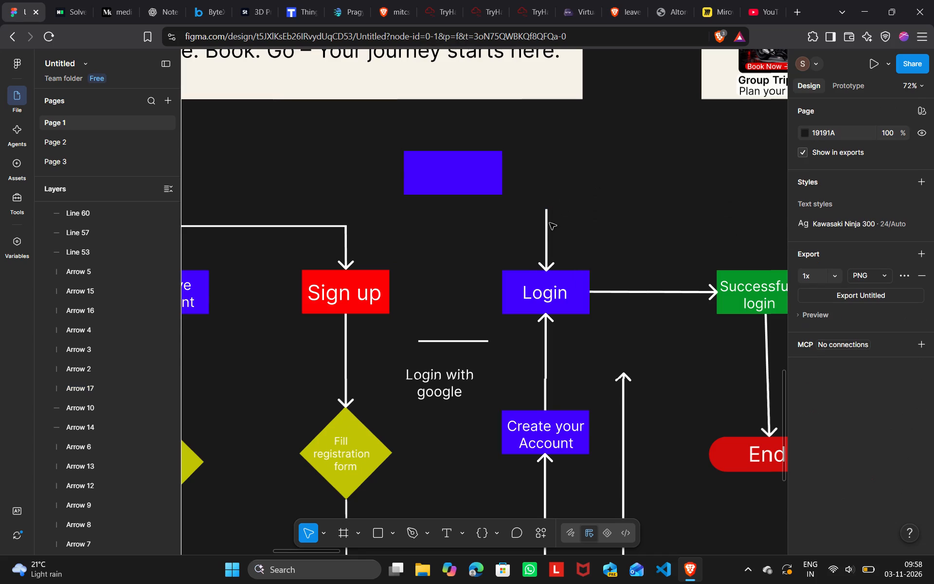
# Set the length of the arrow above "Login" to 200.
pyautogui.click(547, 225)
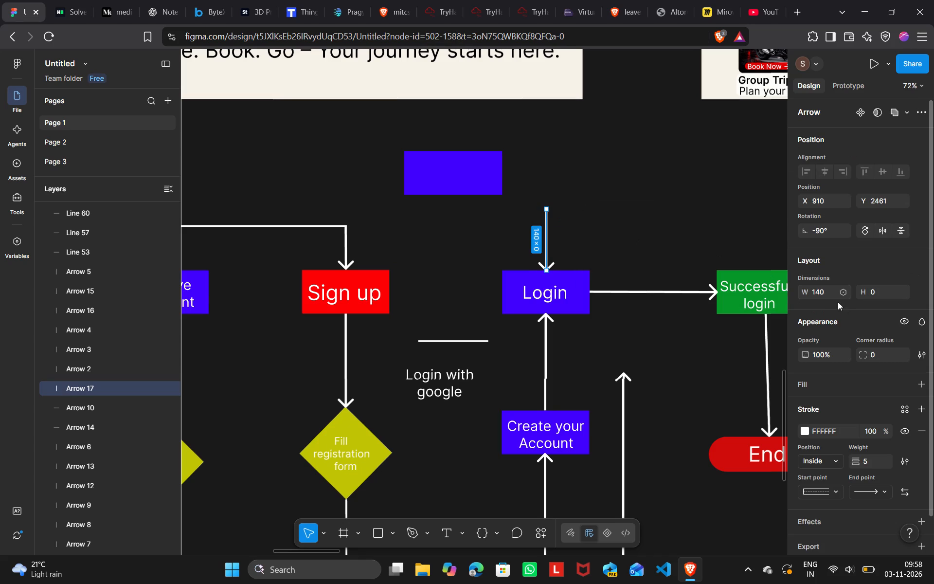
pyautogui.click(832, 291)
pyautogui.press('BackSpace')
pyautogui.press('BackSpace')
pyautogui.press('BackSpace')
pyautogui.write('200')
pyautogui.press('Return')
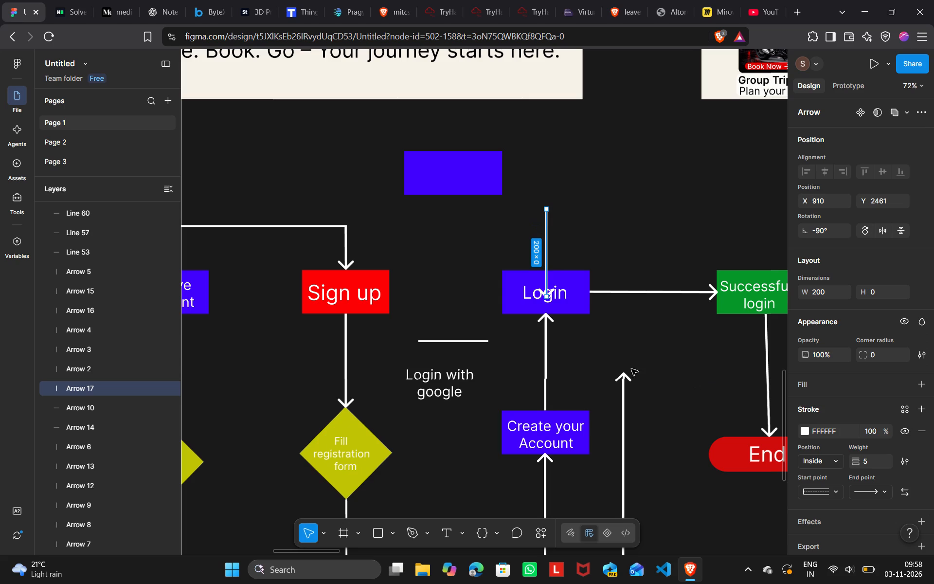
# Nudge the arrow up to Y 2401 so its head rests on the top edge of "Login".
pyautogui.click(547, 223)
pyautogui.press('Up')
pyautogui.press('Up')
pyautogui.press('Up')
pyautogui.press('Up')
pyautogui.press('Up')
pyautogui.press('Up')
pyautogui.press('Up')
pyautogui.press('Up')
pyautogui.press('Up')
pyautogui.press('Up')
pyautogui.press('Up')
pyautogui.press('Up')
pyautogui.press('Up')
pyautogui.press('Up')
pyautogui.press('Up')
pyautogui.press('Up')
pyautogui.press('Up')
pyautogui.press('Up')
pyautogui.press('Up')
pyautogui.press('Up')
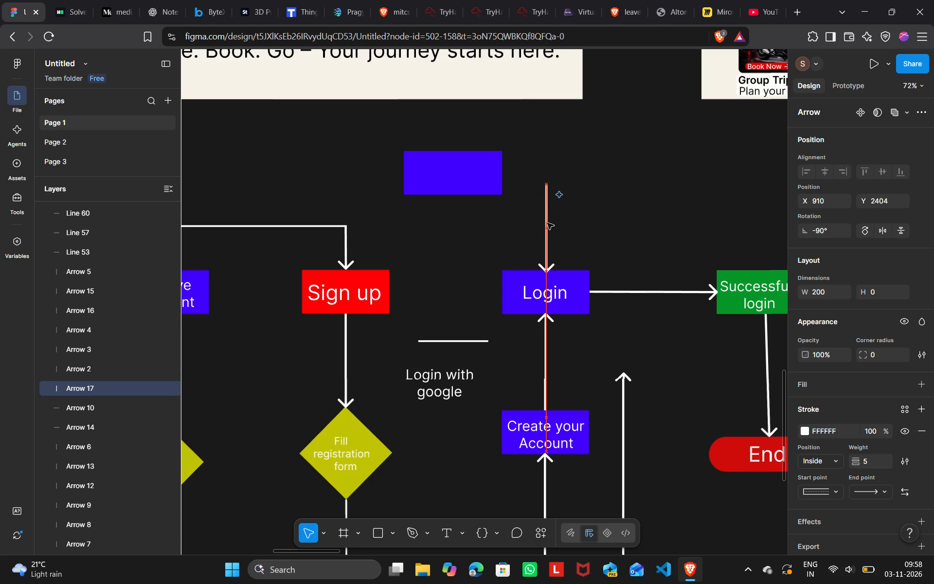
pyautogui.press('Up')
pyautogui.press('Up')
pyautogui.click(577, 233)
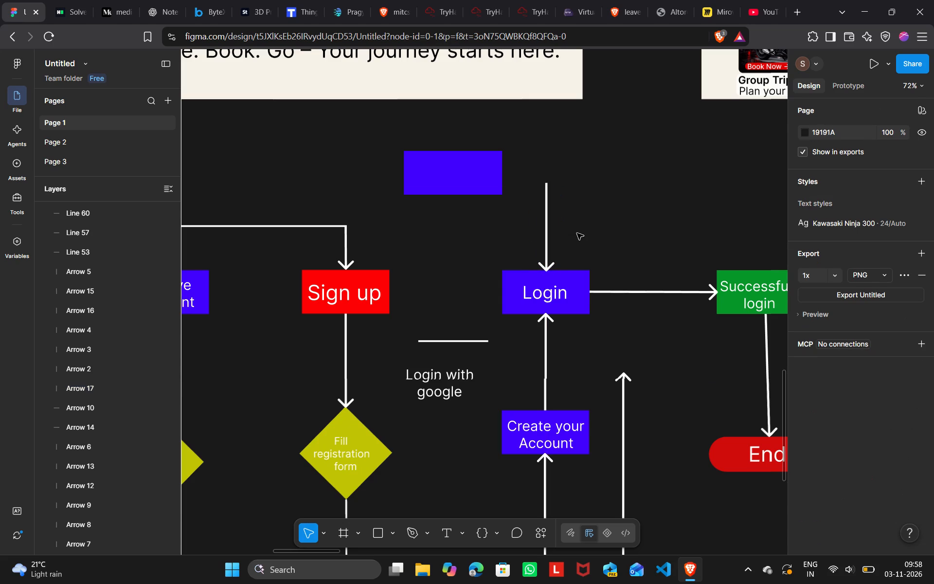
# Set the length of the arrow above "Login" to 220.
pyautogui.click(547, 200)
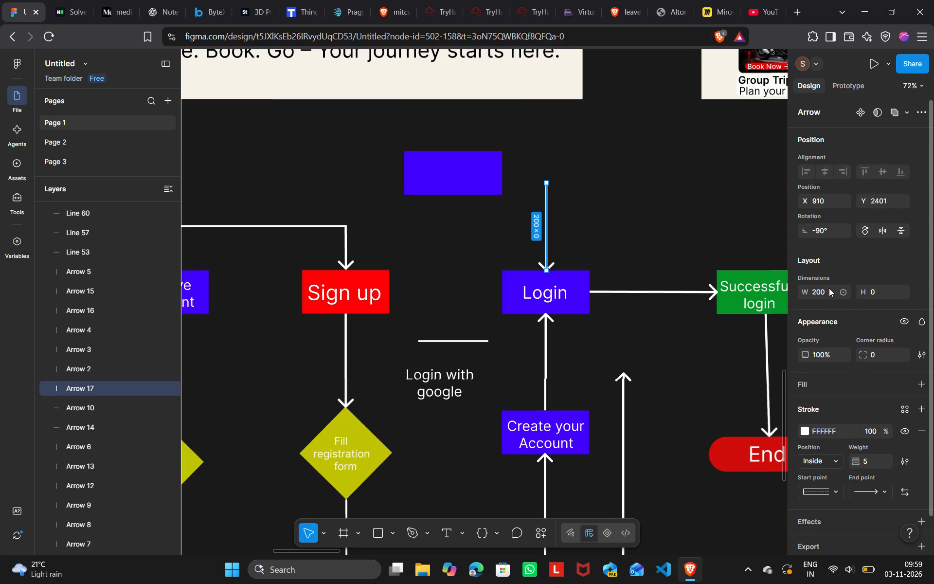
pyautogui.click(829, 288)
pyautogui.press('BackSpace')
pyautogui.press('BackSpace')
pyautogui.press('BackSpace')
pyautogui.write('220')
pyautogui.press('Return')
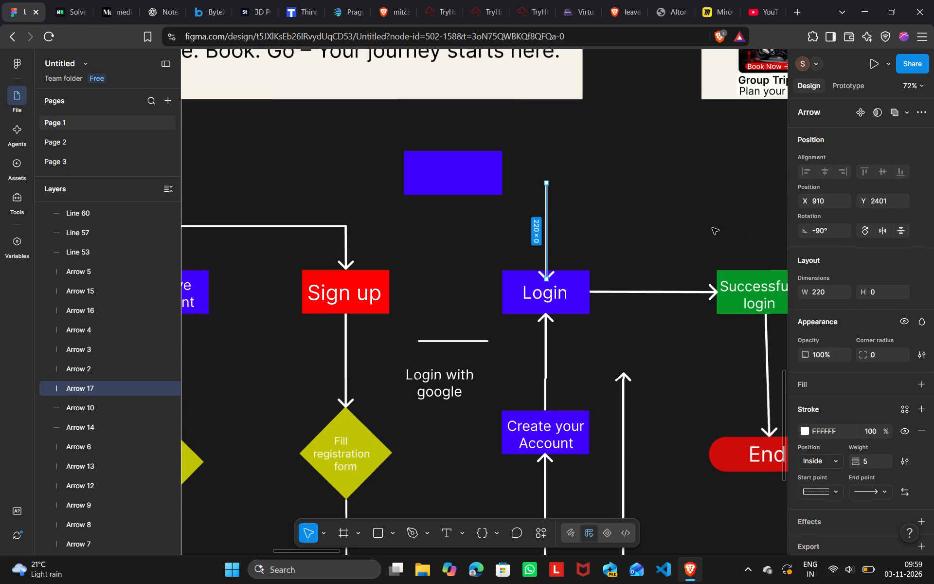
# Nudge the arrow up to Y 2379 so its head touches the top edge of "Login" without overlapping the box.
pyautogui.click(547, 227)
pyautogui.press('Up')
pyautogui.press('Up')
pyautogui.press('Up')
pyautogui.press('Up')
pyautogui.press('Up')
pyautogui.press('Up')
pyautogui.press('Up')
pyautogui.press('Up')
pyautogui.press('Up')
pyautogui.press('Up')
pyautogui.press('Up')
pyautogui.press('Up')
pyautogui.press('Up')
pyautogui.press('Up')
pyautogui.press('Up')
pyautogui.press('Up')
pyautogui.press('Up')
pyautogui.press('Up')
pyautogui.press('Up')
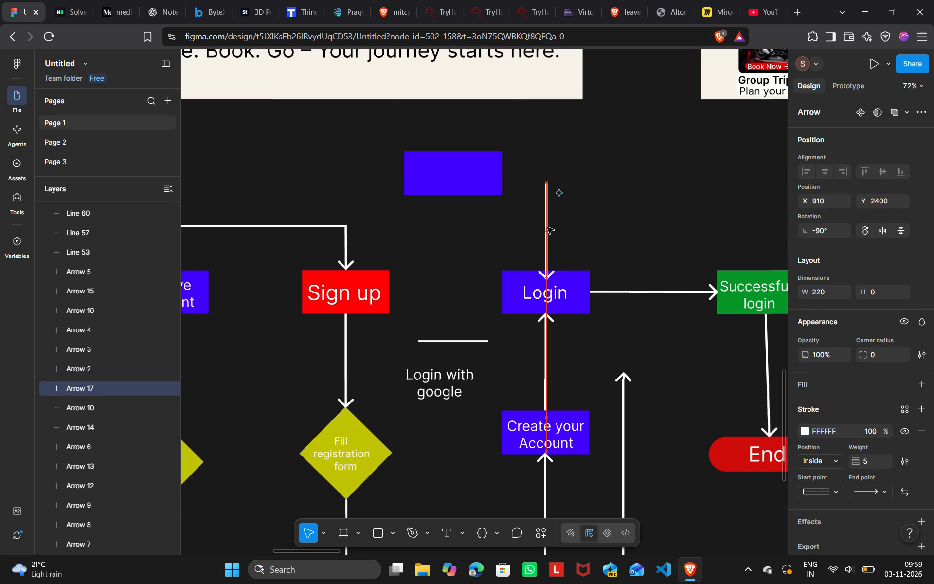
pyautogui.press('Up')
pyautogui.press('Up')
pyautogui.press('Up')
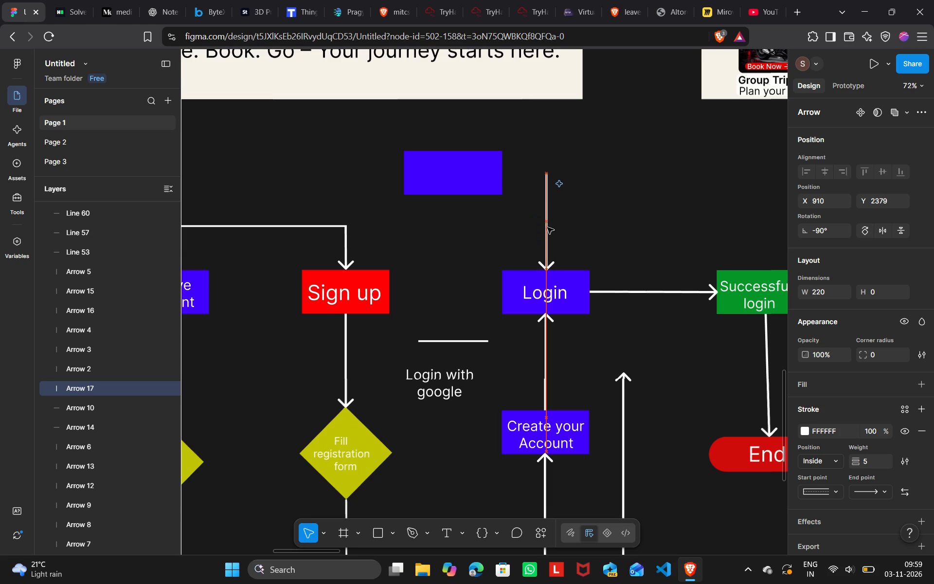
pyautogui.scroll(1, 547, 227)
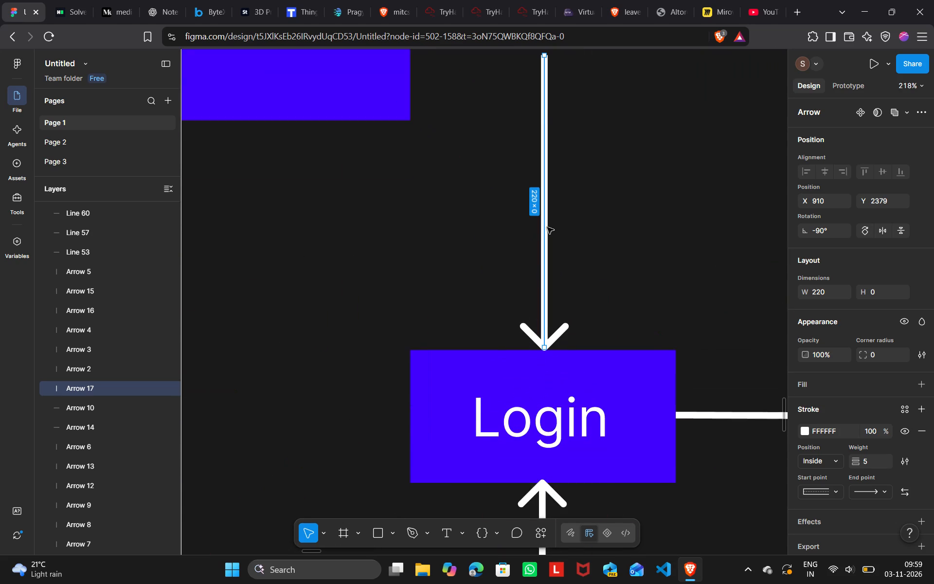
pyautogui.scroll(1, 547, 227)
pyautogui.click(622, 167)
# Move the horizontal line above "Login with google" to X 752, Y 2379, forming a square corner with the tail of the arrow above "Login".
pyautogui.scroll(-1, 622, 167)
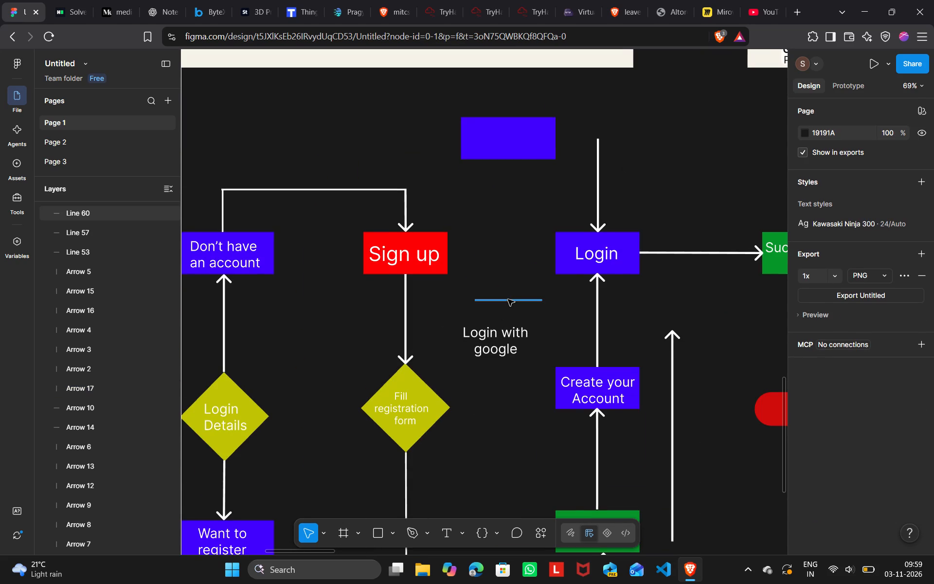
pyautogui.moveTo(508, 299); pyautogui.dragTo(564, 138)
pyautogui.hscroll(-2, 564, 138)
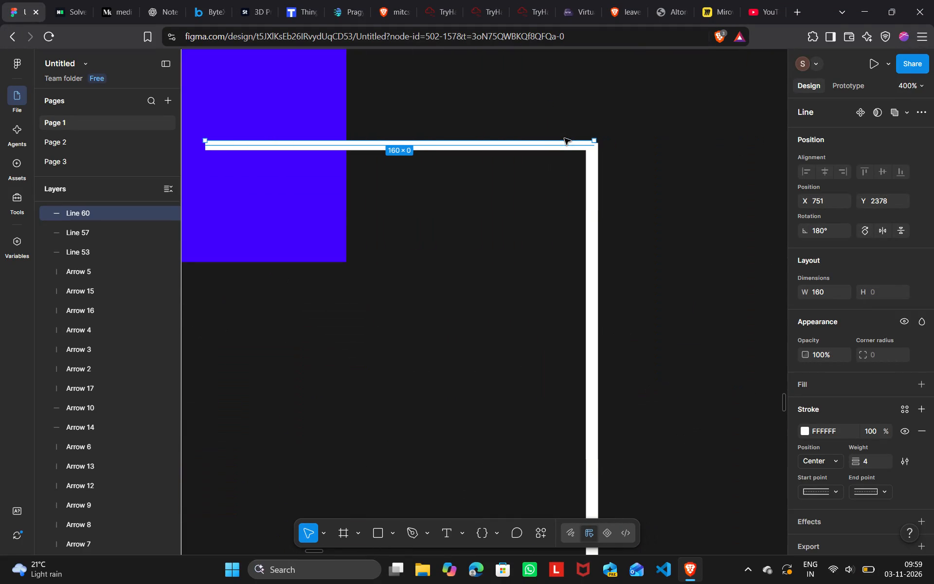
pyautogui.click(653, 121)
pyautogui.hscroll(2, 653, 121)
pyautogui.hscroll(-2, 583, 135)
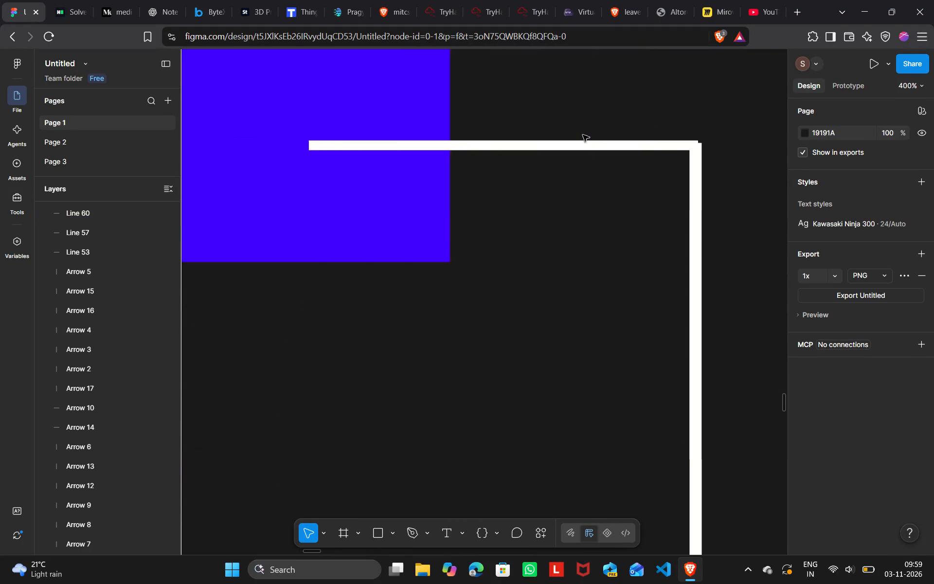
pyautogui.click(606, 146)
pyautogui.press('Down')
pyautogui.press('Right')
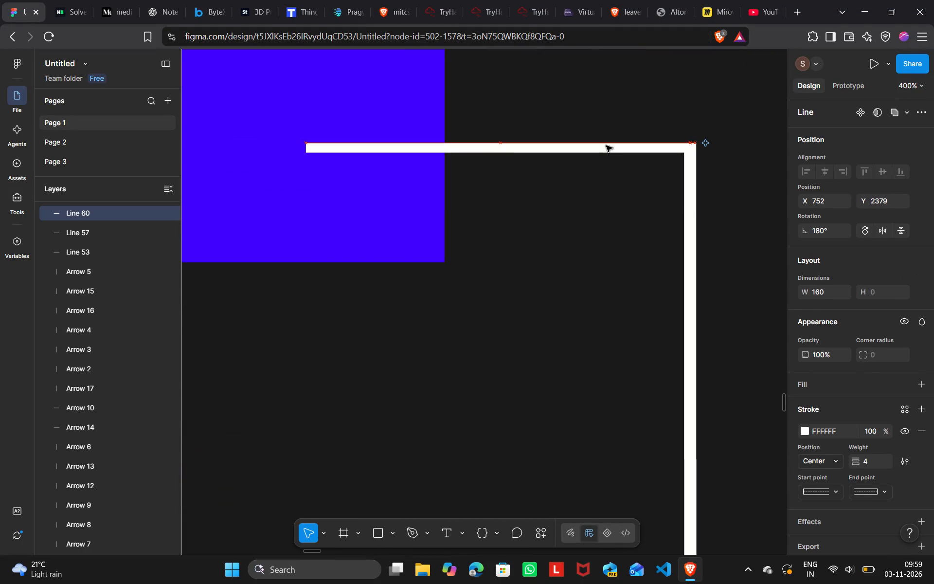
pyautogui.click(525, 109)
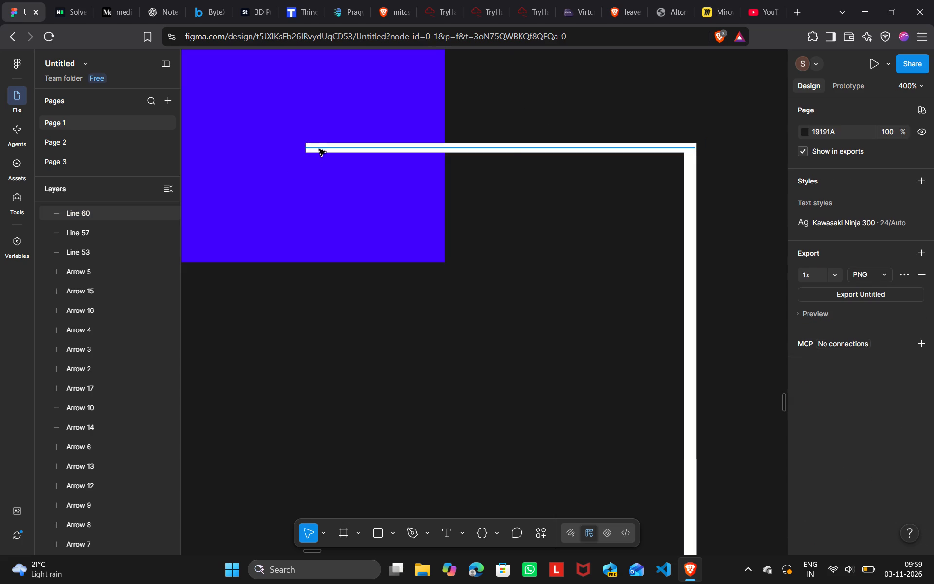
# Shorten the horizontal line to a length of about 103 so it starts at the blue rectangle's right edge.
pyautogui.click(319, 148)
pyautogui.moveTo(306, 146); pyautogui.dragTo(402, 144)
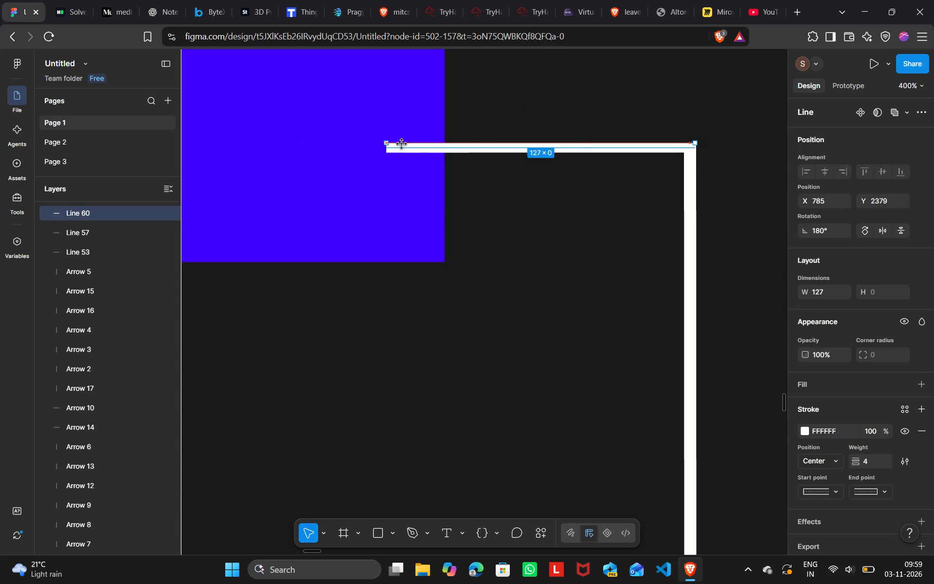
pyautogui.moveTo(402, 144); pyautogui.dragTo(446, 143)
pyautogui.click(567, 101)
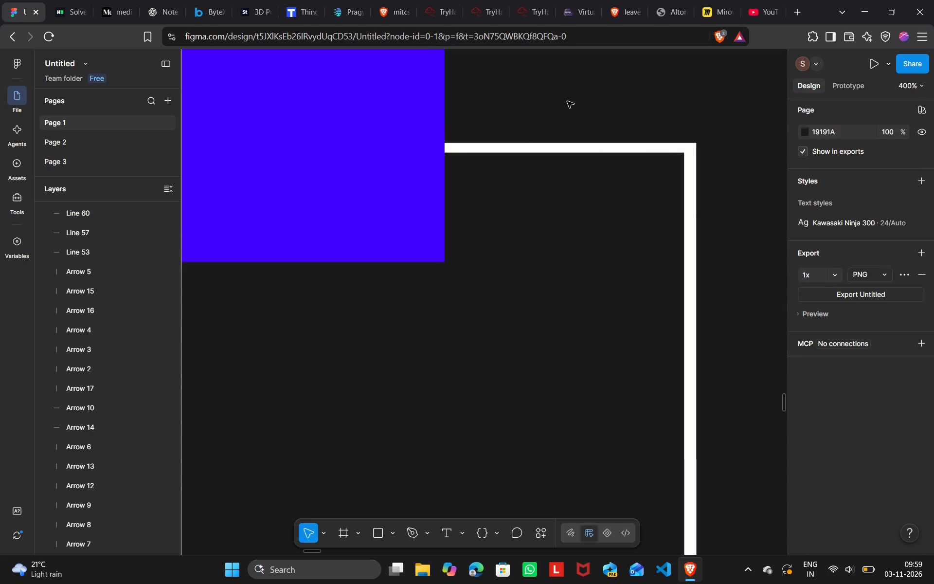
# Move the long vertical arrow back below the "Login with google" text, pointing up at it, at about X 697, Y 2972.
pyautogui.hscroll(2, 567, 101)
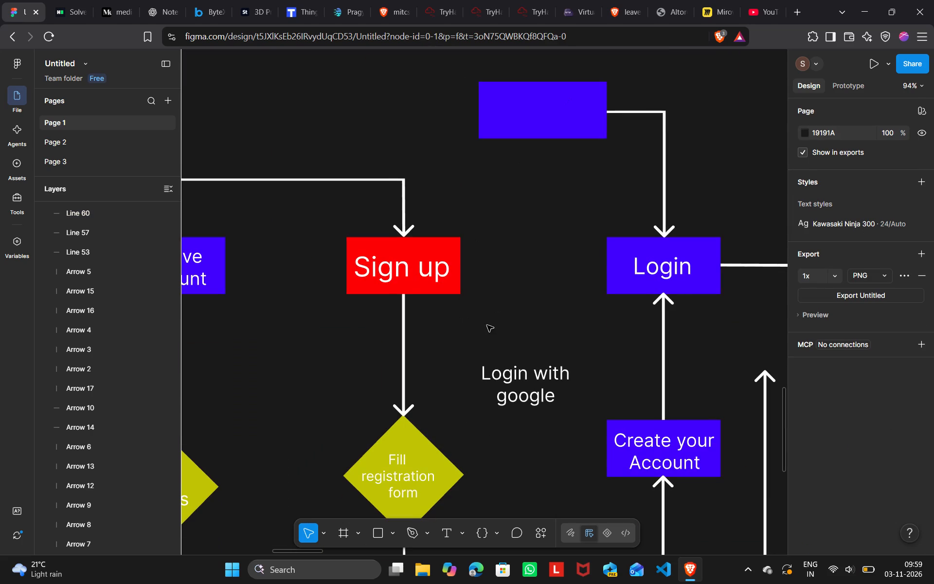
pyautogui.scroll(-2, 457, 393)
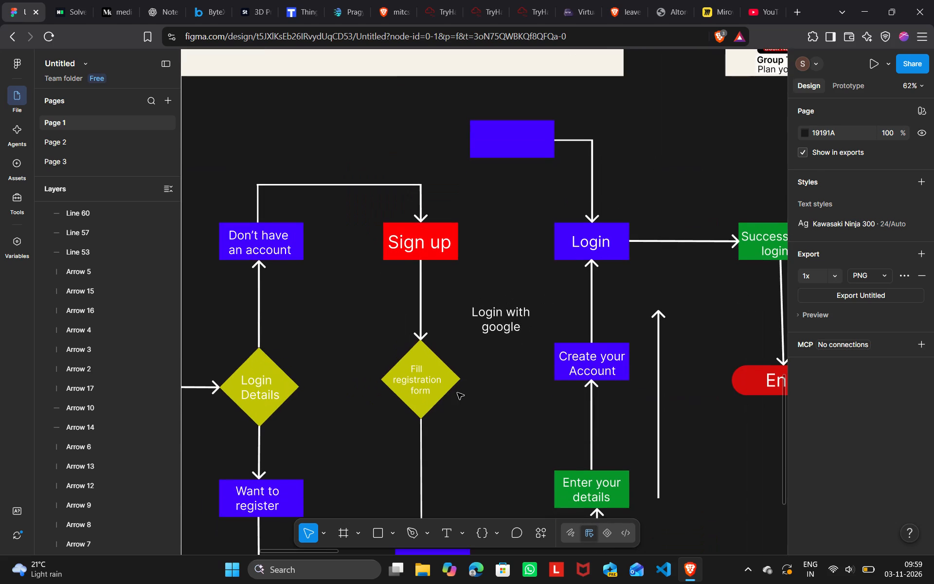
pyautogui.moveTo(658, 337); pyautogui.dragTo(464, 164)
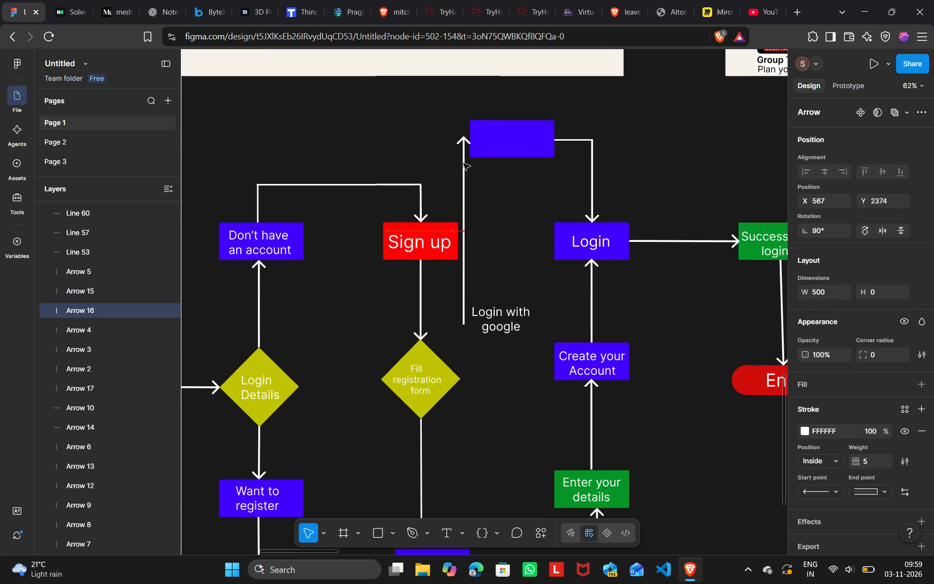
pyautogui.moveTo(464, 164); pyautogui.dragTo(489, 238)
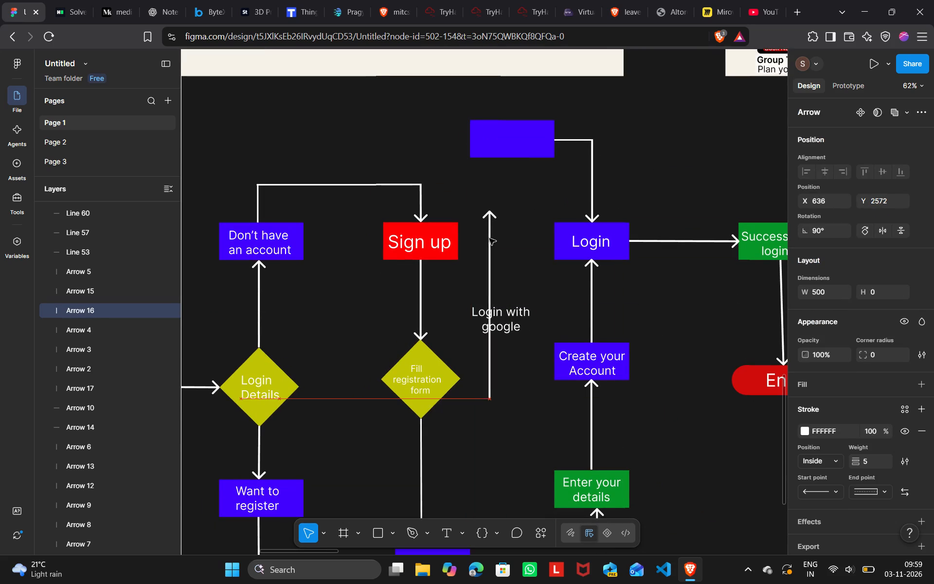
pyautogui.moveTo(489, 238); pyautogui.dragTo(511, 387)
pyautogui.click(511, 387)
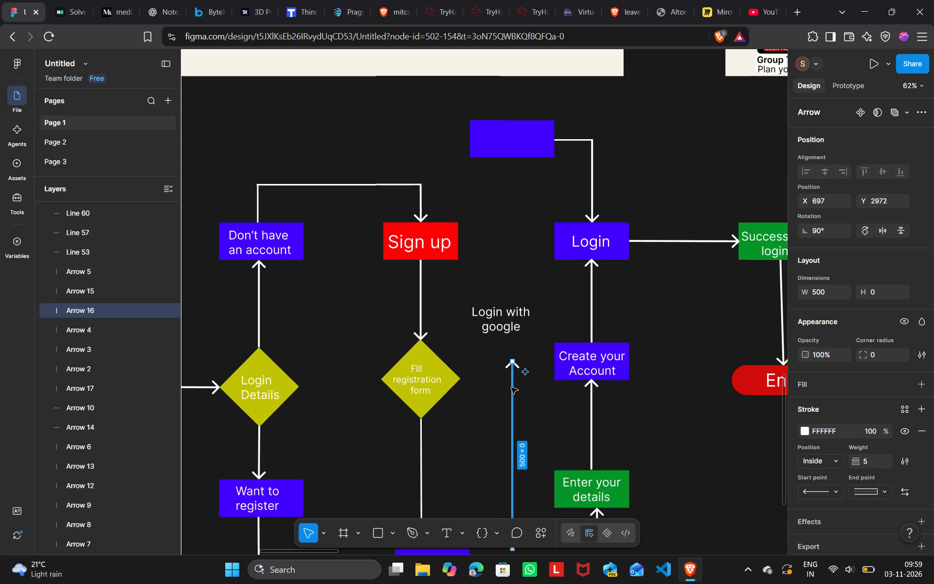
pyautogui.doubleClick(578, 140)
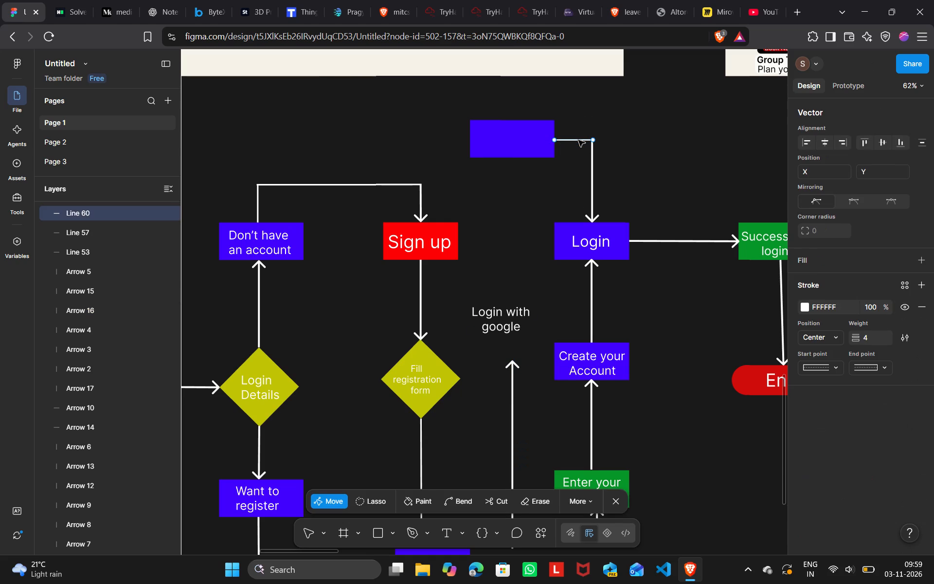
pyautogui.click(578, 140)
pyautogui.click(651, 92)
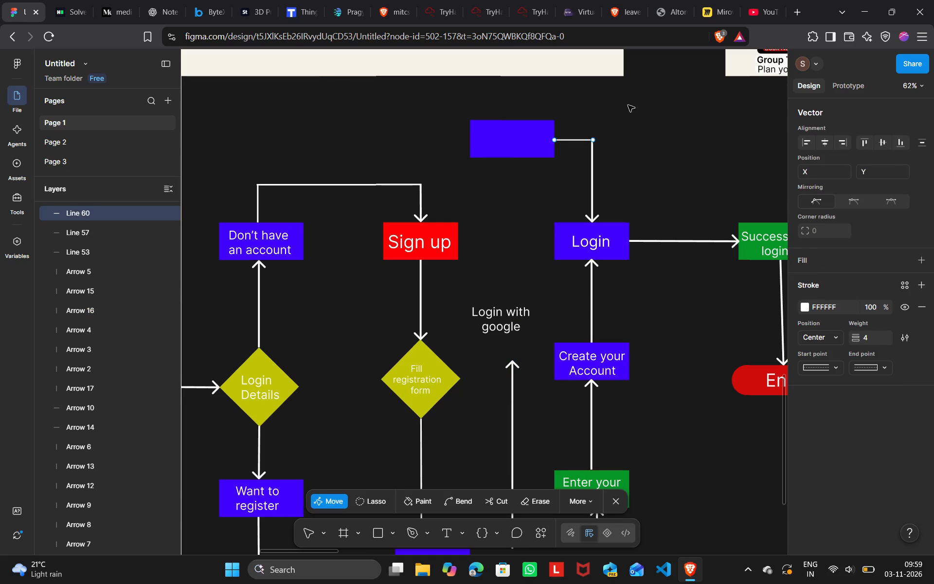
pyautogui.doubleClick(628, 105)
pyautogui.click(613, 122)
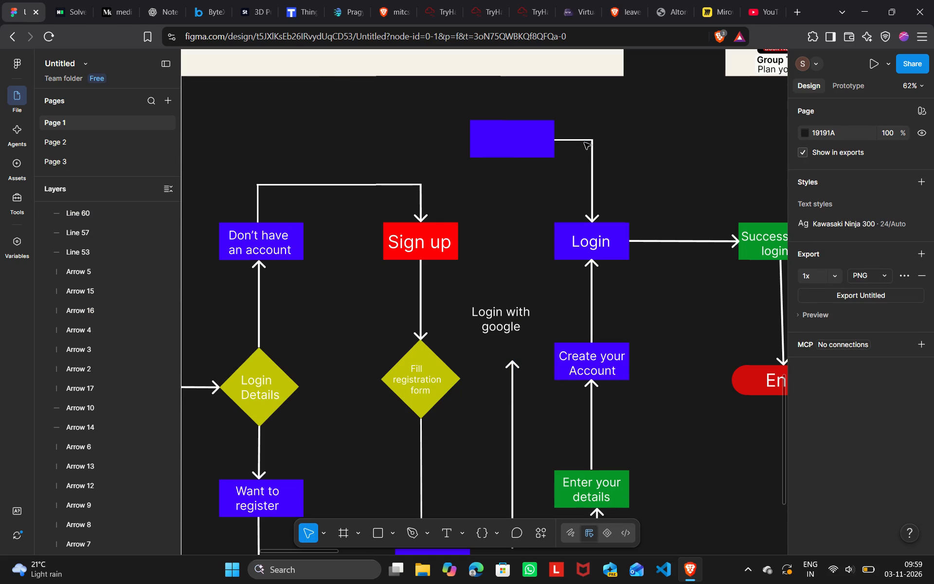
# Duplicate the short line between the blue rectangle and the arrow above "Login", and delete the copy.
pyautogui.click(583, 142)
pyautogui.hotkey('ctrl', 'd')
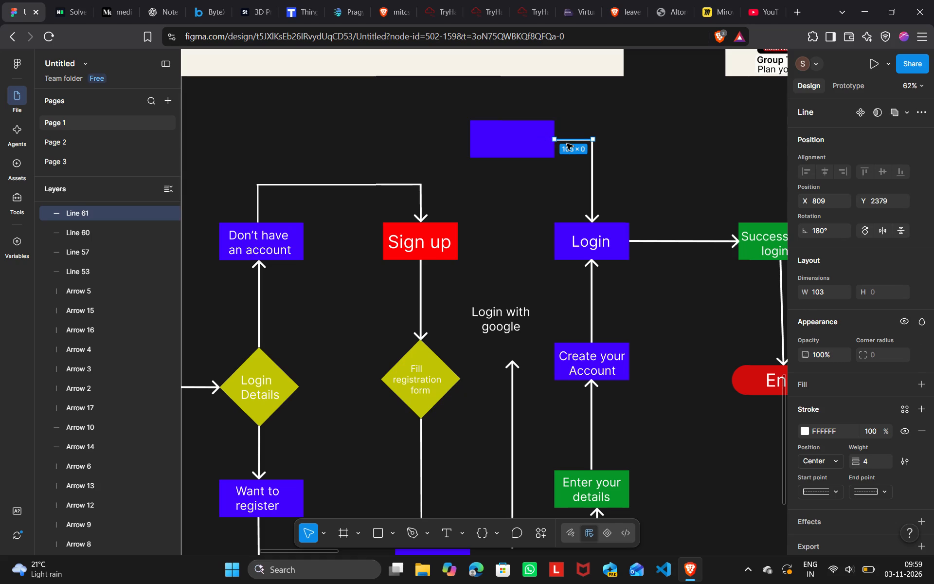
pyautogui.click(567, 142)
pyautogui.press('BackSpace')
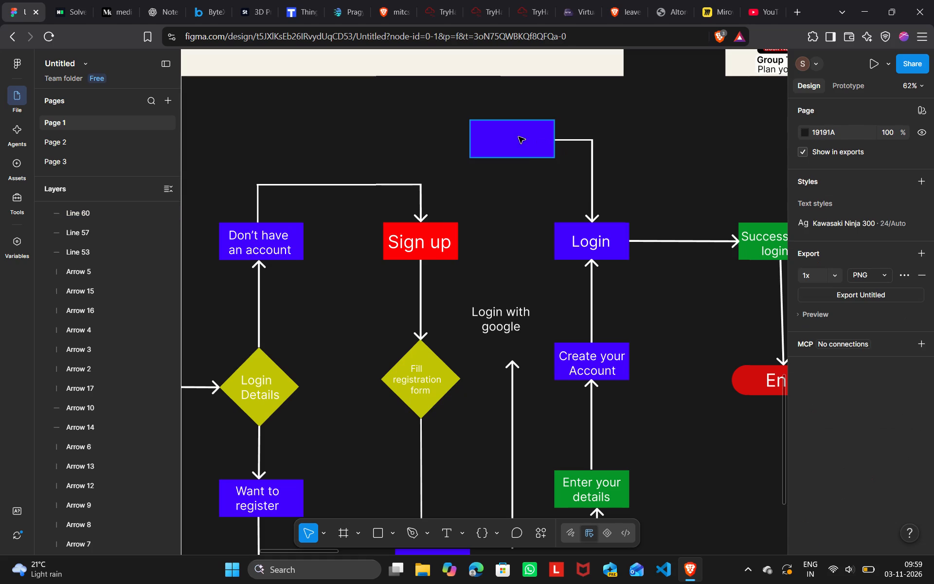
# Delete the "Login with google" branch: the empty blue rectangle, its connecting line, the arrow above "Login", the text, and the long vertical arrow.
pyautogui.click(519, 137)
pyautogui.press('BackSpace')
pyautogui.click(567, 142)
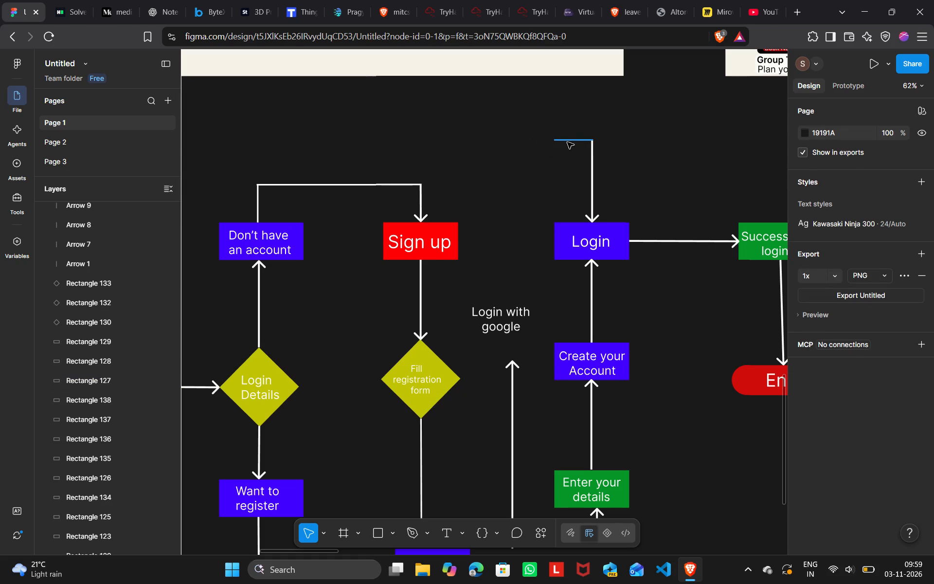
pyautogui.press('BackSpace')
pyautogui.click(590, 163)
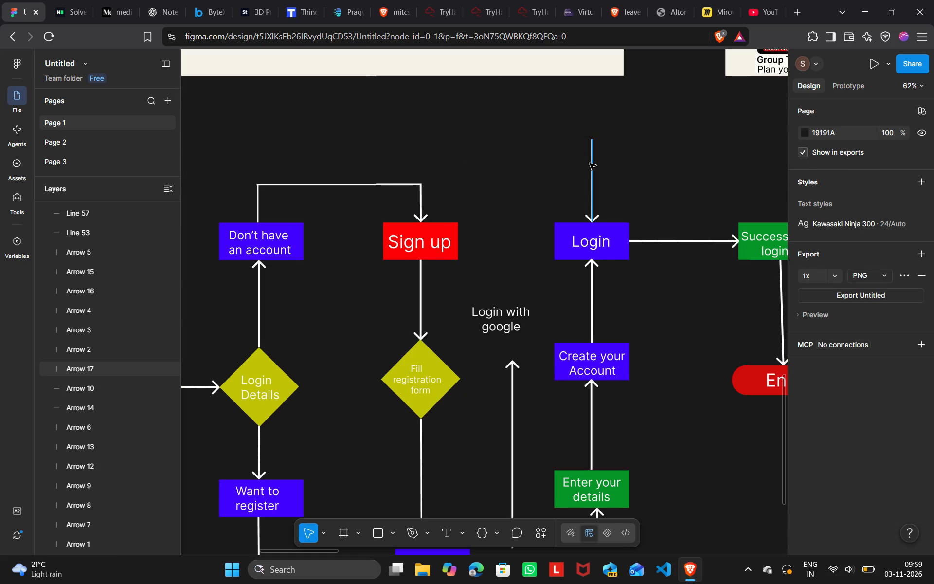
pyautogui.press('BackSpace')
pyautogui.click(512, 324)
pyautogui.press('BackSpace')
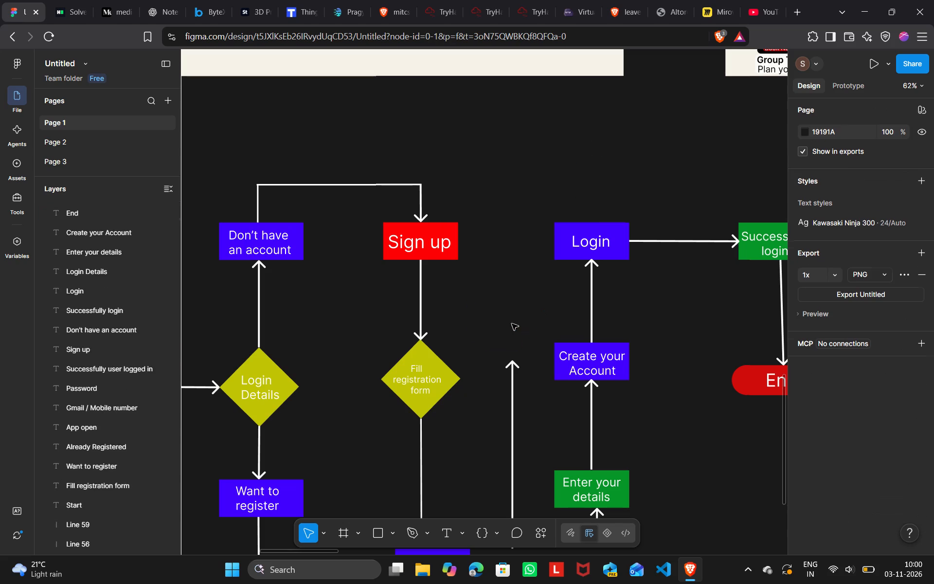
pyautogui.click(512, 386)
pyautogui.press('BackSpace')
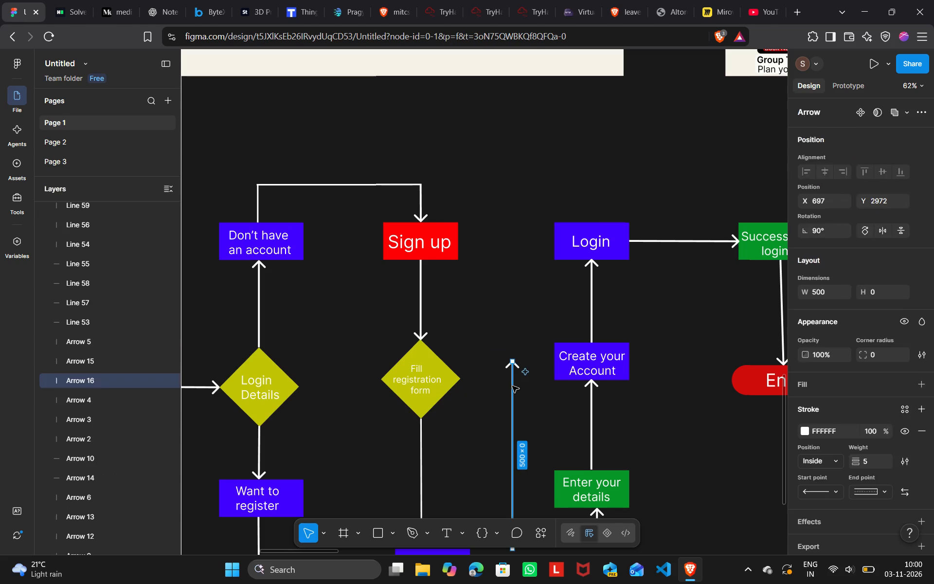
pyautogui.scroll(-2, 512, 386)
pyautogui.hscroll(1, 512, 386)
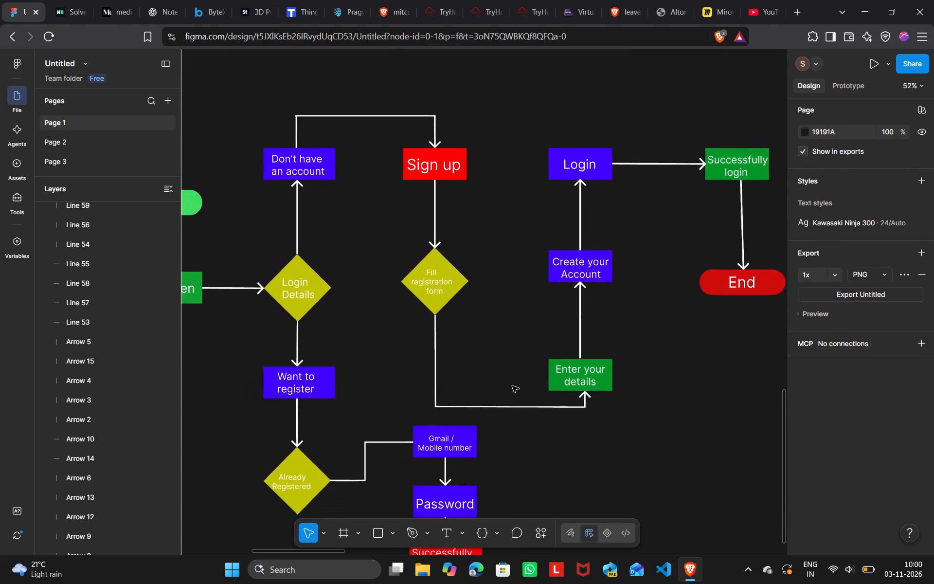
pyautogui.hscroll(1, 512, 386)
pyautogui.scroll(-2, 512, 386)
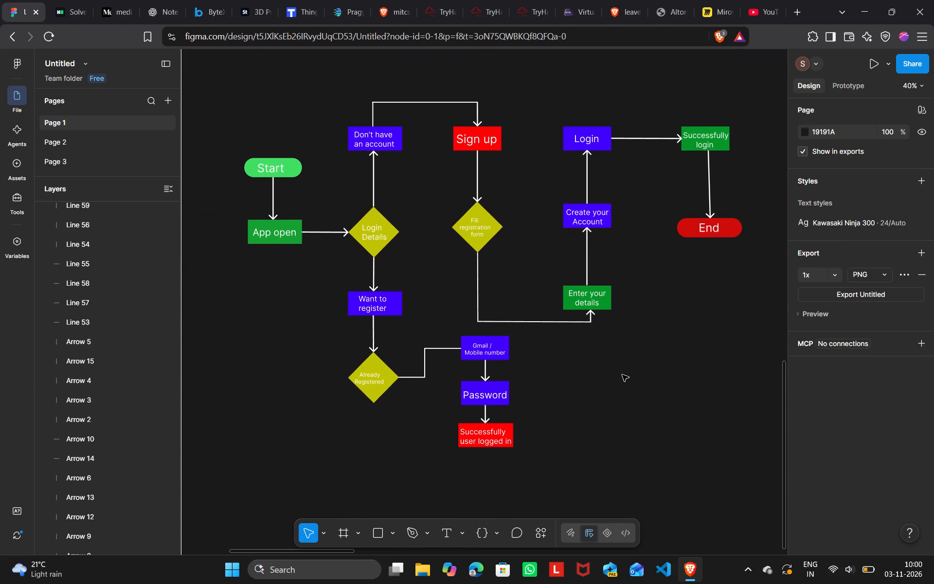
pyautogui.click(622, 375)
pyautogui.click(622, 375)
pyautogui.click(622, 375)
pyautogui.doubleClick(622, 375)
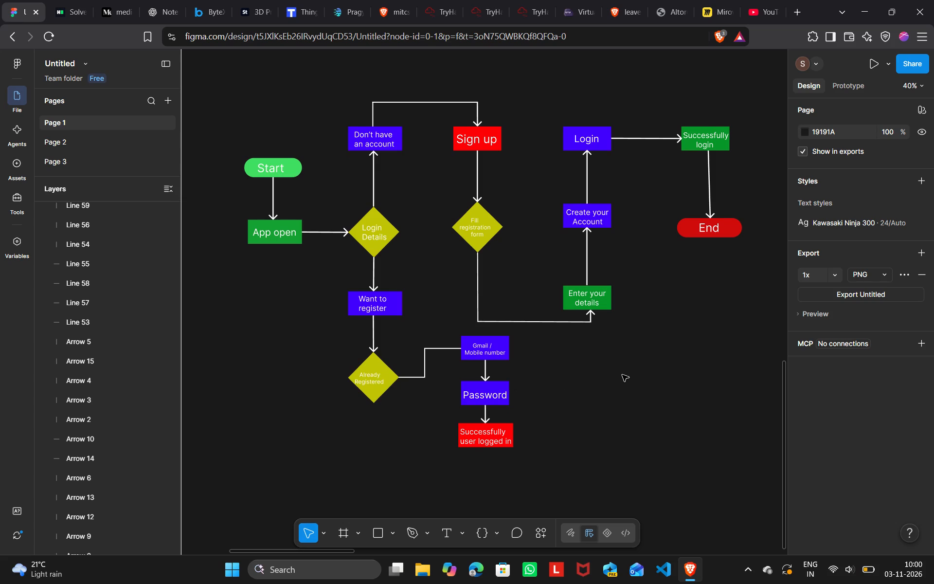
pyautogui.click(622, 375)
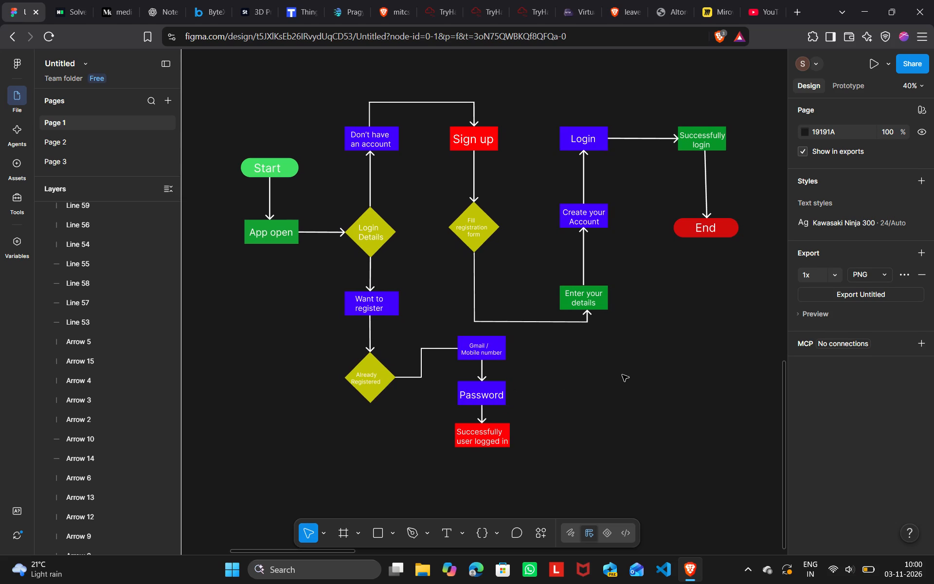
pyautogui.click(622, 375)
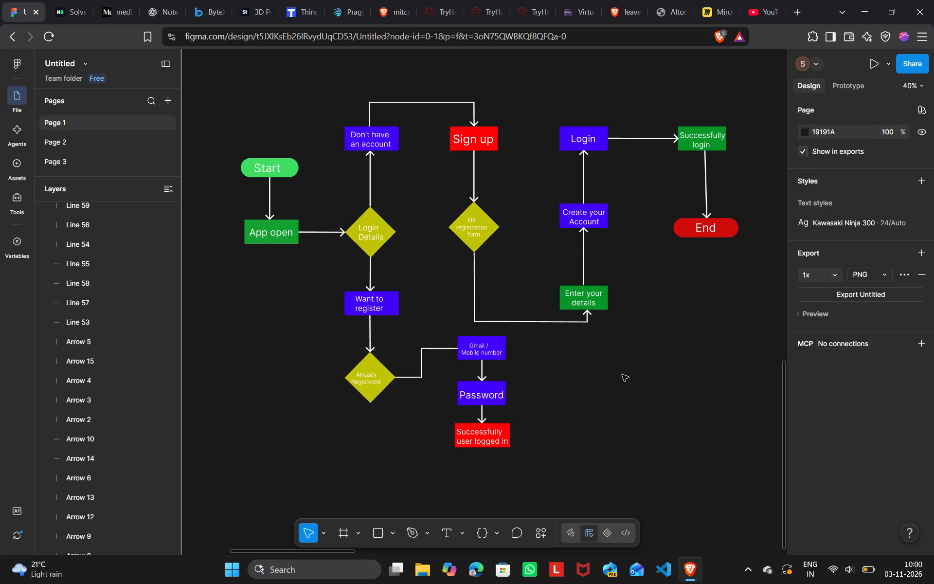
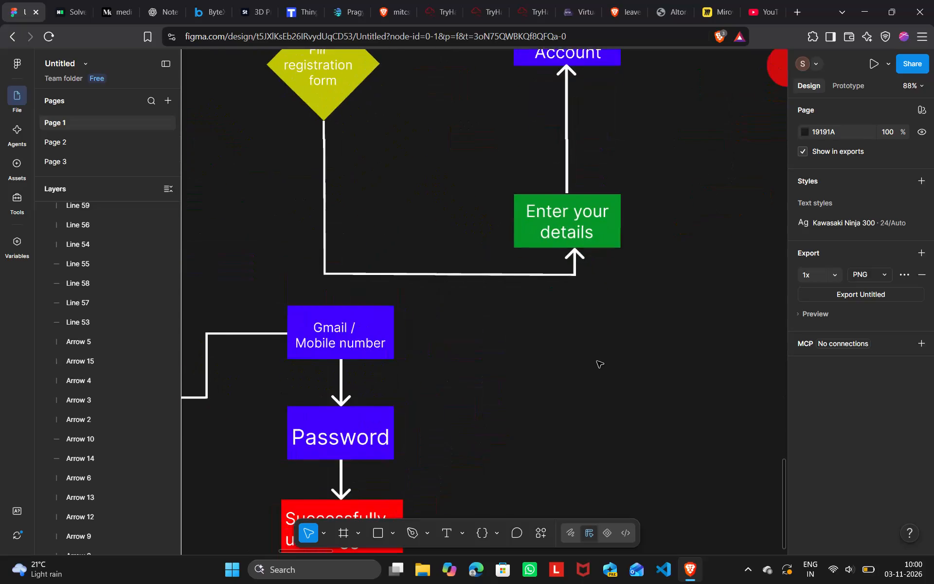
# Set the "Gmail / Mobile number" text to font size 32 and move it up-left in its blue rectangle, to X 392, Y 3483.
pyautogui.doubleClick(554, 338)
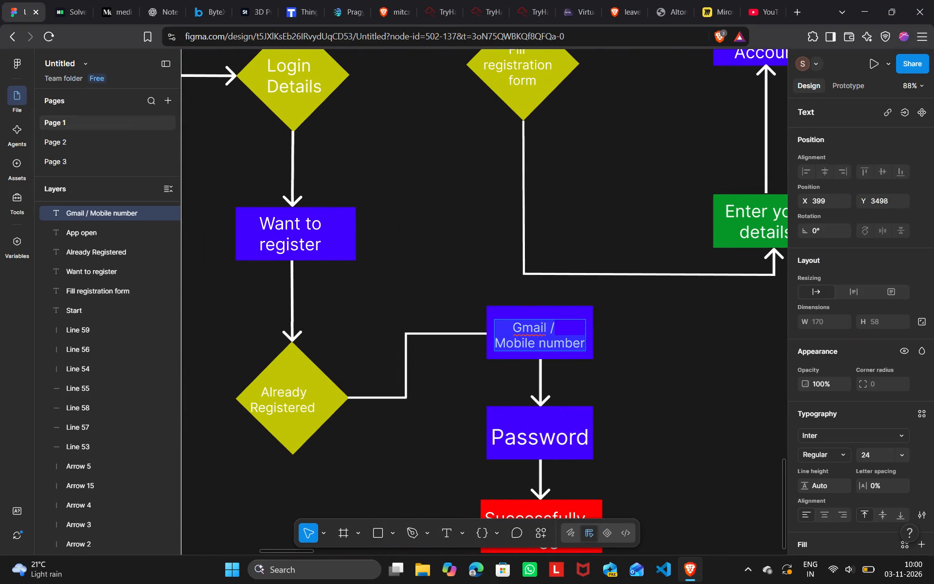
pyautogui.click(909, 455)
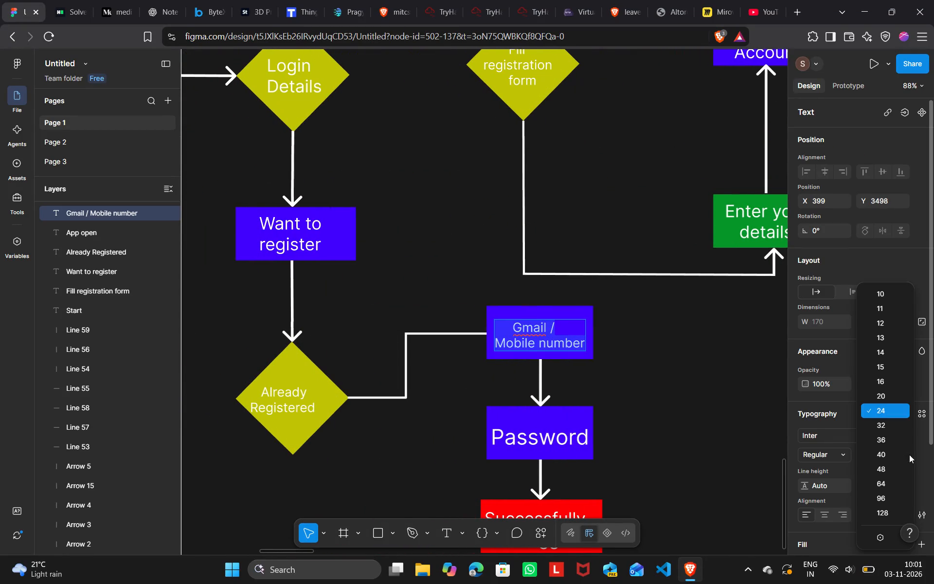
pyautogui.click(891, 421)
pyautogui.click(645, 303)
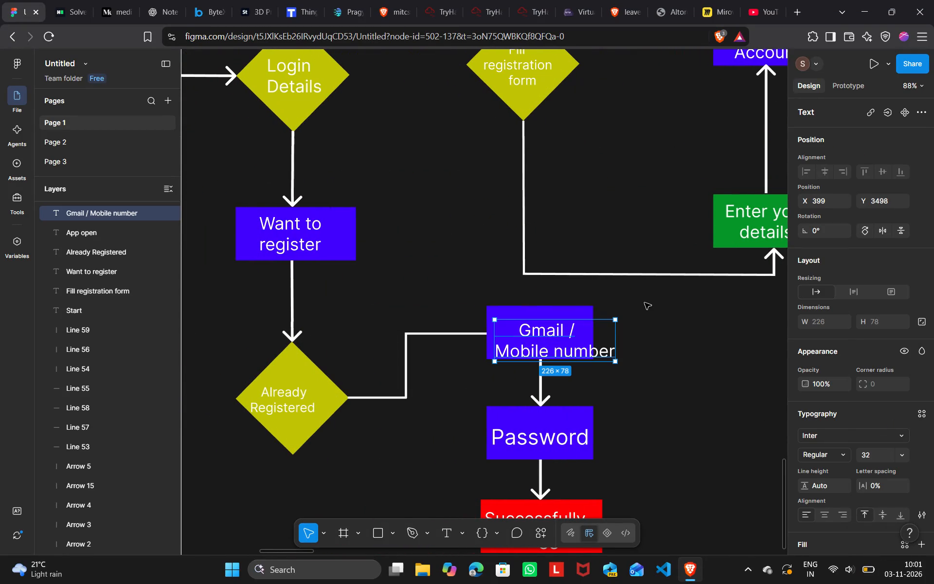
pyautogui.moveTo(596, 353); pyautogui.dragTo(591, 346)
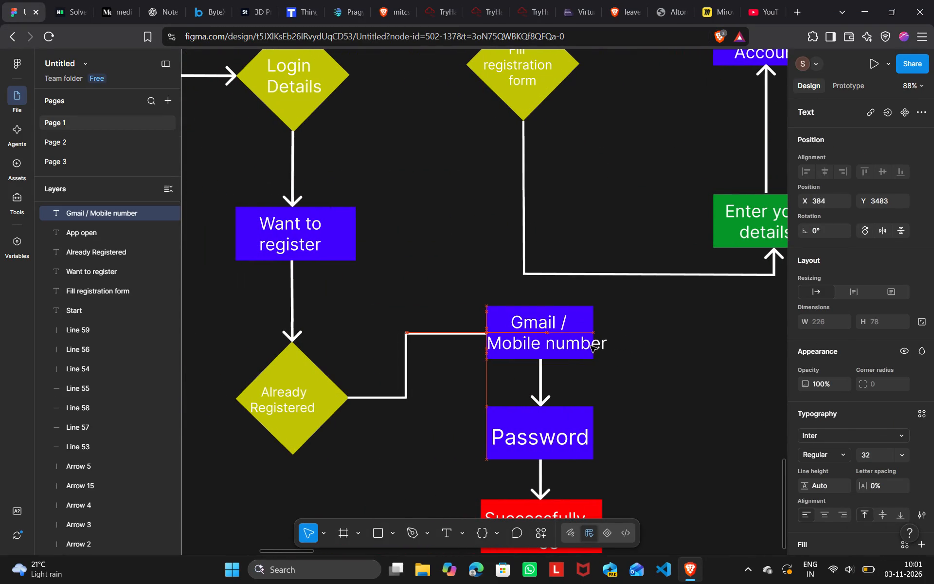
pyautogui.moveTo(591, 346); pyautogui.dragTo(591, 346)
# Shorten the wording of the "Gmail / Mobile number" label to "Gmail / Mobile no".
pyautogui.doubleClick(563, 339)
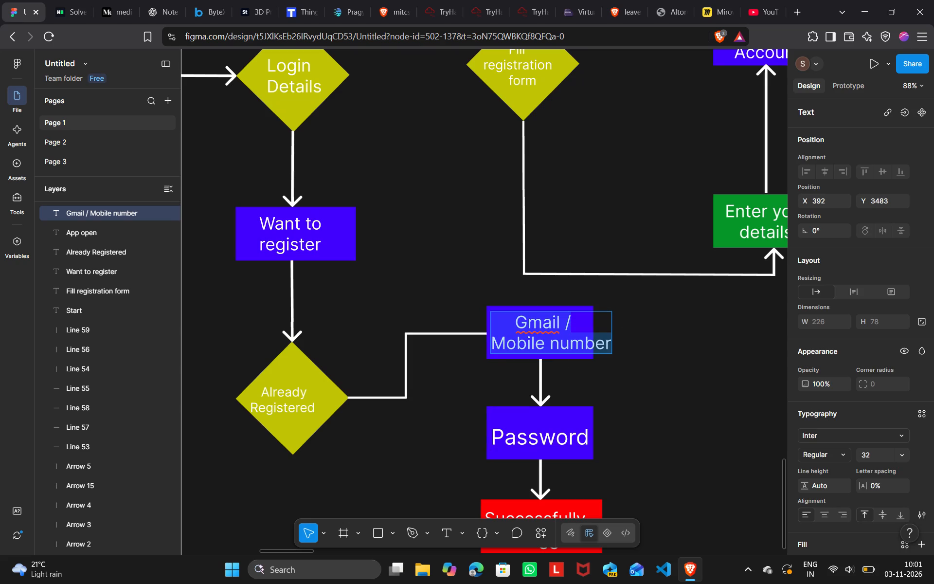
pyautogui.click(608, 347)
pyautogui.press('Right')
pyautogui.press('BackSpace')
pyautogui.press('BackSpace')
pyautogui.press('BackSpace')
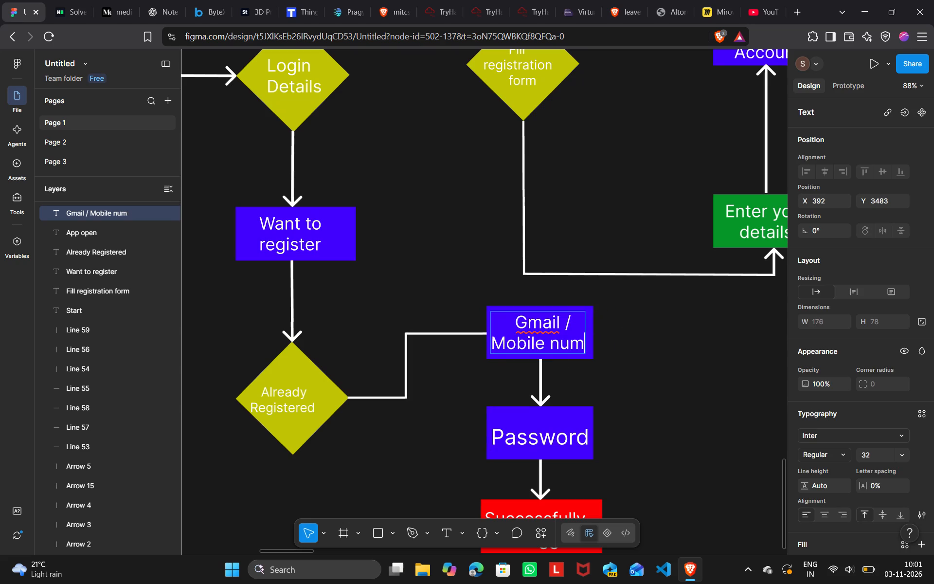
pyautogui.press('BackSpace')
pyautogui.press('BackSpace')
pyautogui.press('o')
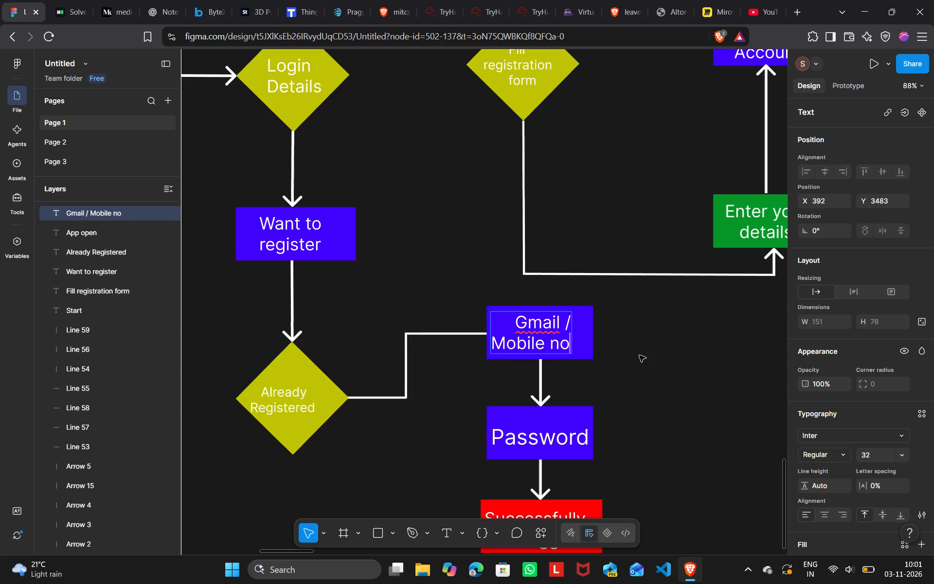
pyautogui.click(639, 355)
# Move the "Gmail / Mobile no" label to X 407 and replace the indent before "Gmail /" with three spaces.
pyautogui.moveTo(544, 337); pyautogui.dragTo(552, 338)
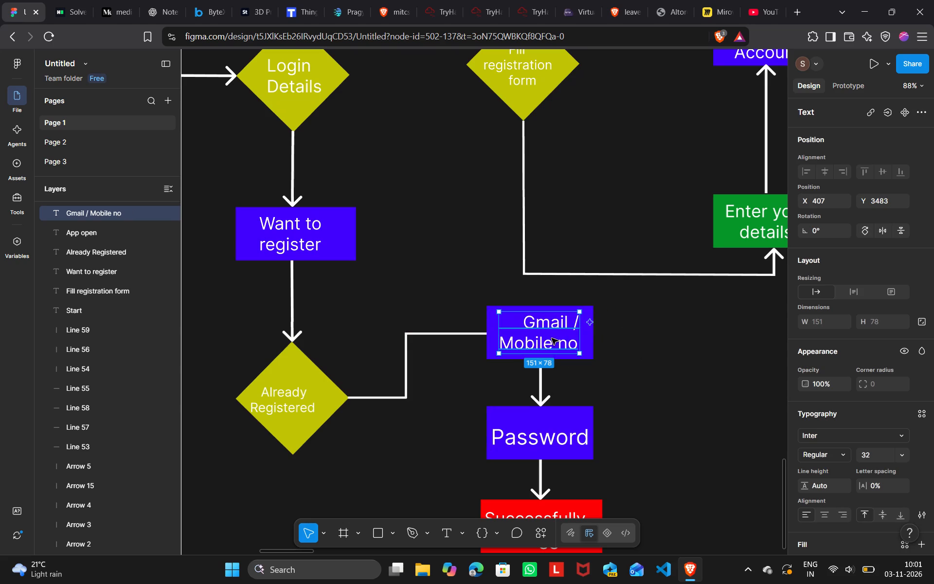
pyautogui.doubleClick(520, 319)
pyautogui.click(520, 319)
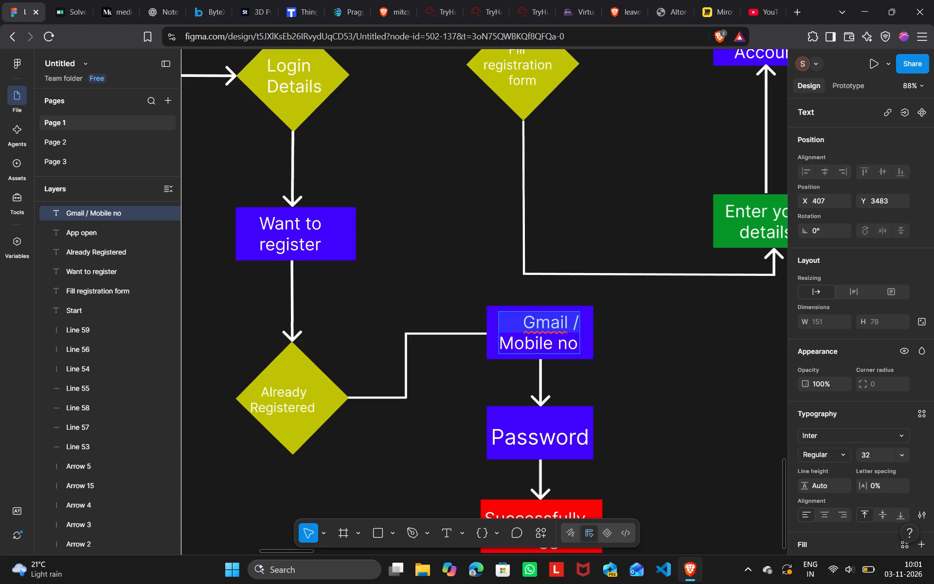
pyautogui.doubleClick(520, 319)
pyautogui.press('BackSpace')
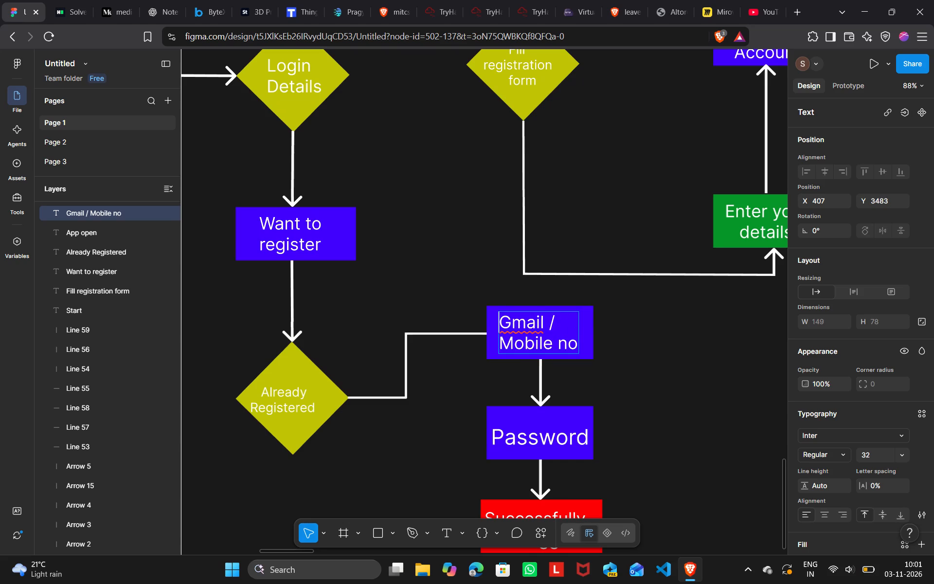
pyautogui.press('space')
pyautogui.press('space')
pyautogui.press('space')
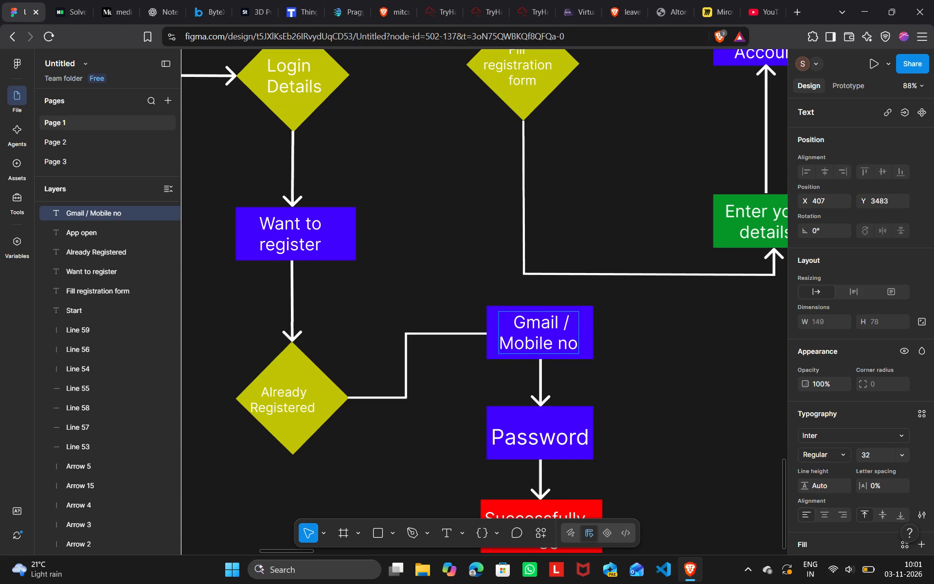
pyautogui.click(631, 365)
pyautogui.click(631, 365)
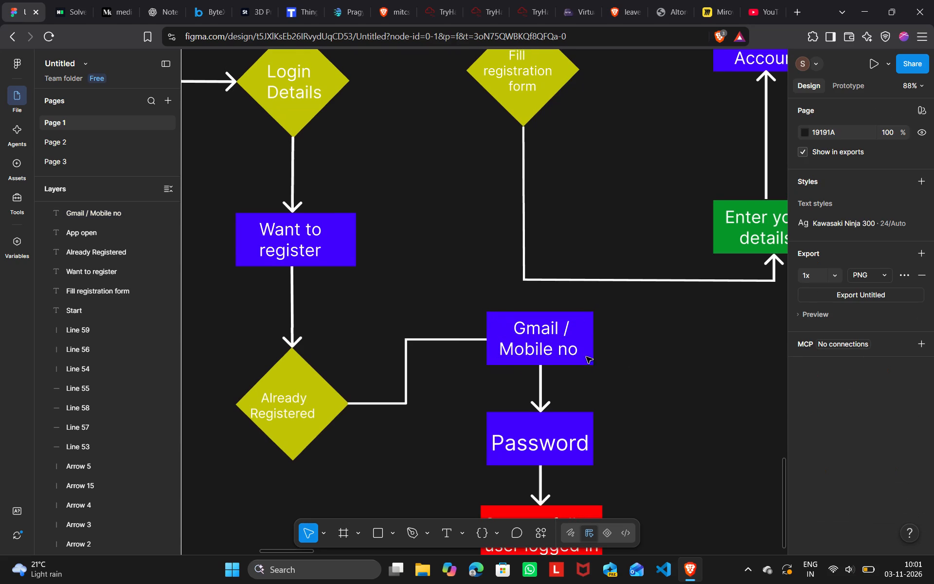
# Nudge the "Gmail / Mobile no" label down to Y 3485 within its blue rectangle.
pyautogui.click(555, 348)
pyautogui.press('Down')
pyautogui.press('Down')
pyautogui.click(671, 361)
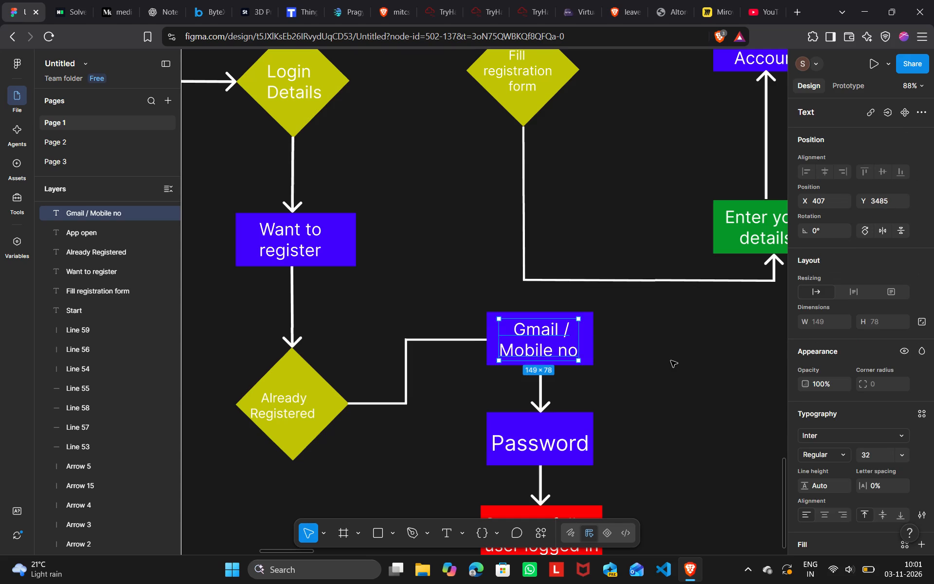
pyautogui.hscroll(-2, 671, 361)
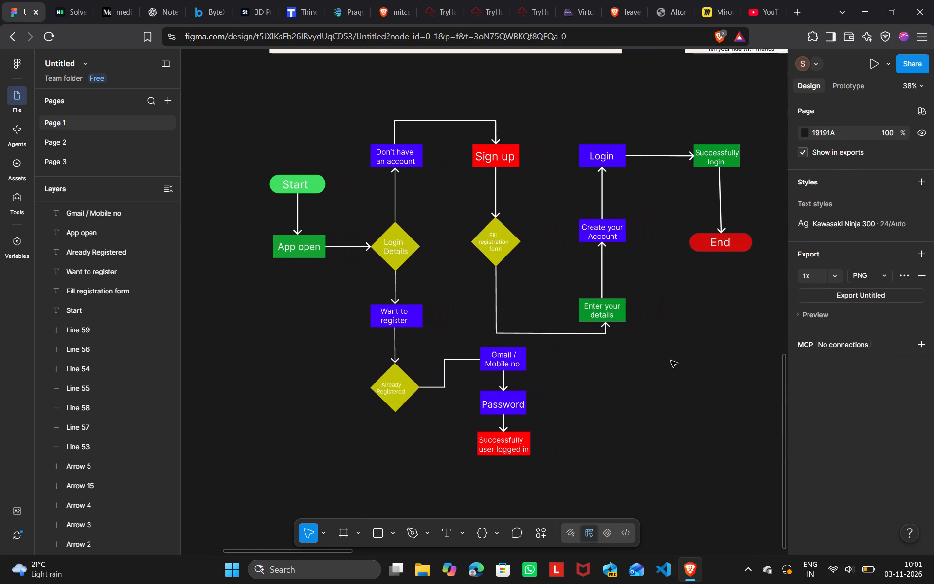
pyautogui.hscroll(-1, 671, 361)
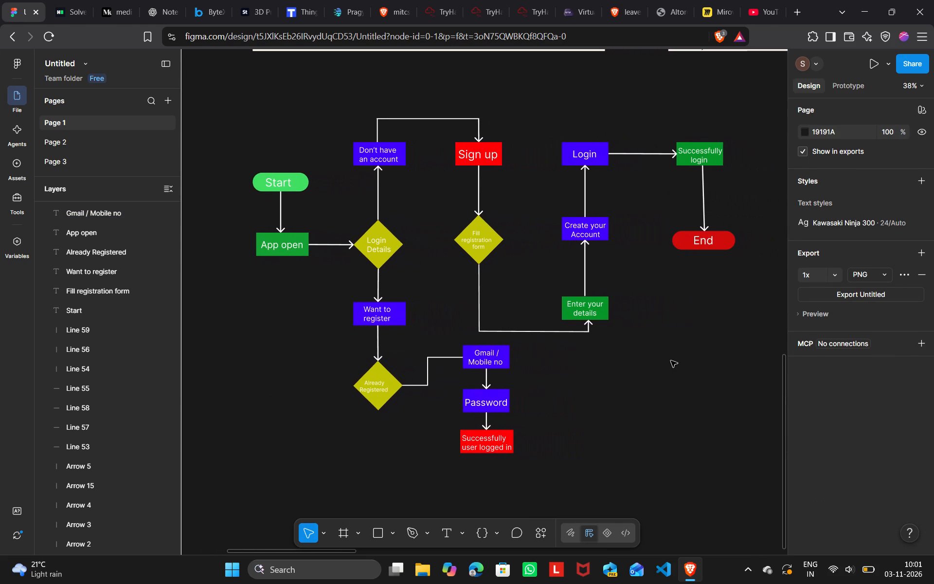
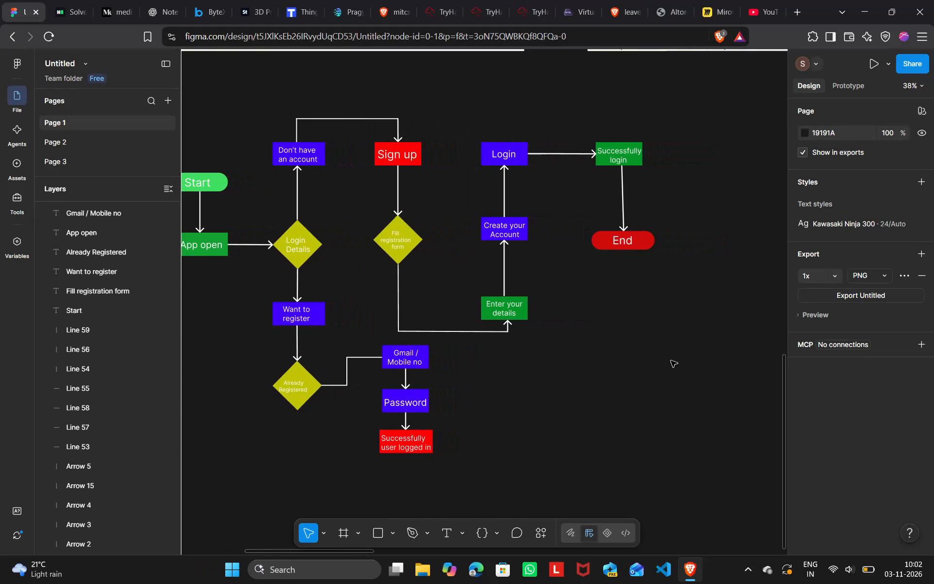
# Close two of the three TryHackMe browser tabs, keeping the one with the Nmap room open.
pyautogui.click(541, 13)
pyautogui.doubleClick(544, 11)
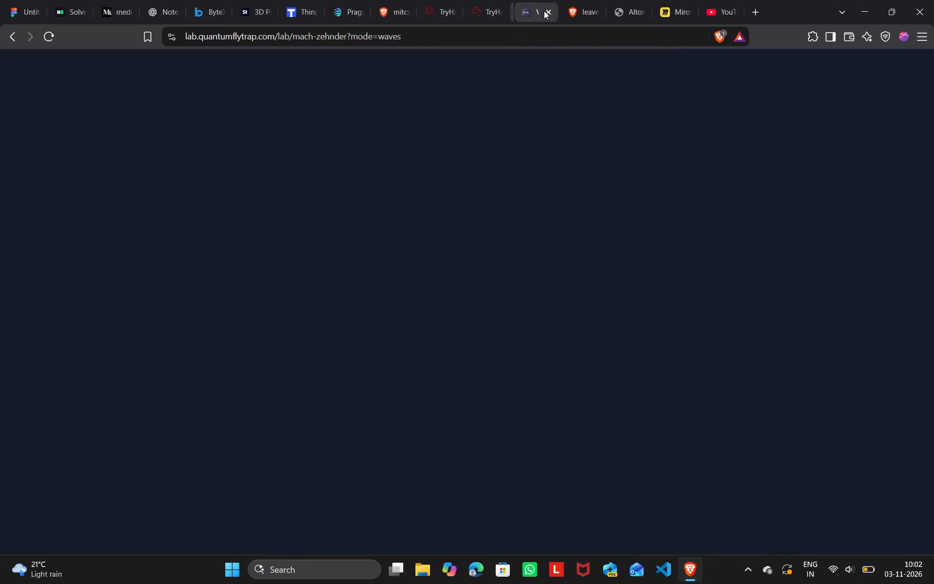
pyautogui.click(489, 15)
pyautogui.click(495, 9)
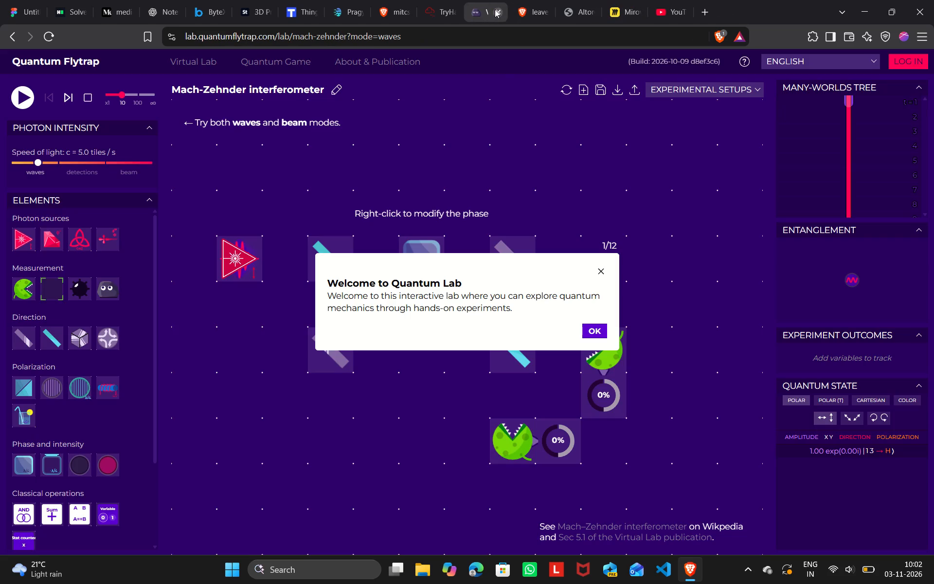
pyautogui.click(435, 12)
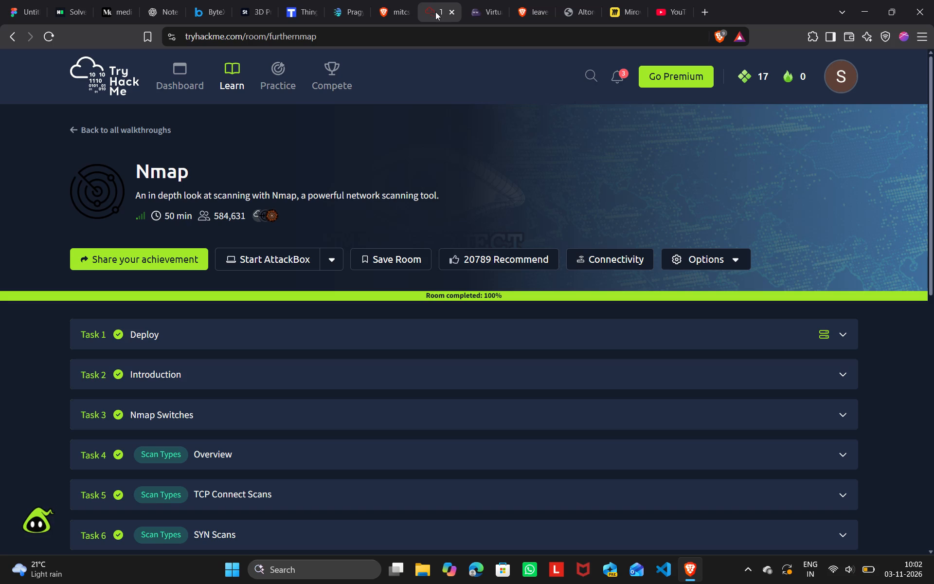
# Switch back to the Figma design file showing the user-flow chart, with nothing selected.
pyautogui.click(7, 2)
pyautogui.click(590, 317)
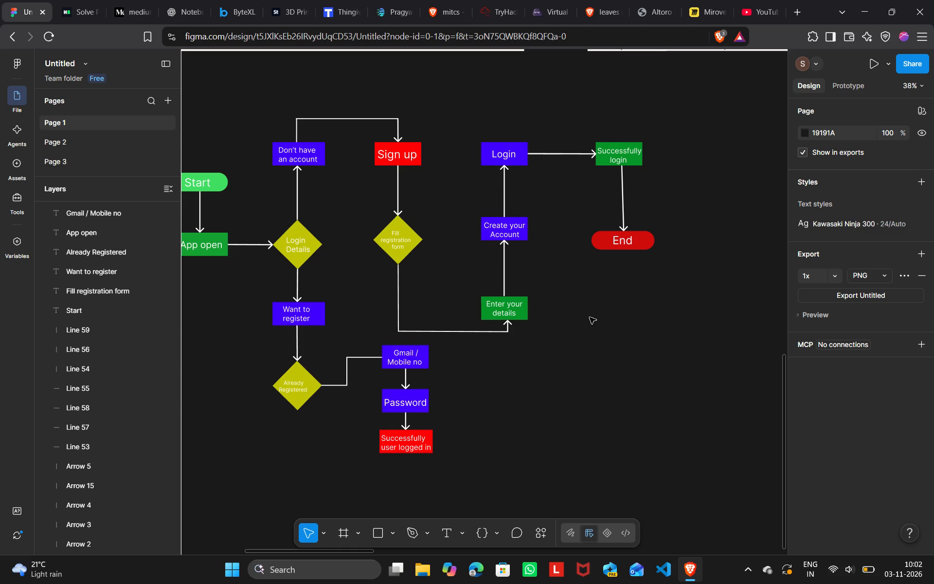
pyautogui.click(590, 317)
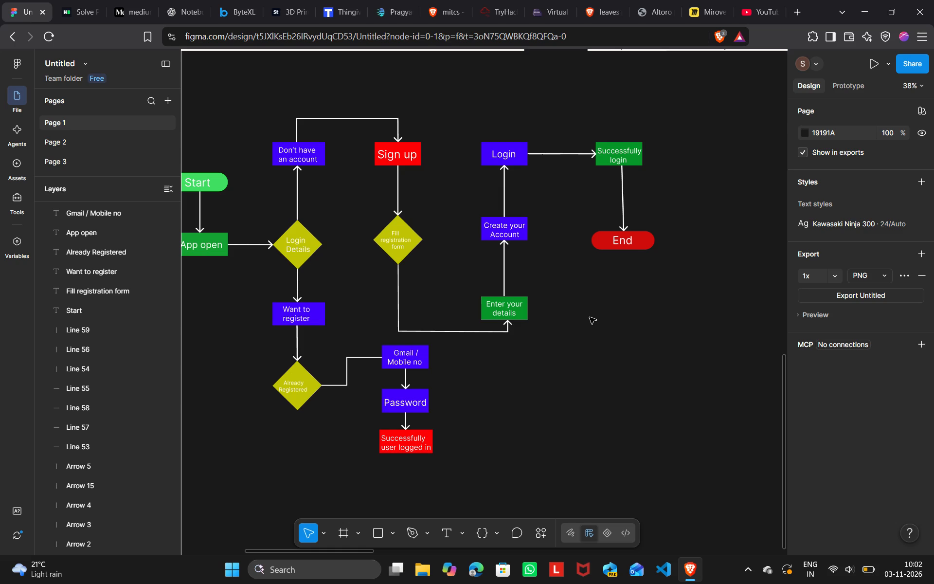